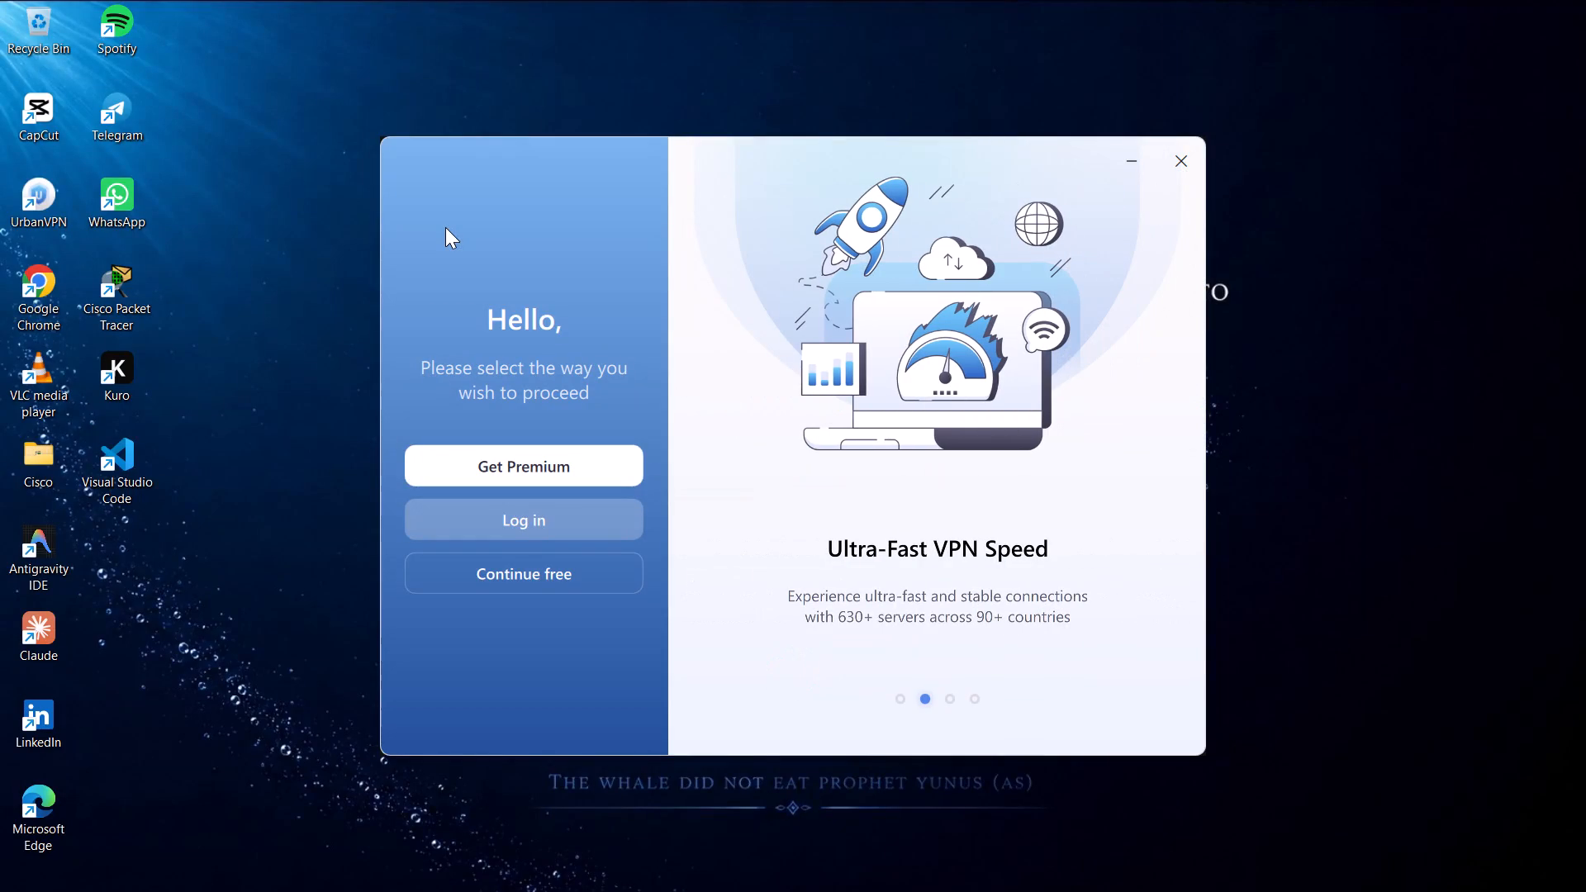
Continue with the free VPN plan and connect to the United States location.
click(503, 585)
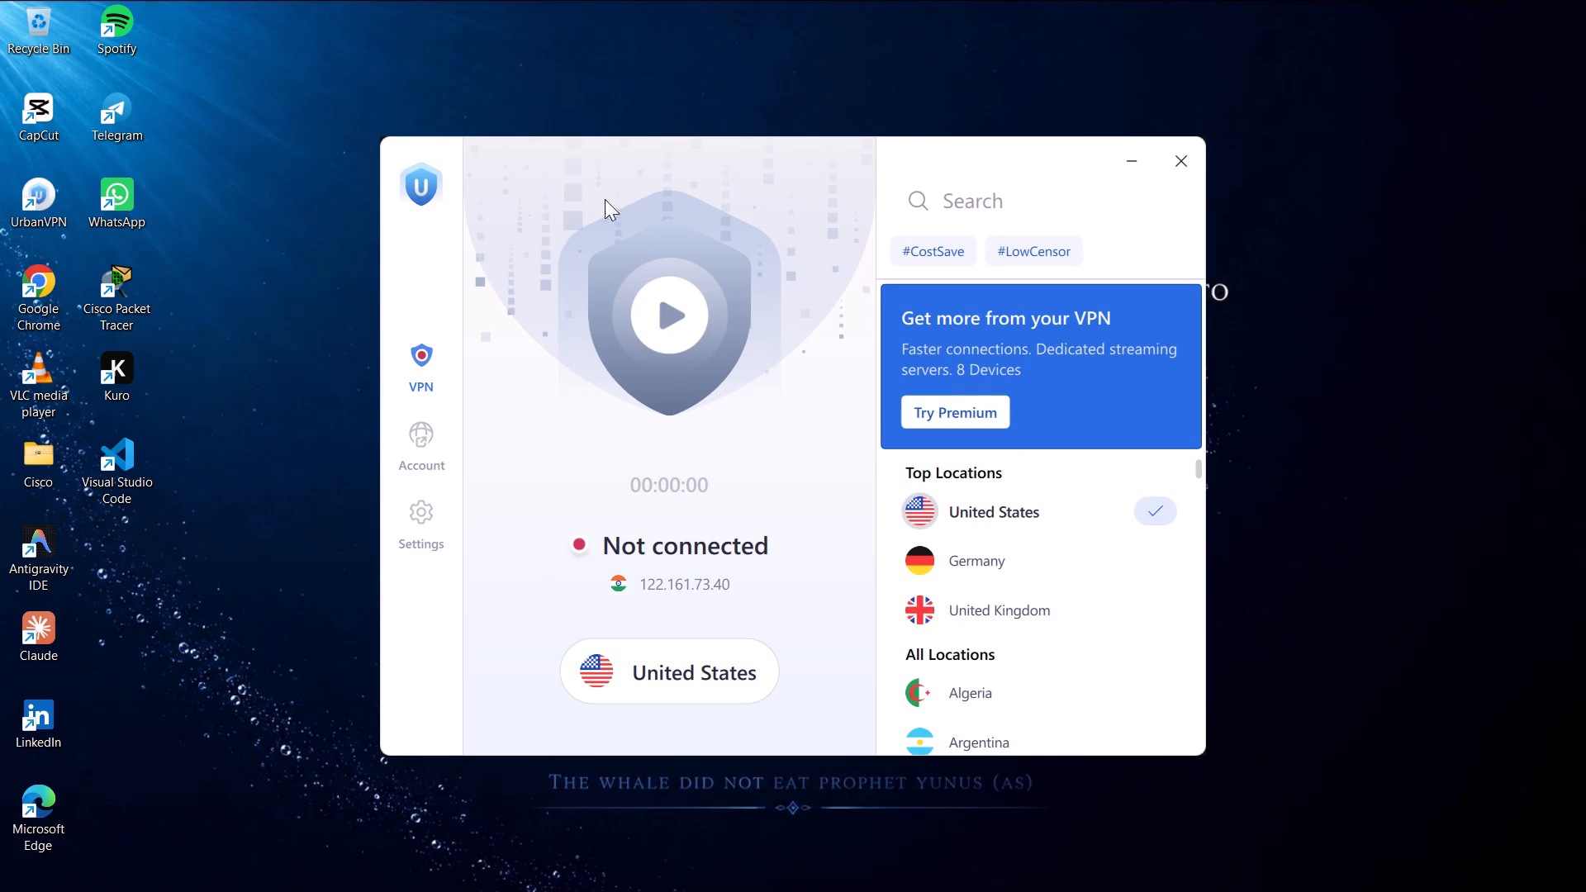
click(677, 326)
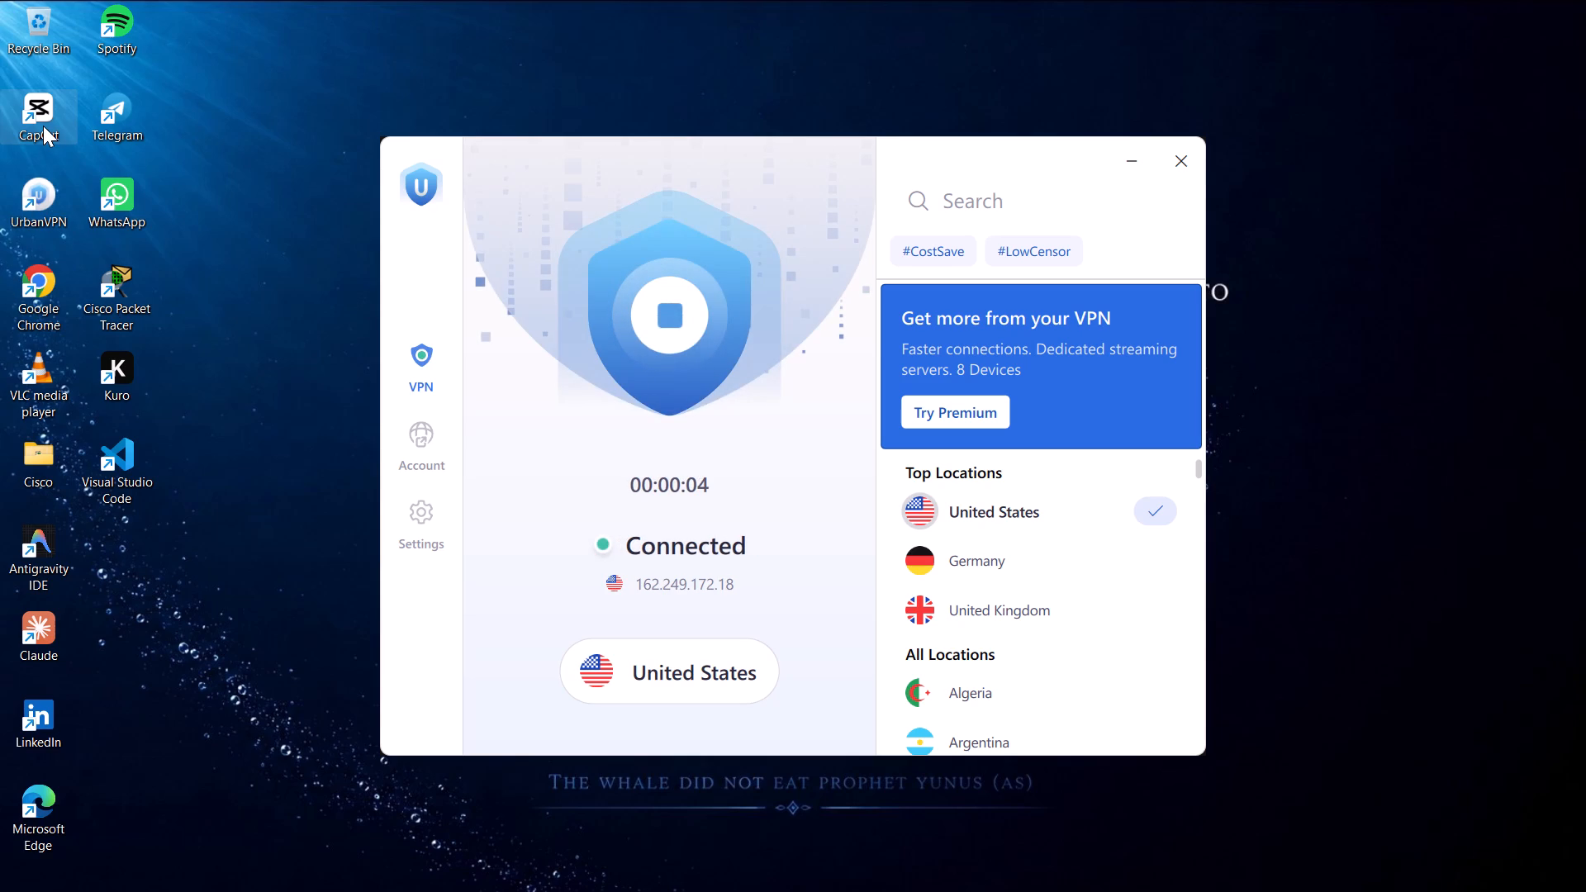
Switch to CapCut and open the existing project 1025.
double_click(43, 126)
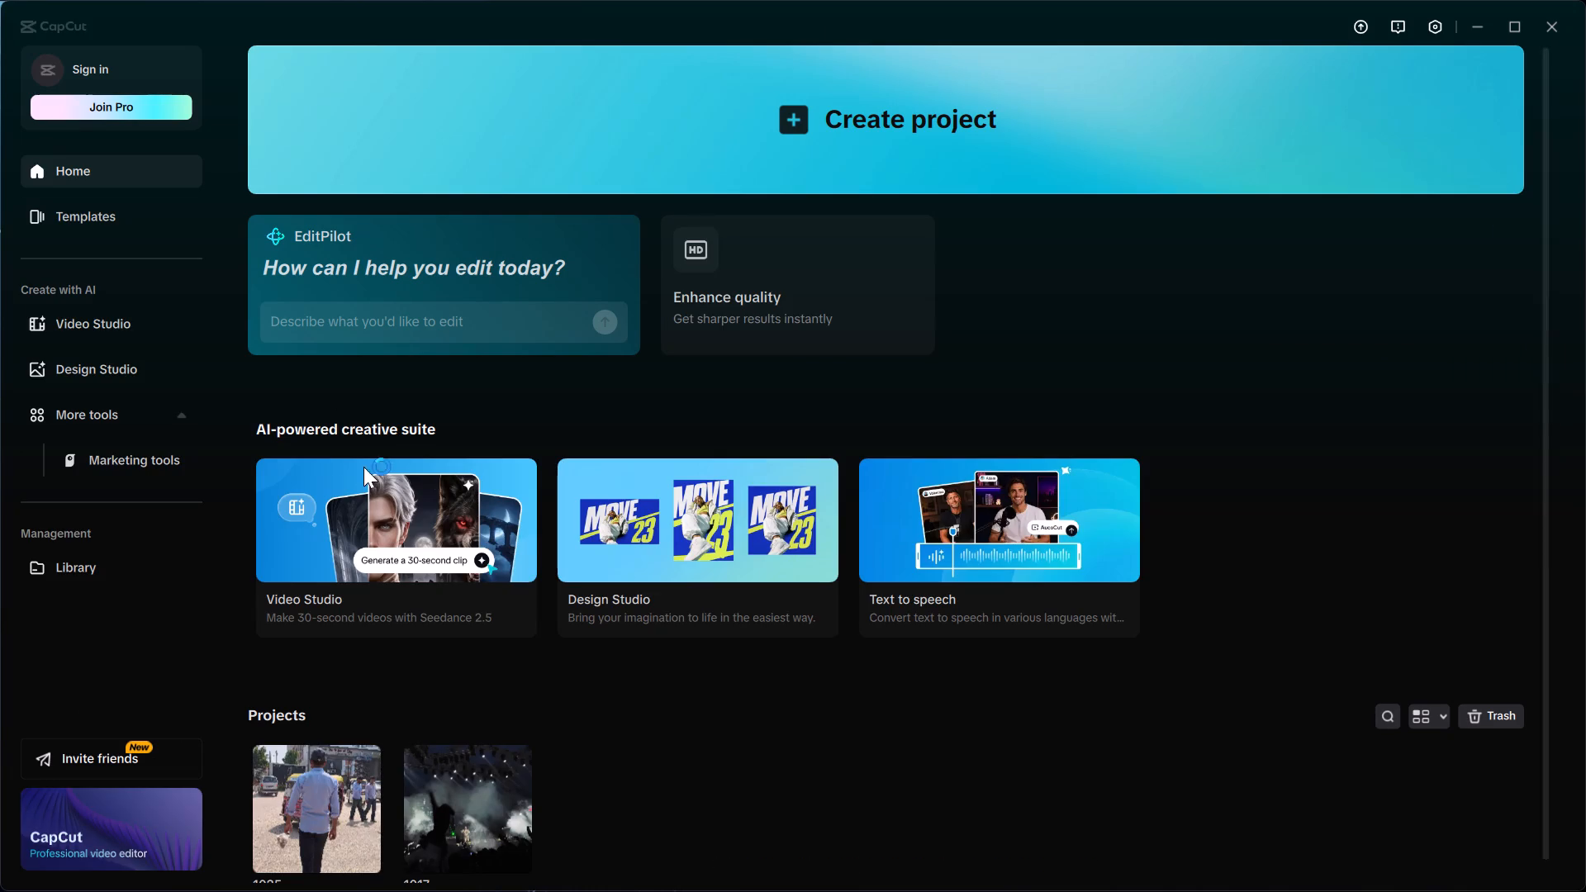
click(344, 816)
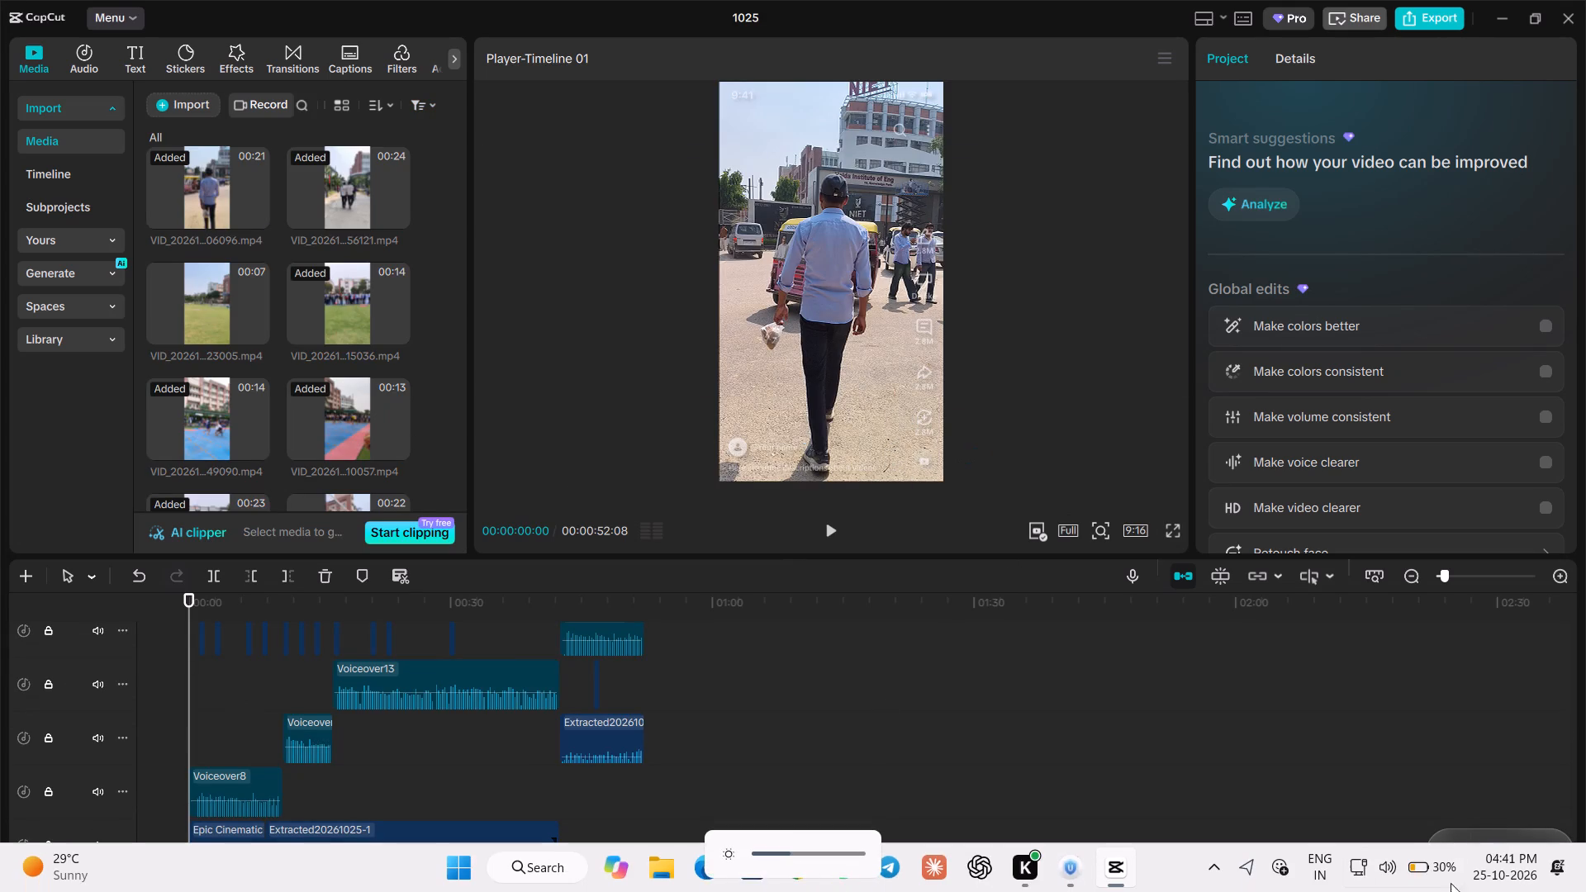
Play the video from the beginning and examine the audio tracks on an enlarged timeline.
key(space)
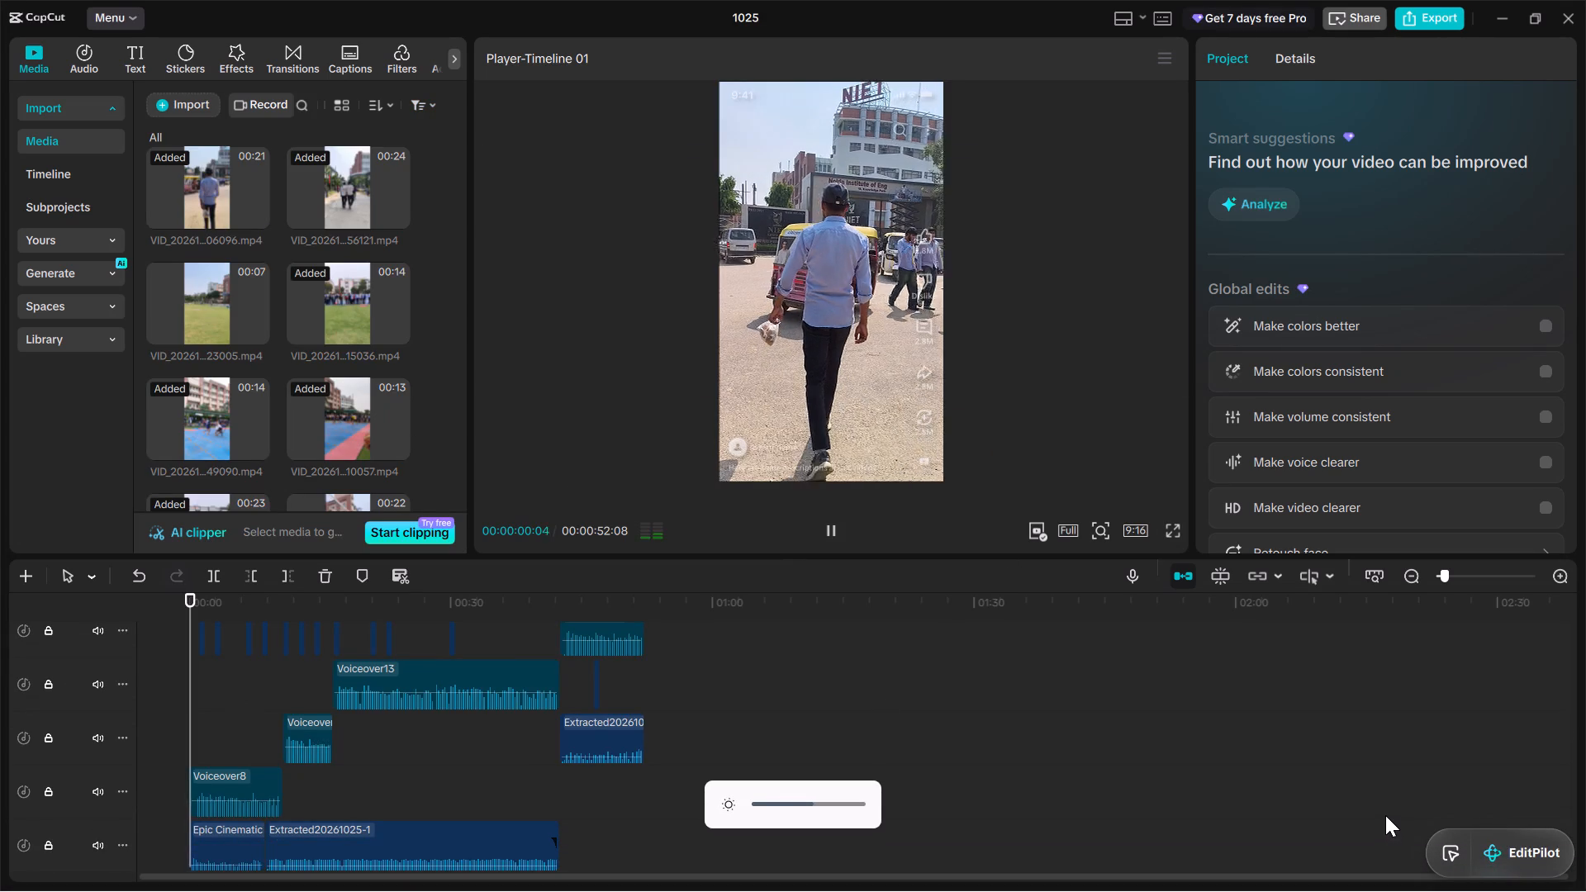
scroll(1344, 891, down, 2)
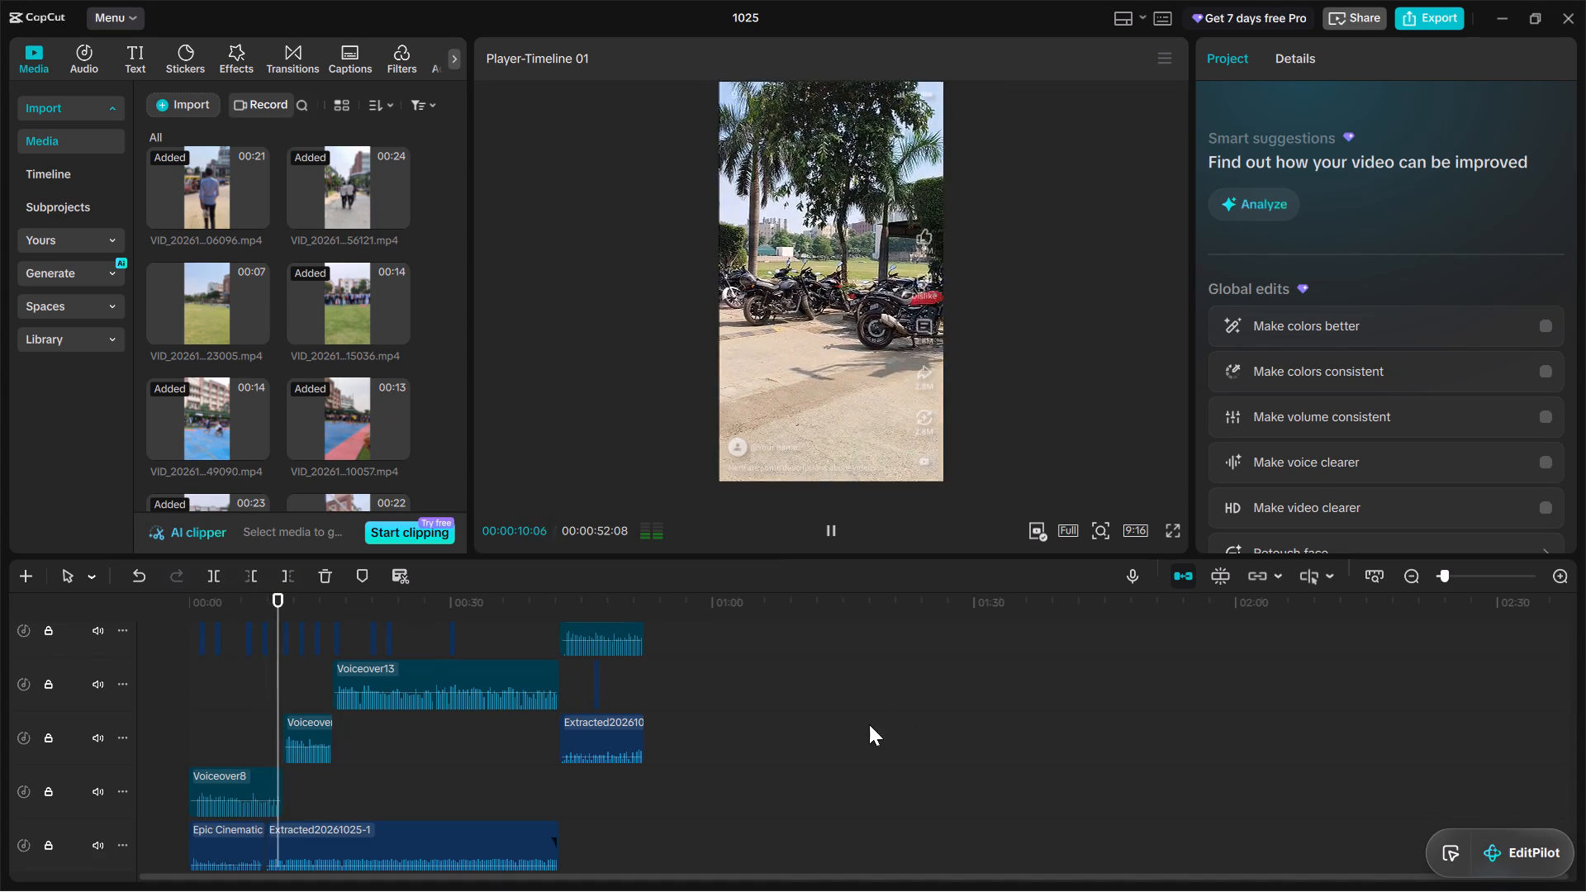
scroll(821, 752, down, 1)
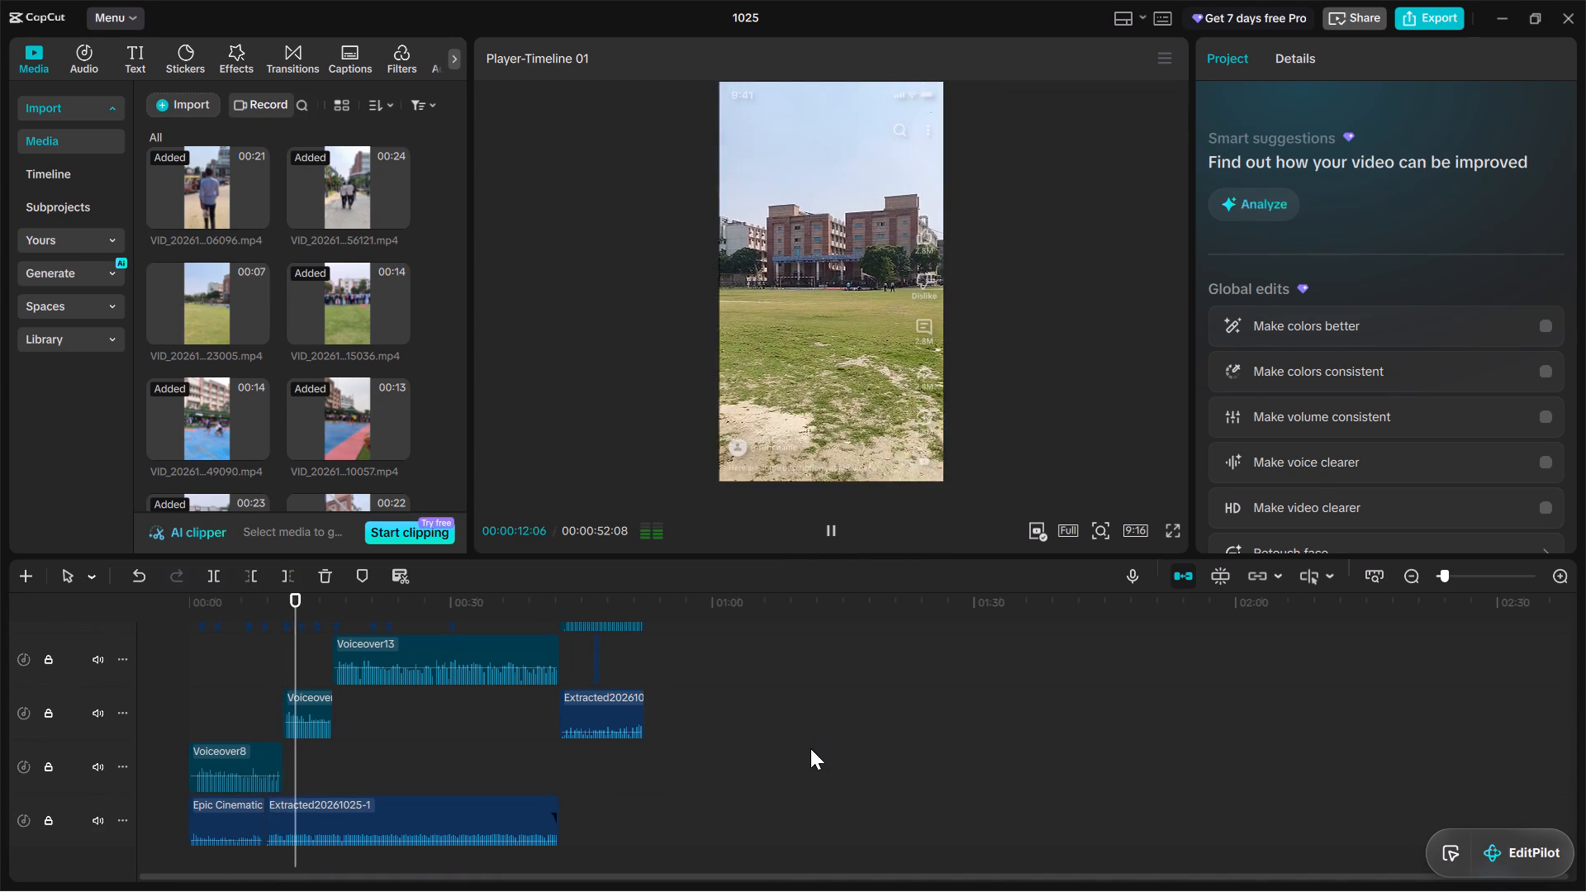
scroll(509, 797, up, 2)
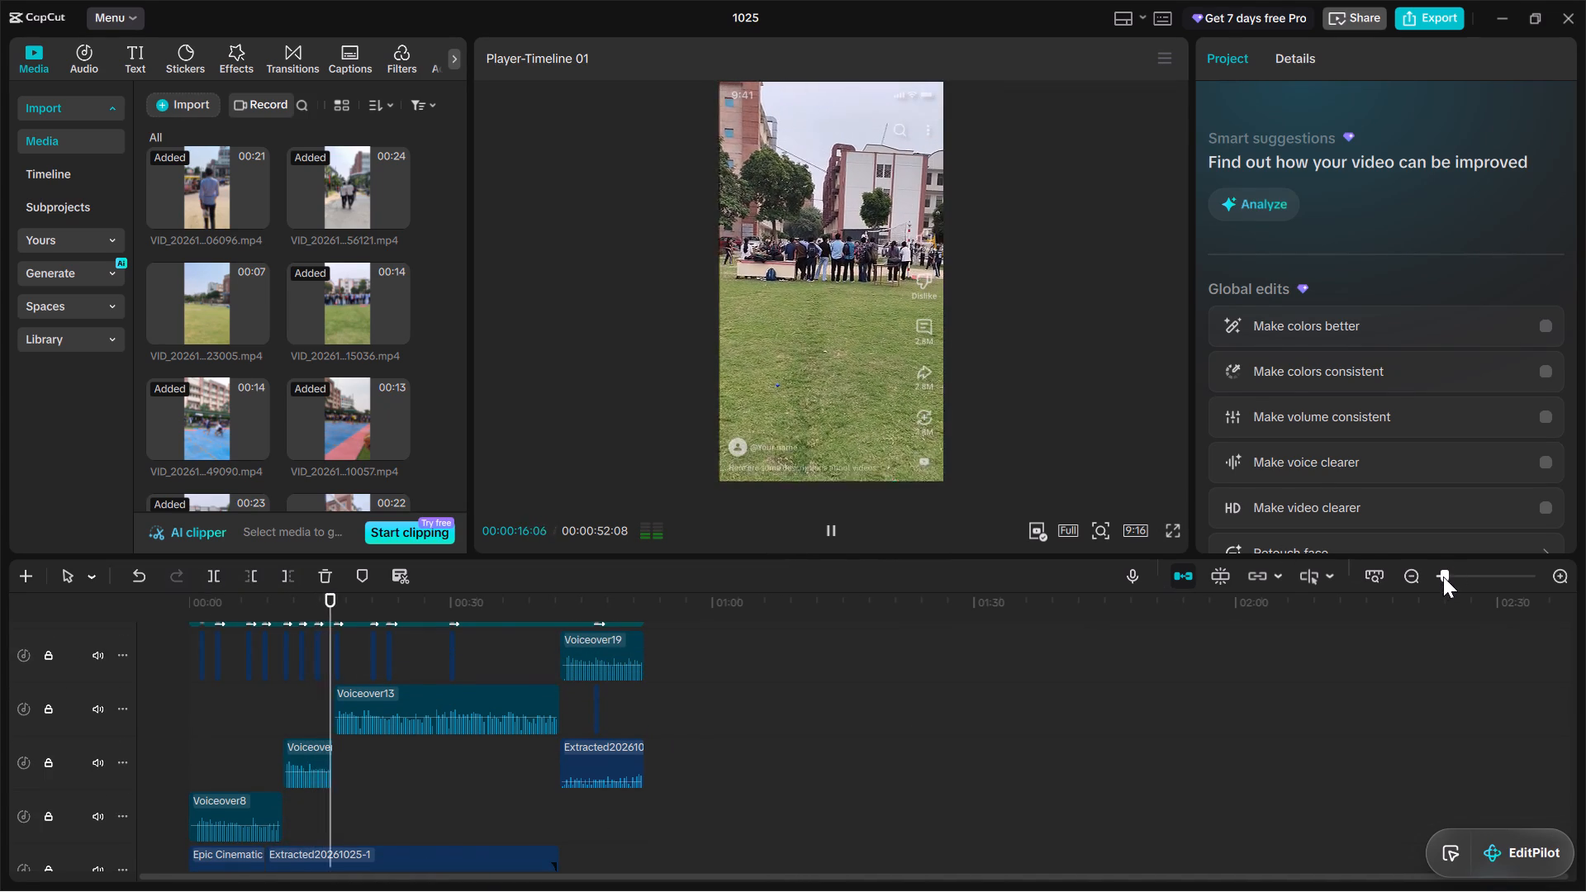
drag(1443, 576, 1470, 574)
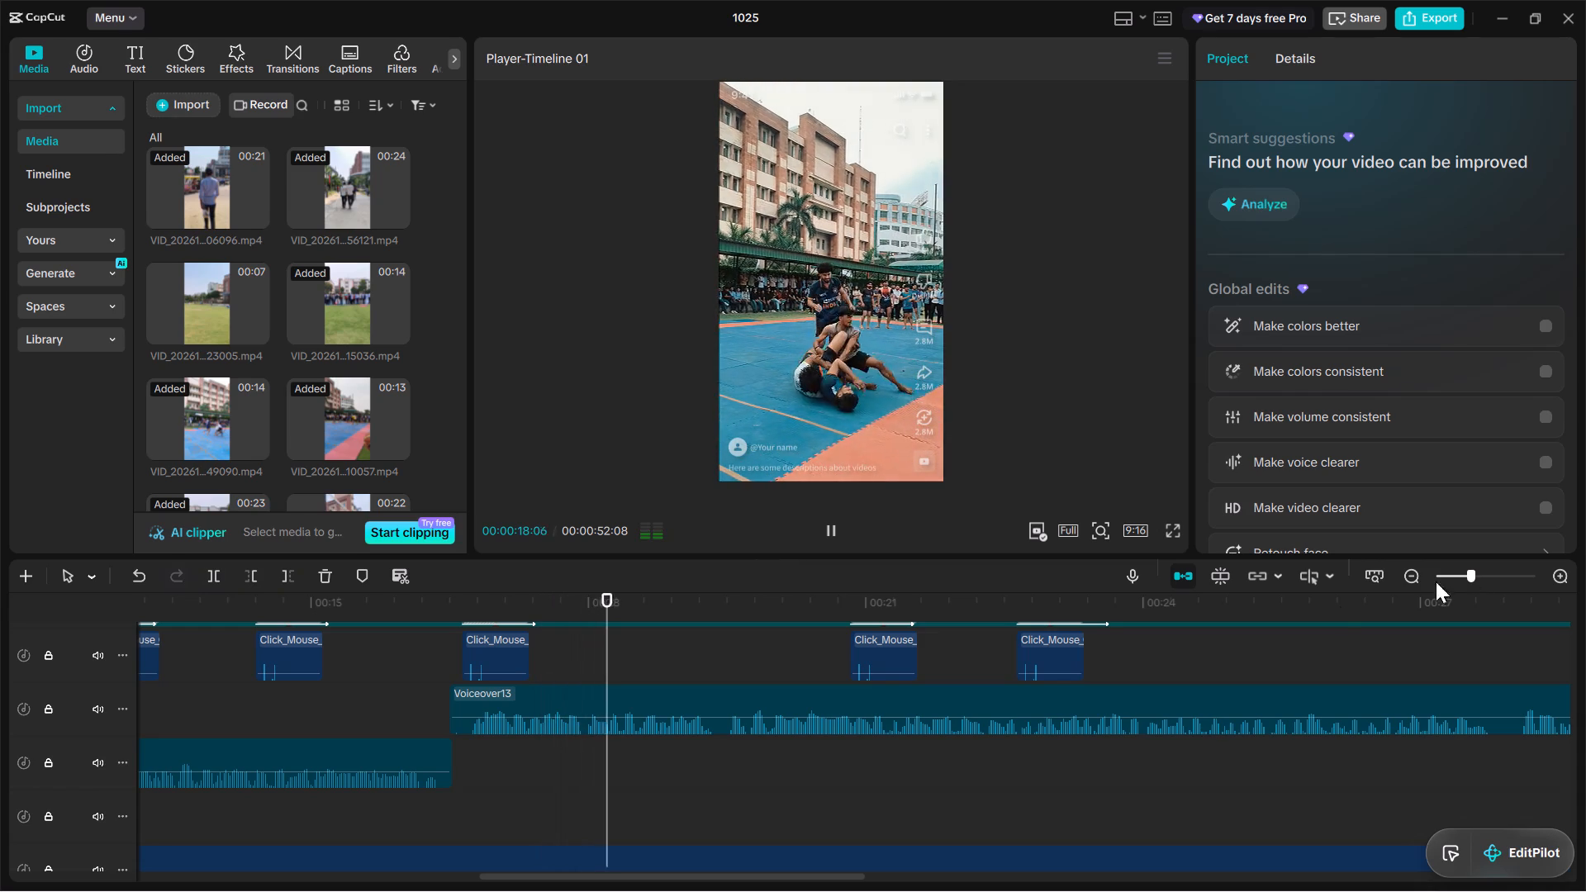
Return the playhead to the start and set the Epic Cinematic Trailer music clip's volume to -24.0 dB.
drag(736, 612, 460, 610)
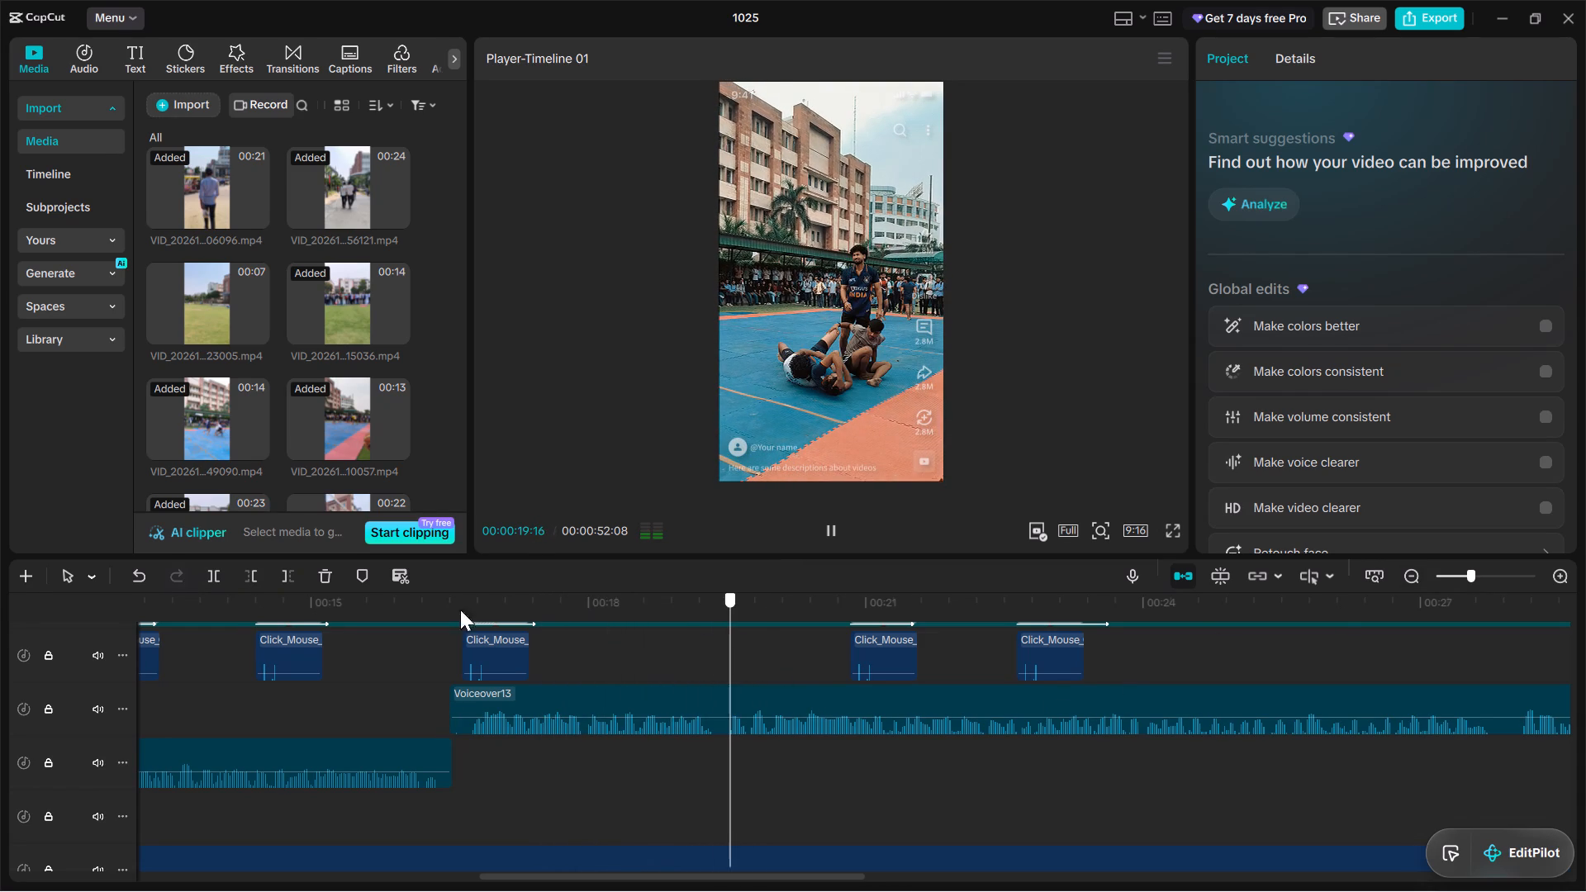
drag(460, 610, 11, 615)
scroll(859, 697, down, 3)
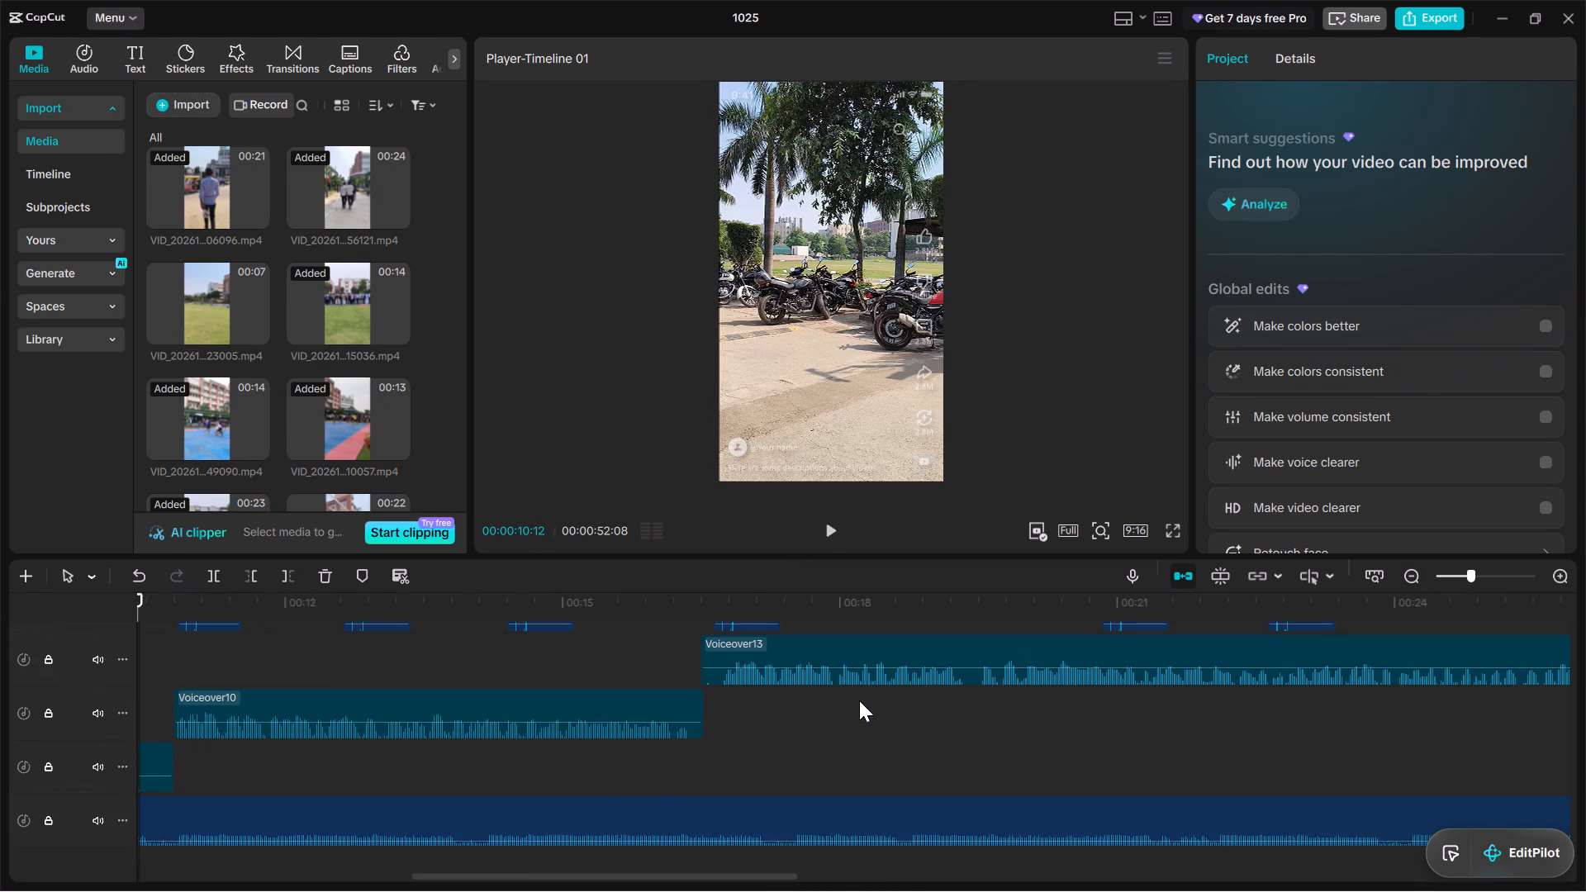
scroll(859, 700, down, 1)
scroll(827, 711, up, 1)
scroll(829, 712, right, 4)
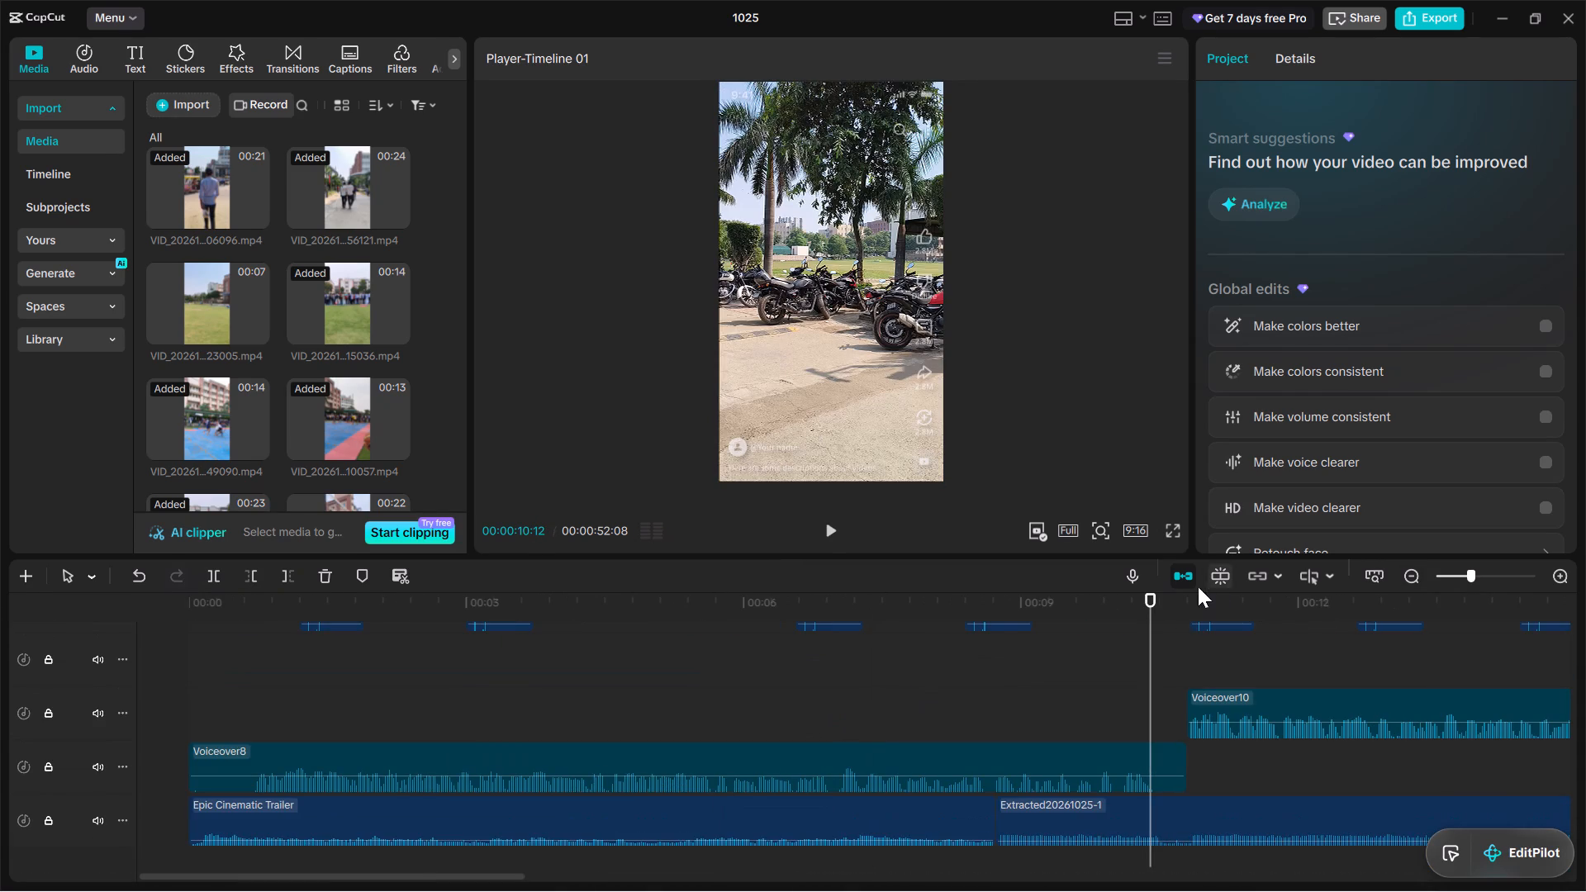
drag(1152, 601, 118, 639)
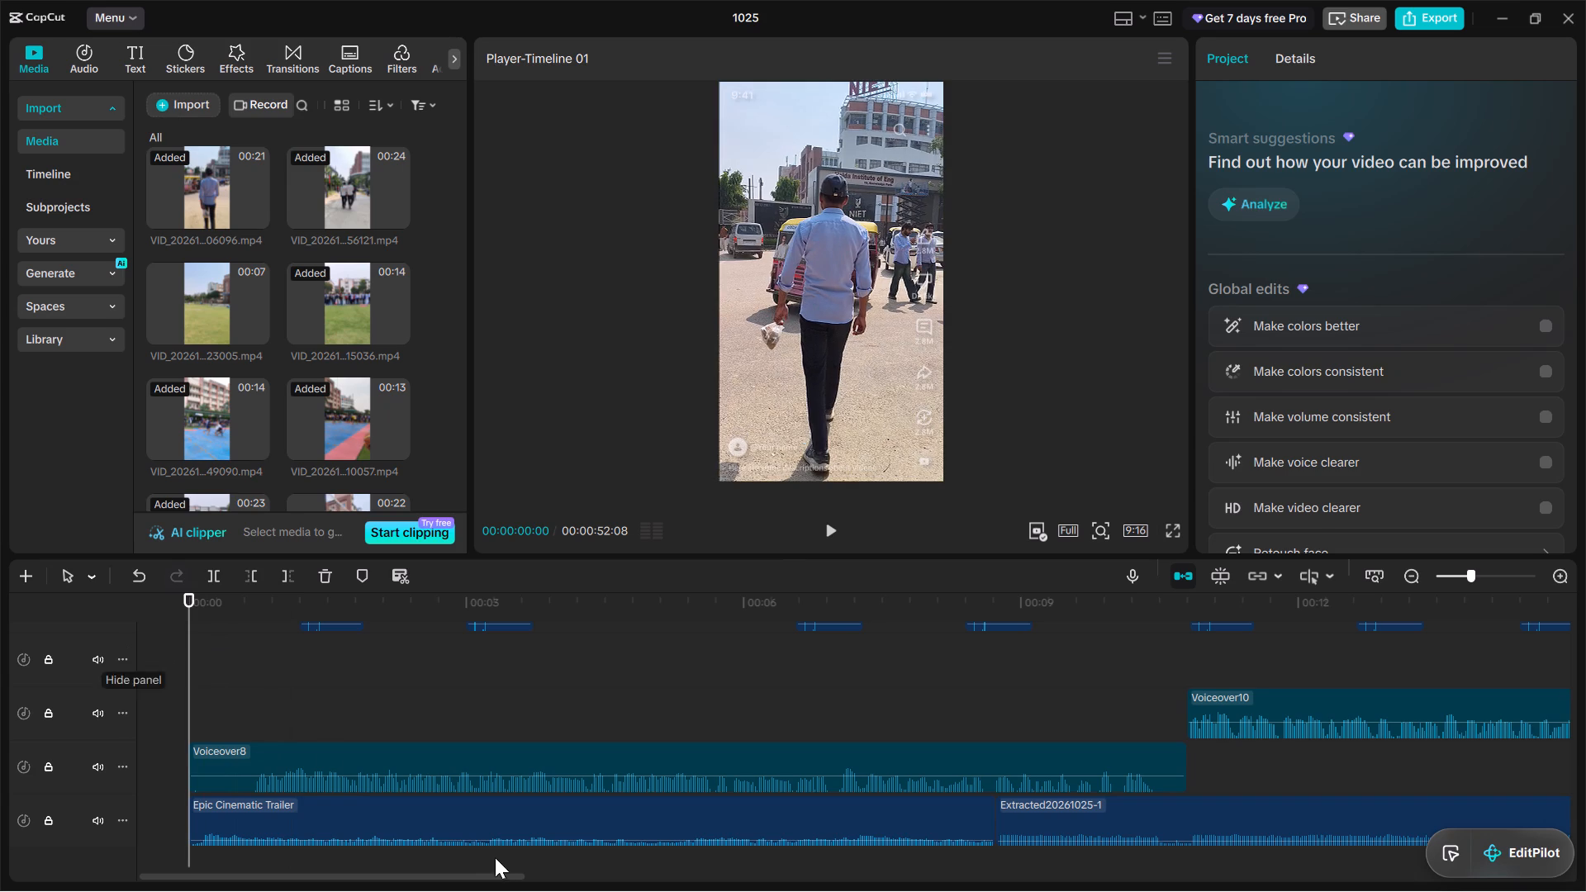
click(496, 833)
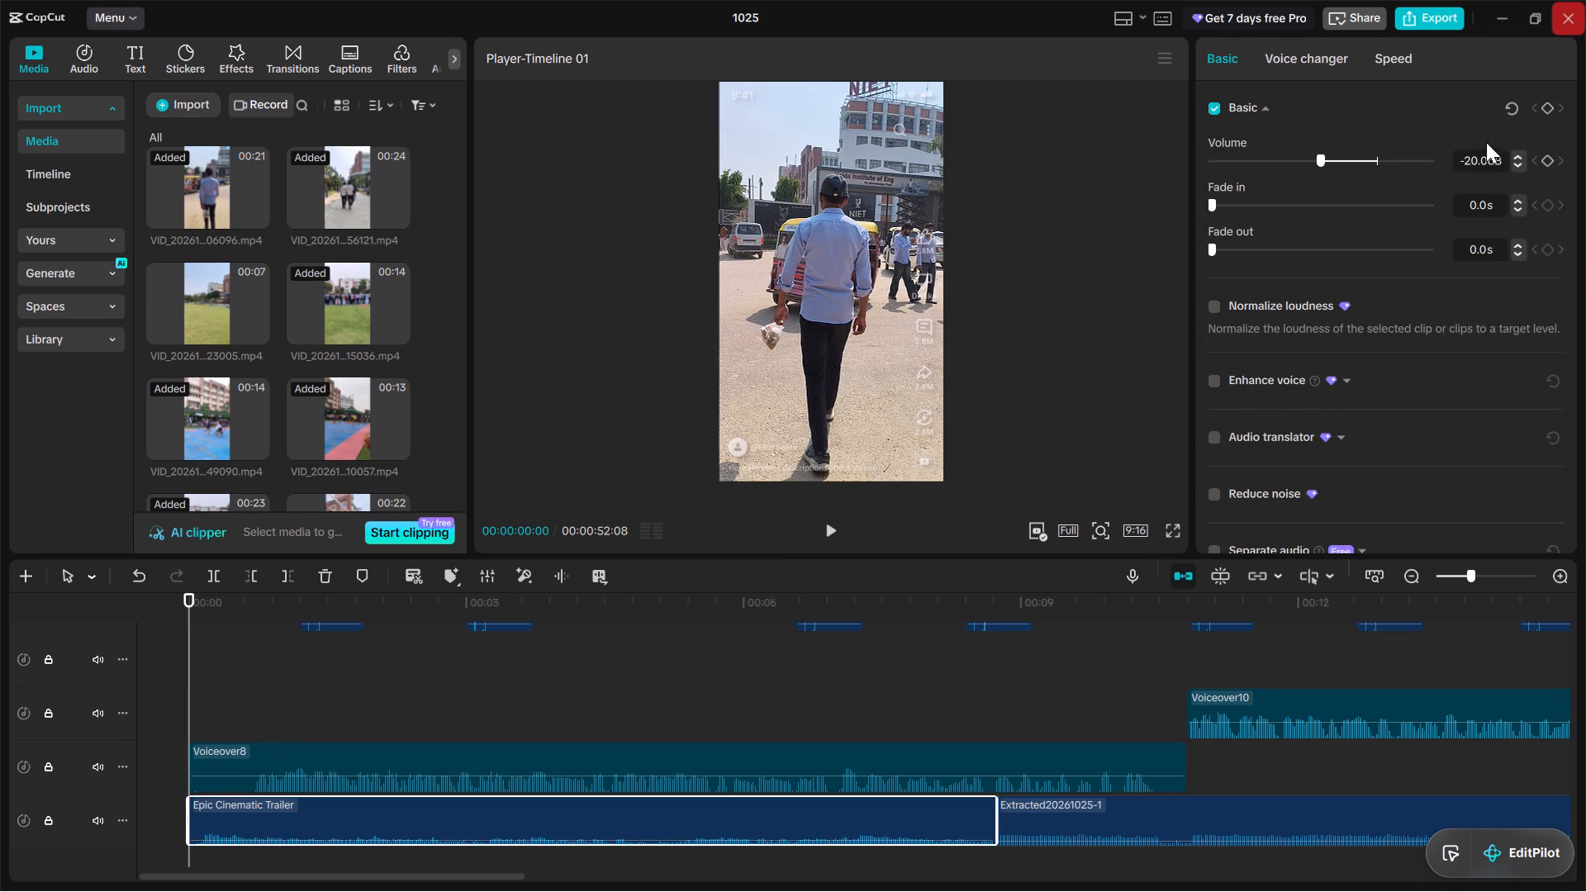
double_click(1520, 154)
triple_click(1520, 162)
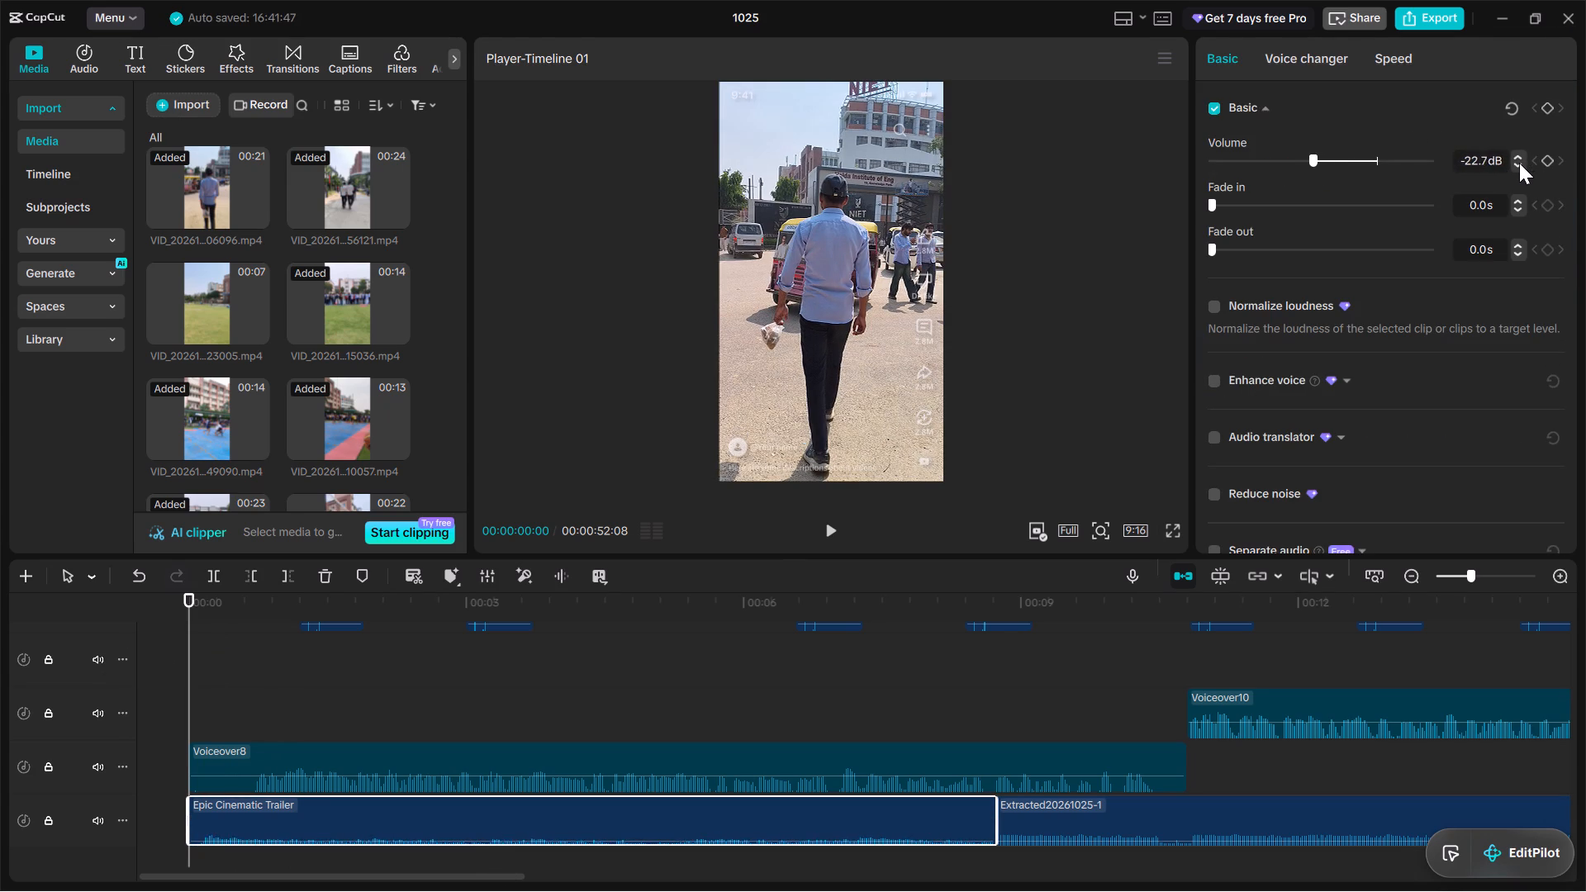
click(1519, 163)
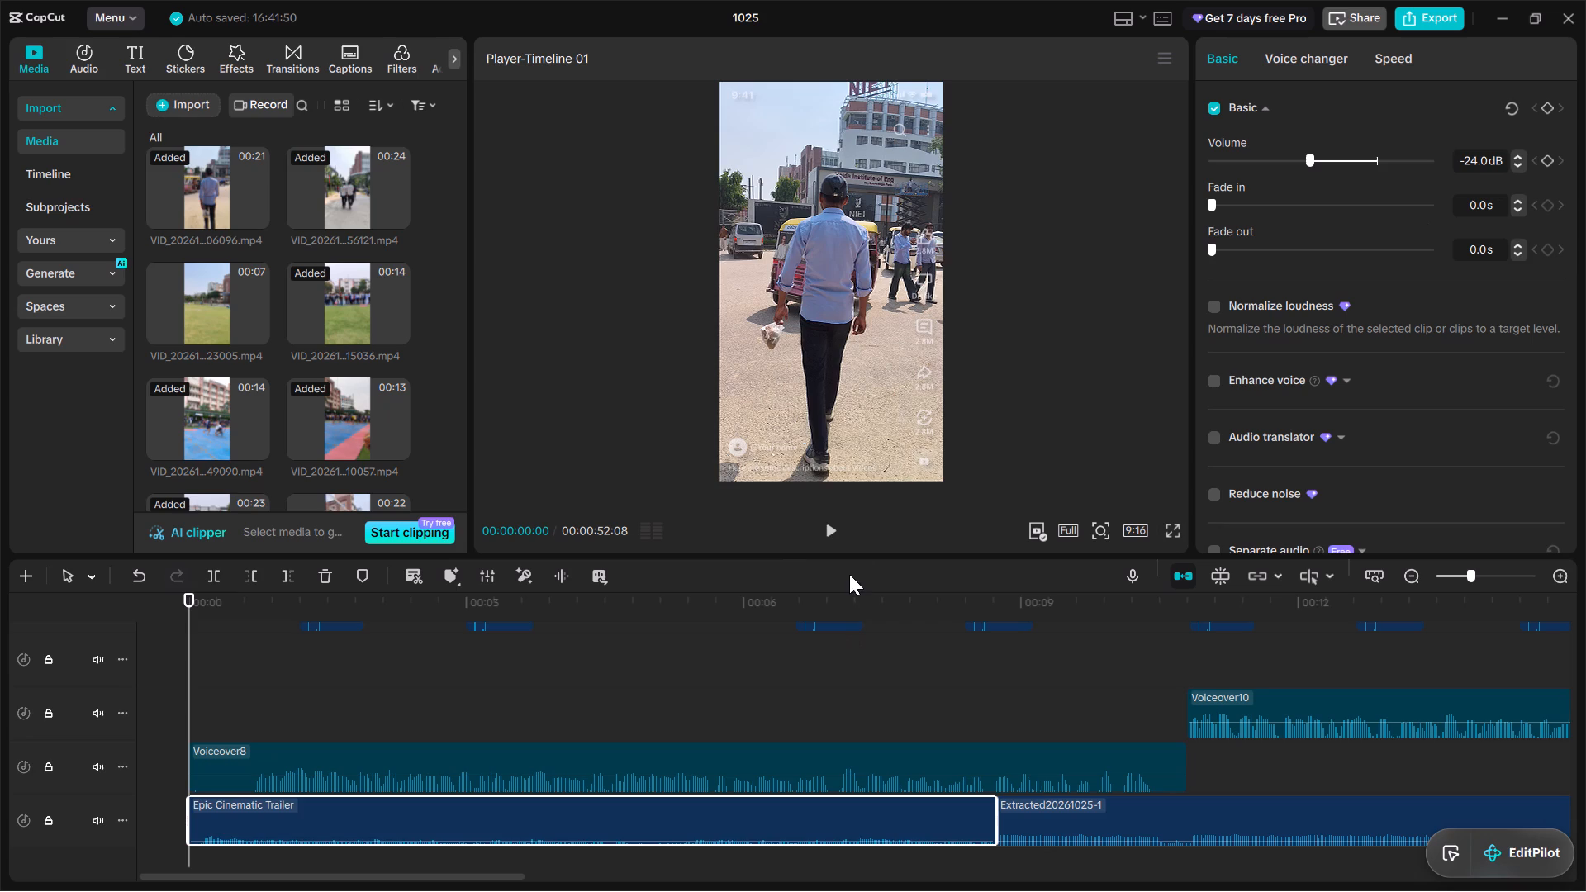
Play the opening seconds to check the music level against the voiceover.
click(838, 534)
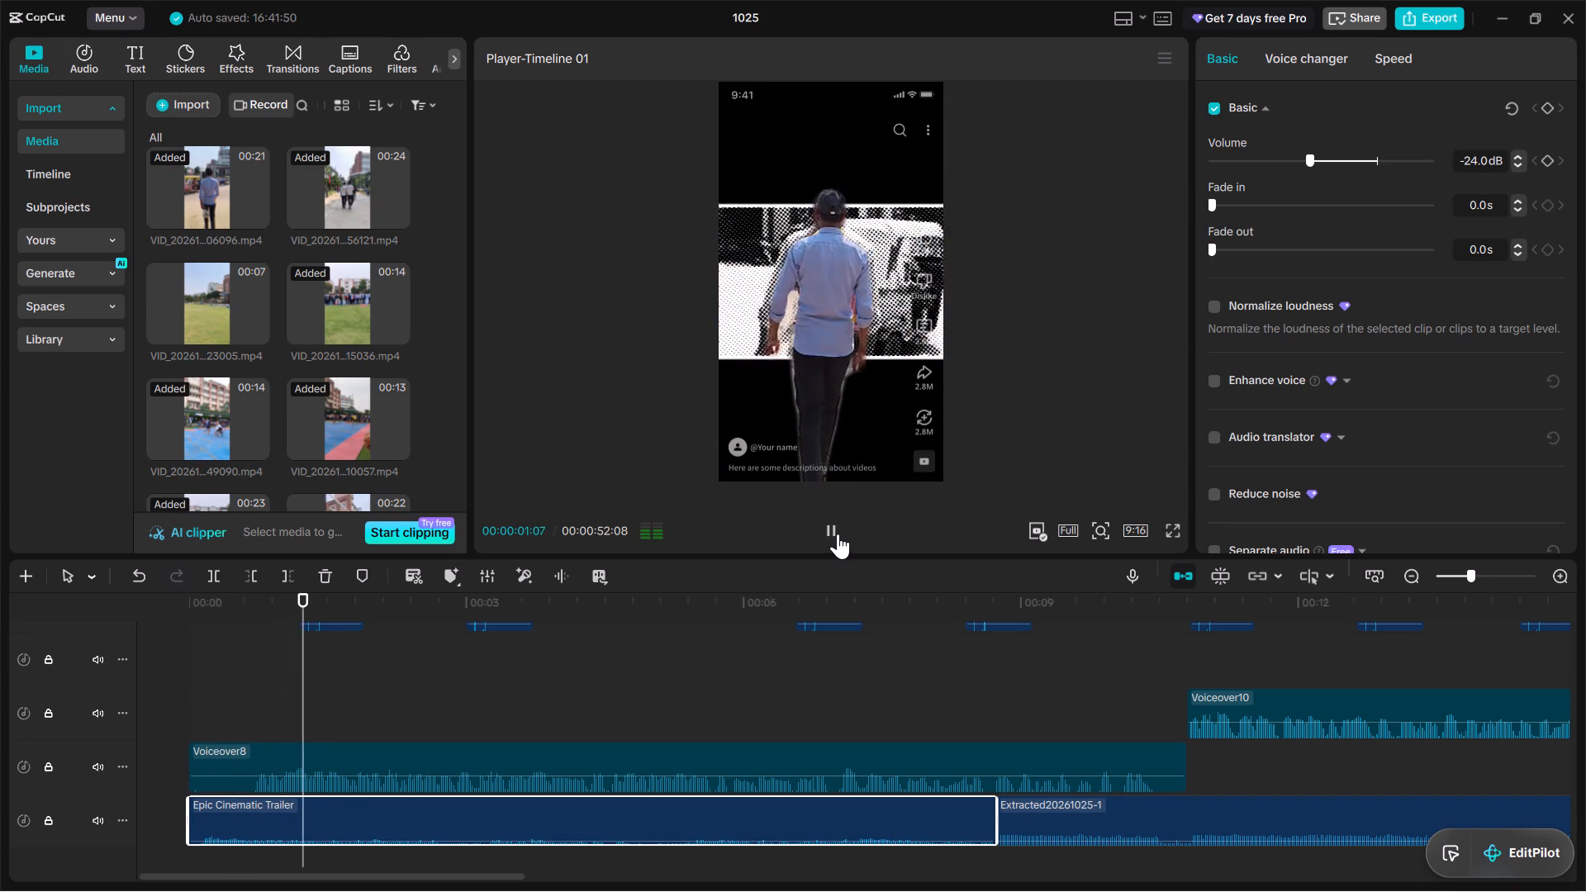
click(838, 534)
click(838, 534)
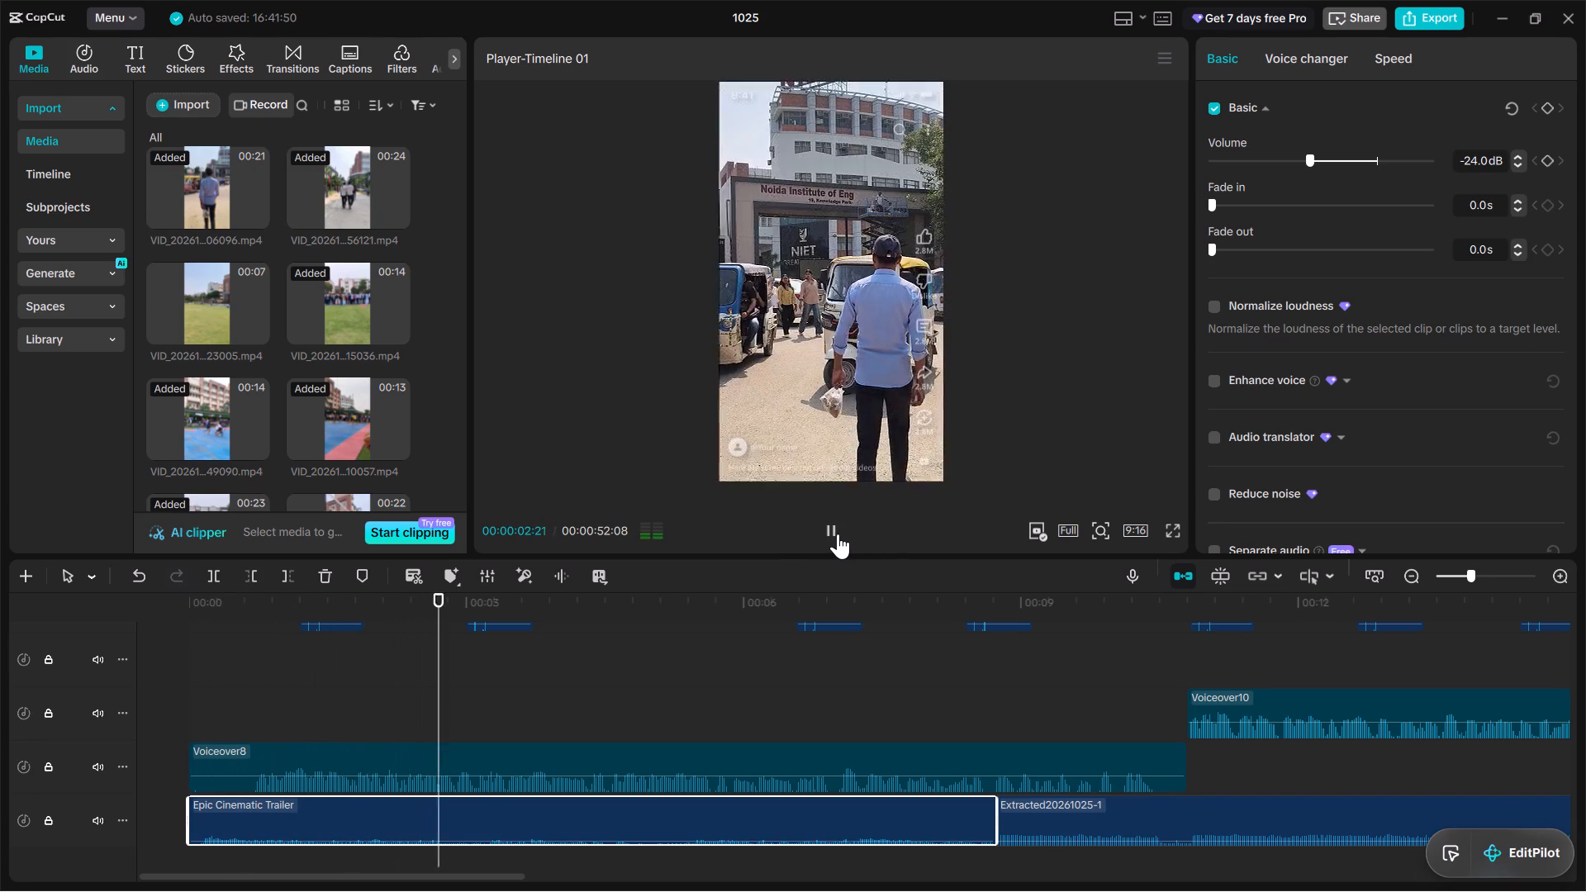
click(838, 534)
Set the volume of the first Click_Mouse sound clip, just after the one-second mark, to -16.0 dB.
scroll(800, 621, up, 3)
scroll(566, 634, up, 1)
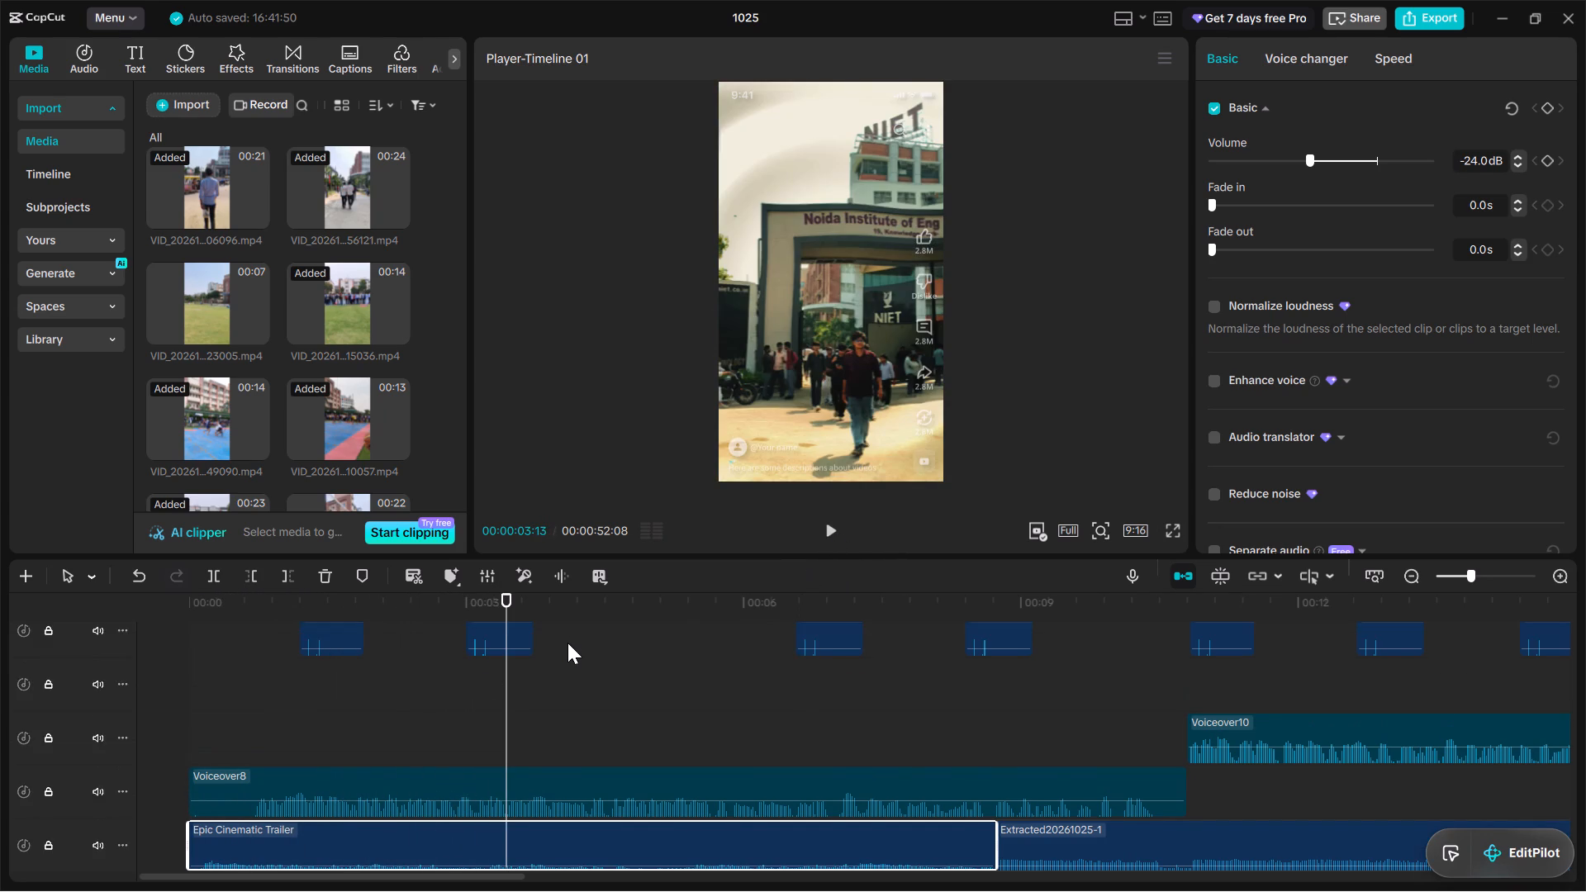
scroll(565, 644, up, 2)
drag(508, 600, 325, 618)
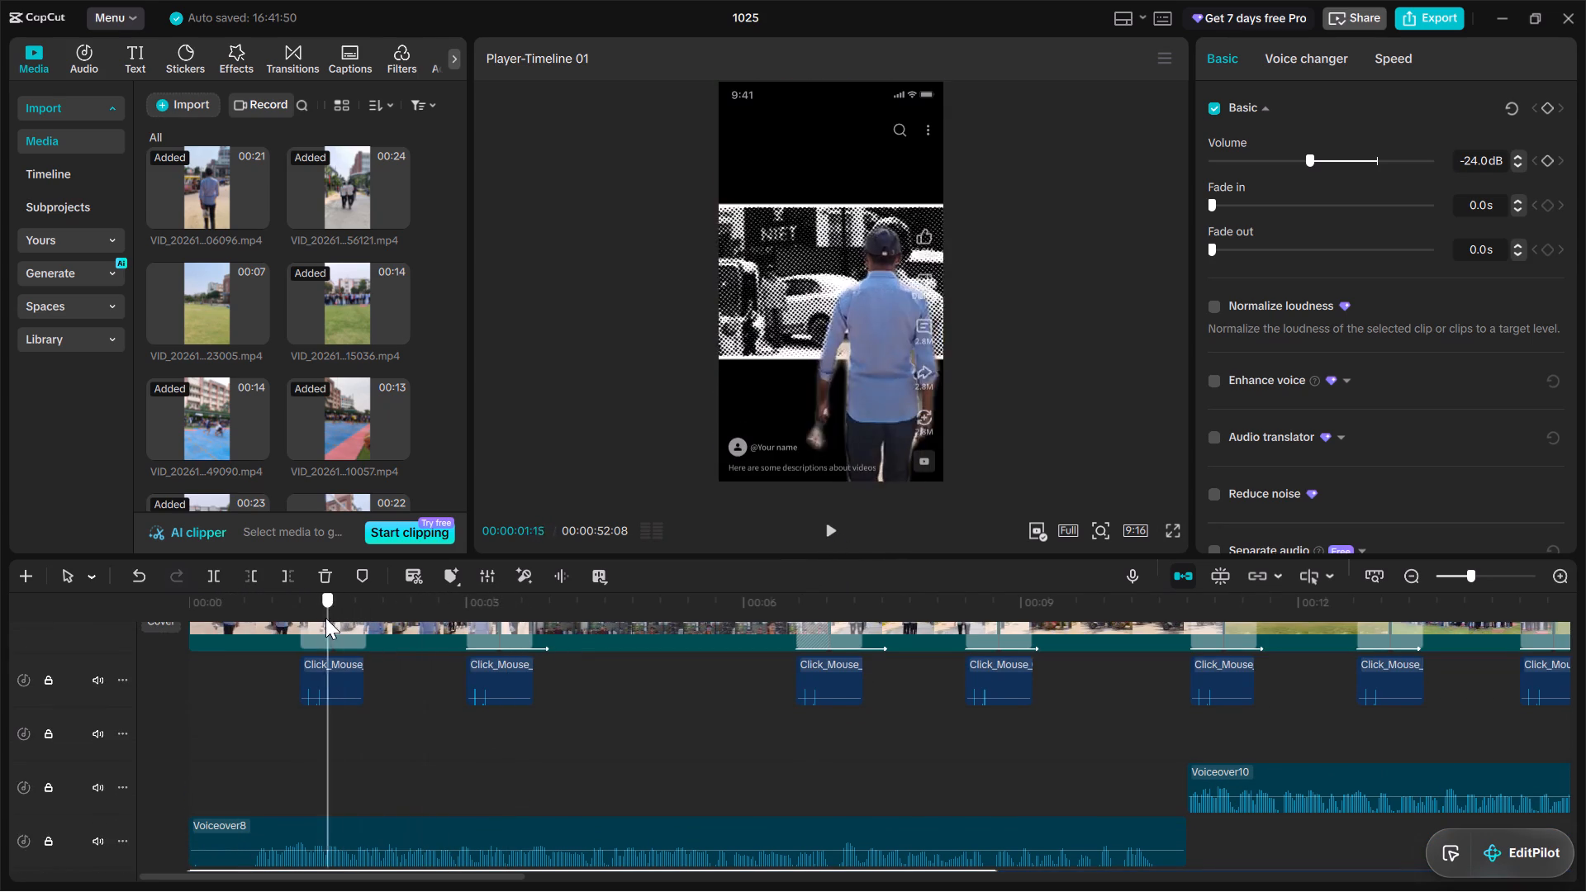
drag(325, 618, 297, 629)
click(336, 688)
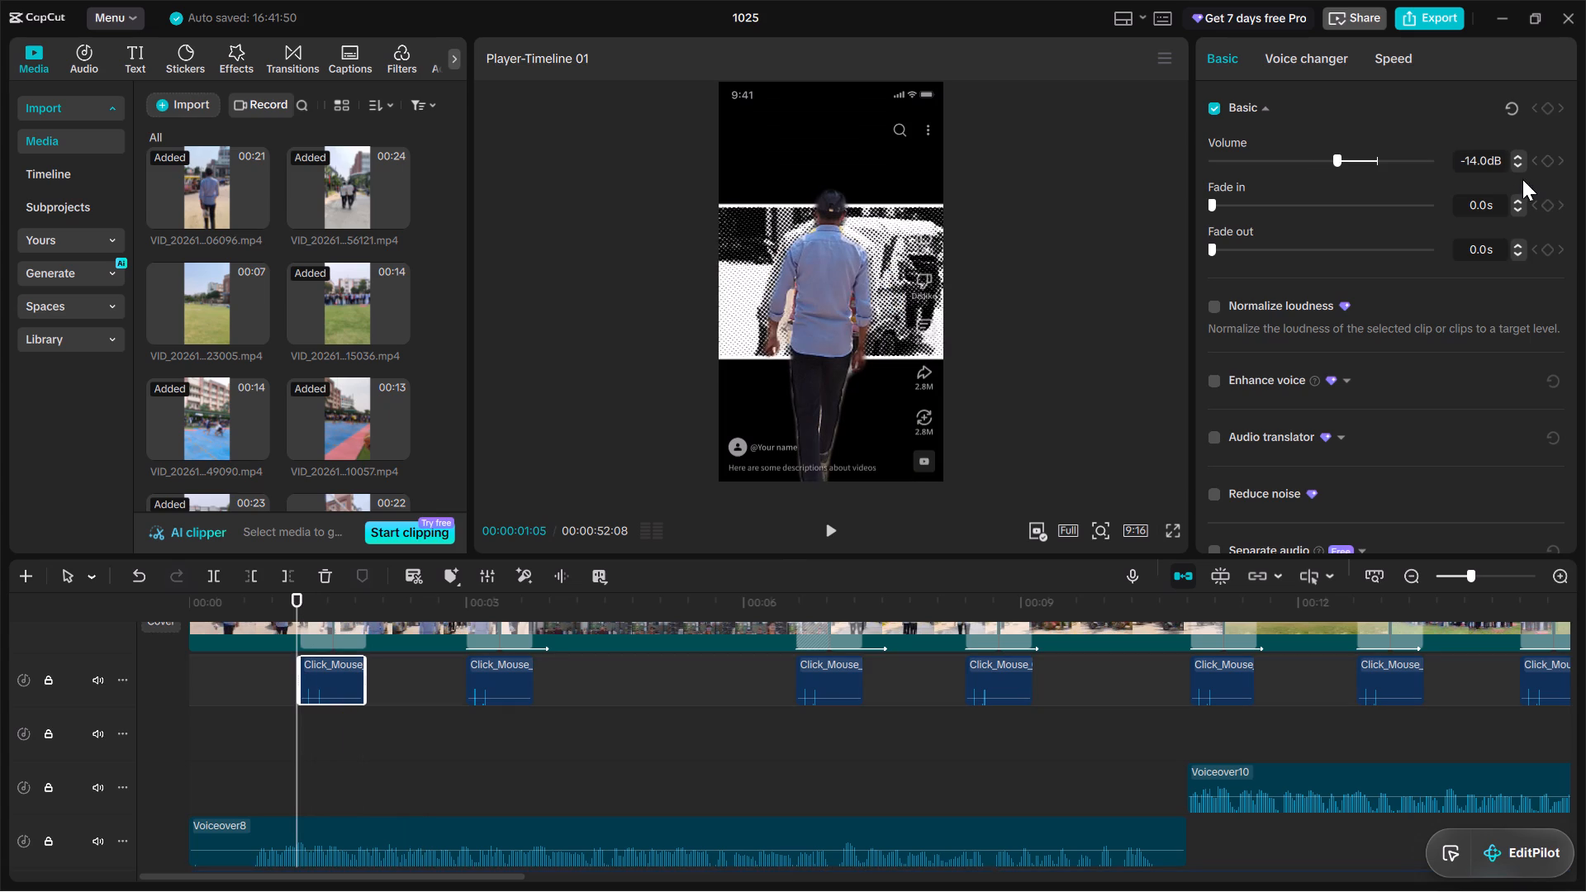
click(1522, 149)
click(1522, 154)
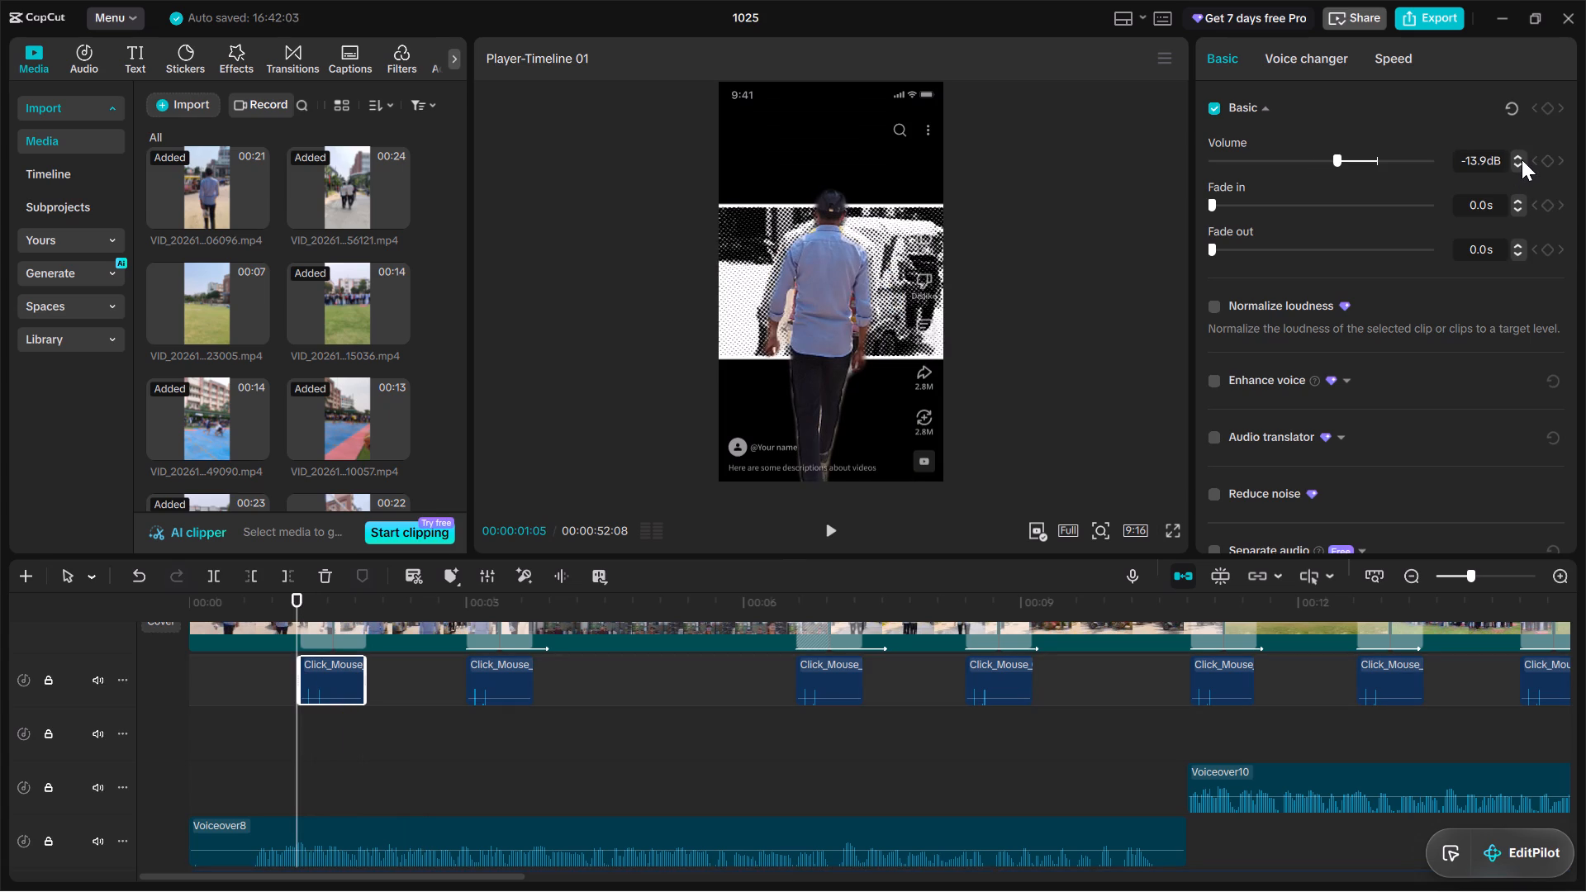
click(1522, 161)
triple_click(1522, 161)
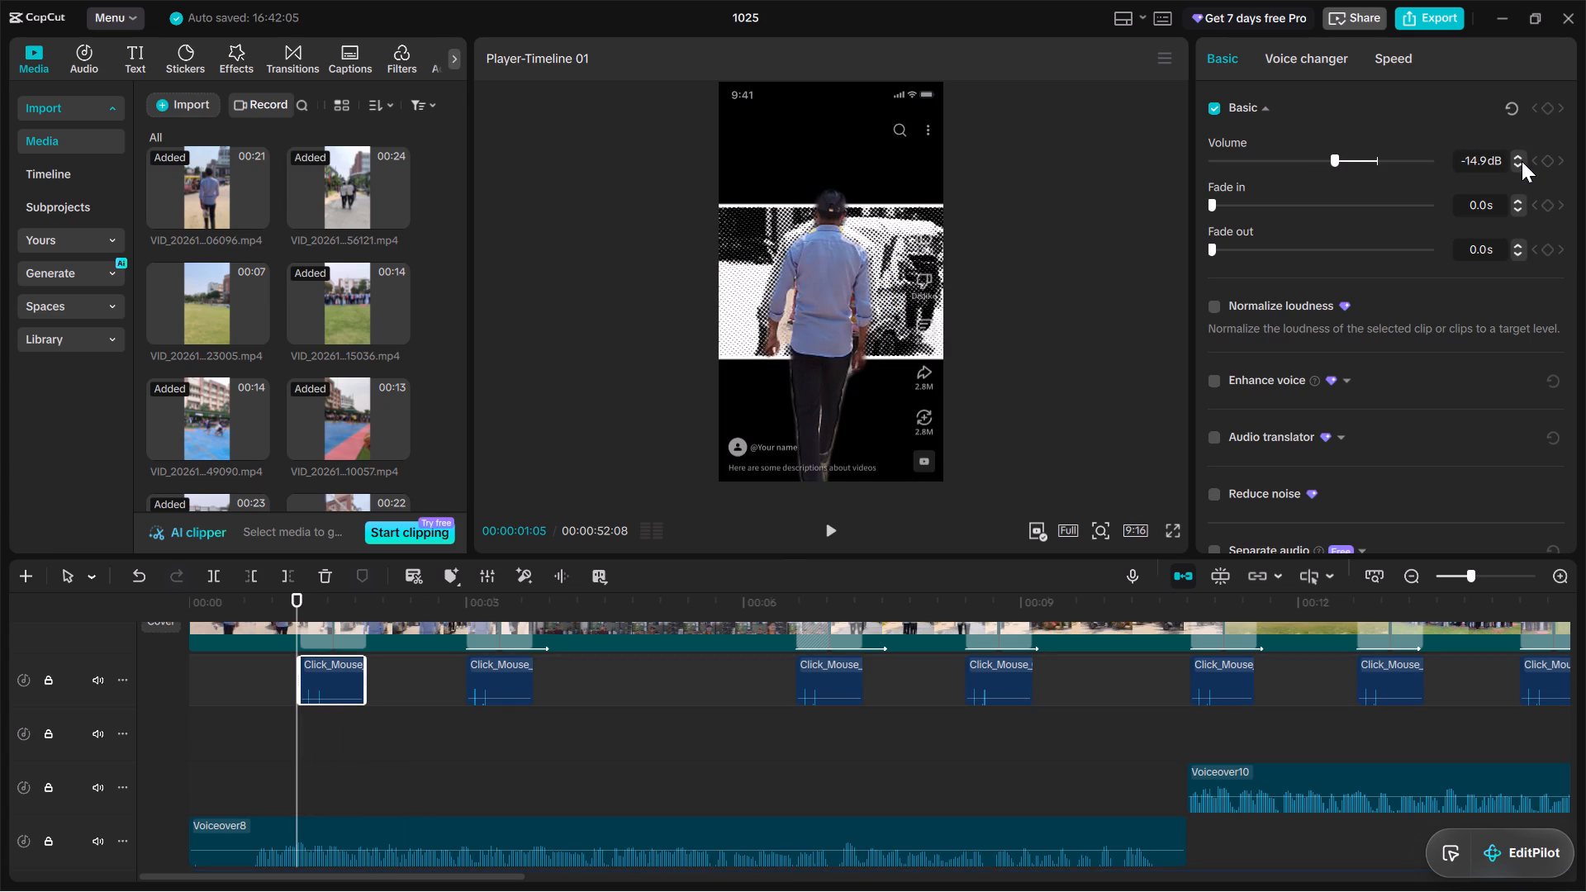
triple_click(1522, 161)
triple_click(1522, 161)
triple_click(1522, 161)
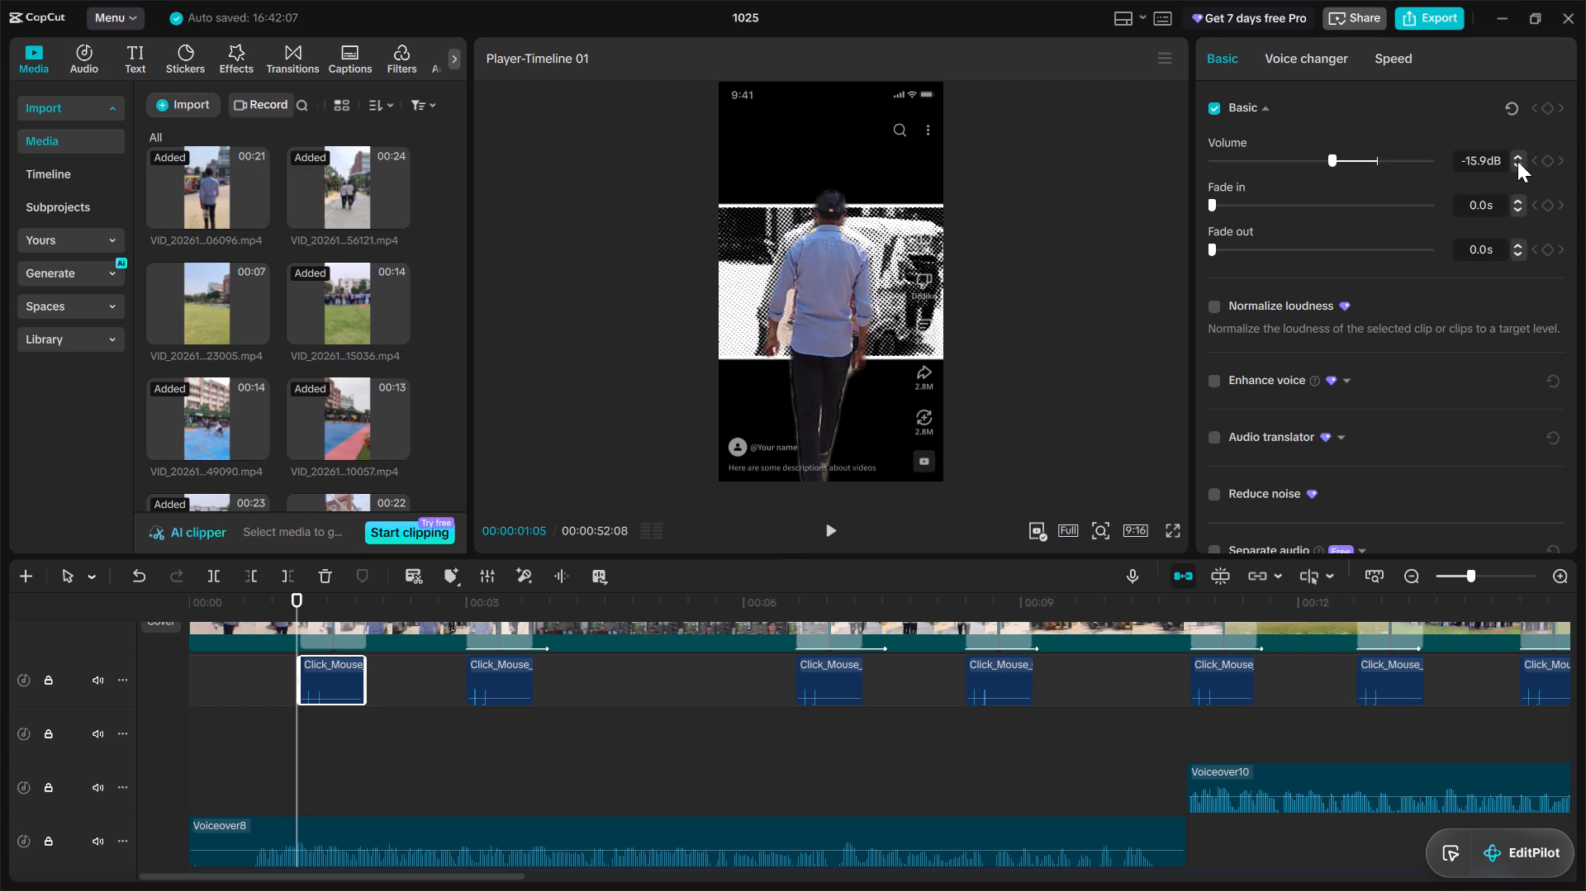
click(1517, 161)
Play the opening section again to check the first mouse-click sound's level.
click(829, 529)
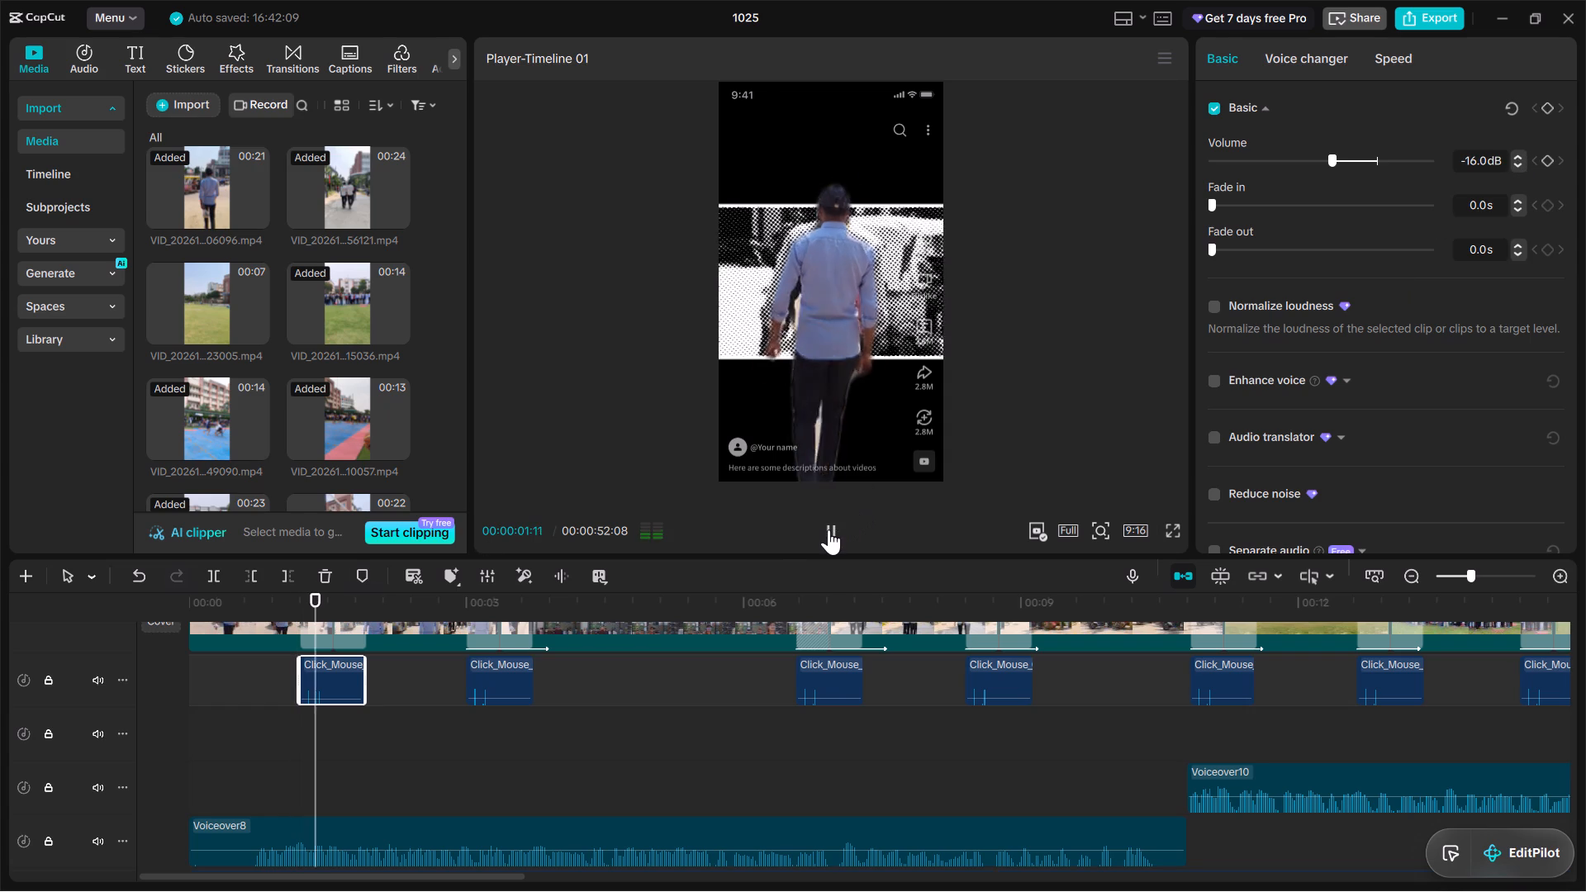
drag(425, 602, 243, 621)
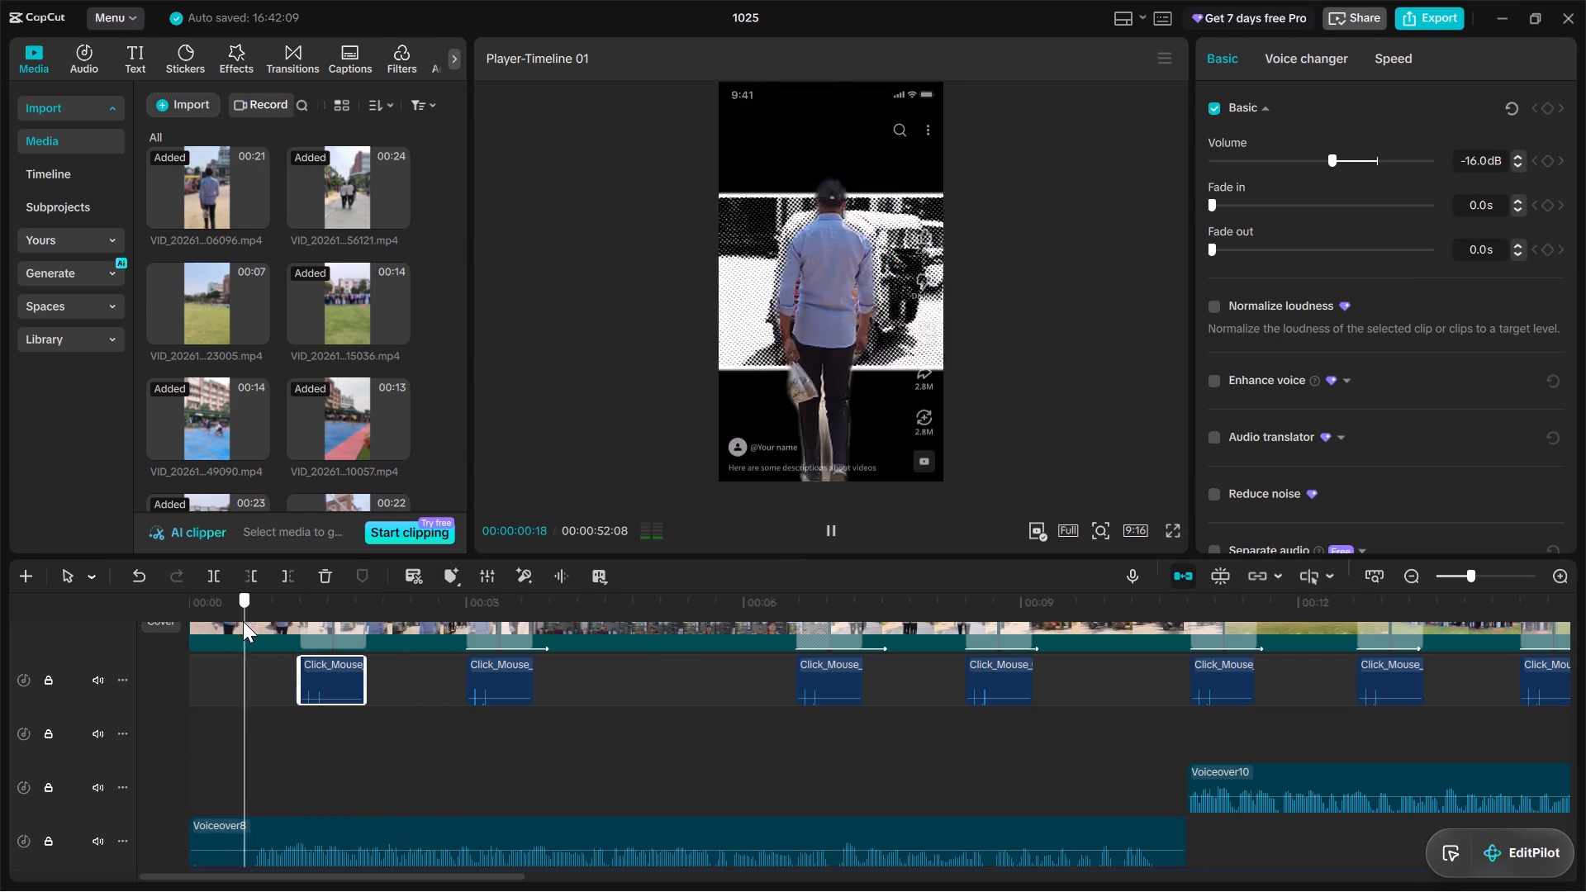
drag(243, 621, 159, 671)
key(space)
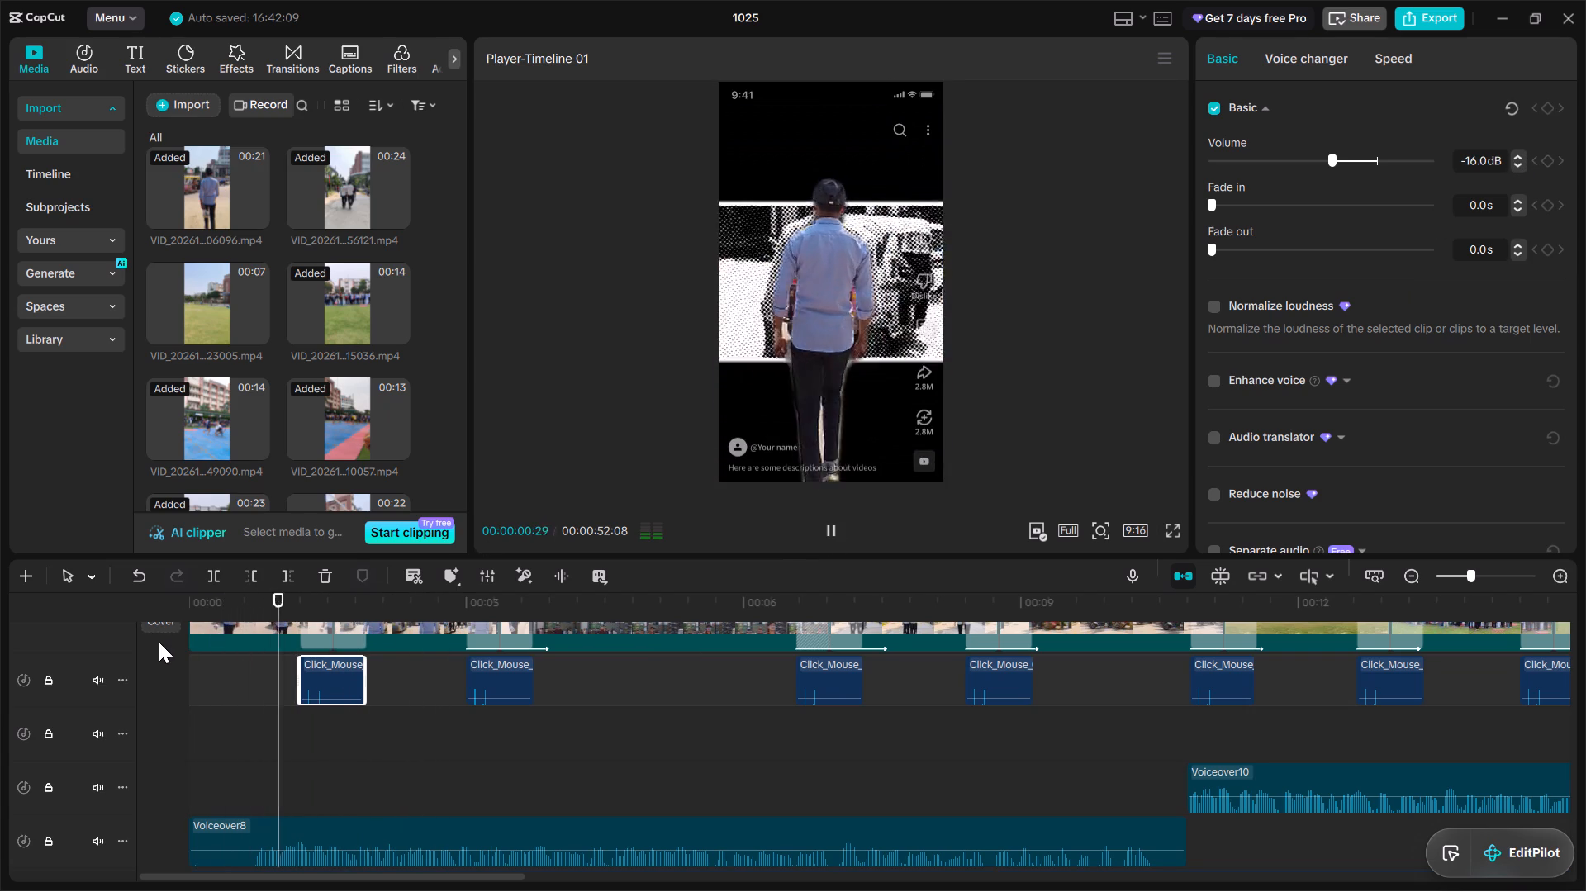
key(space)
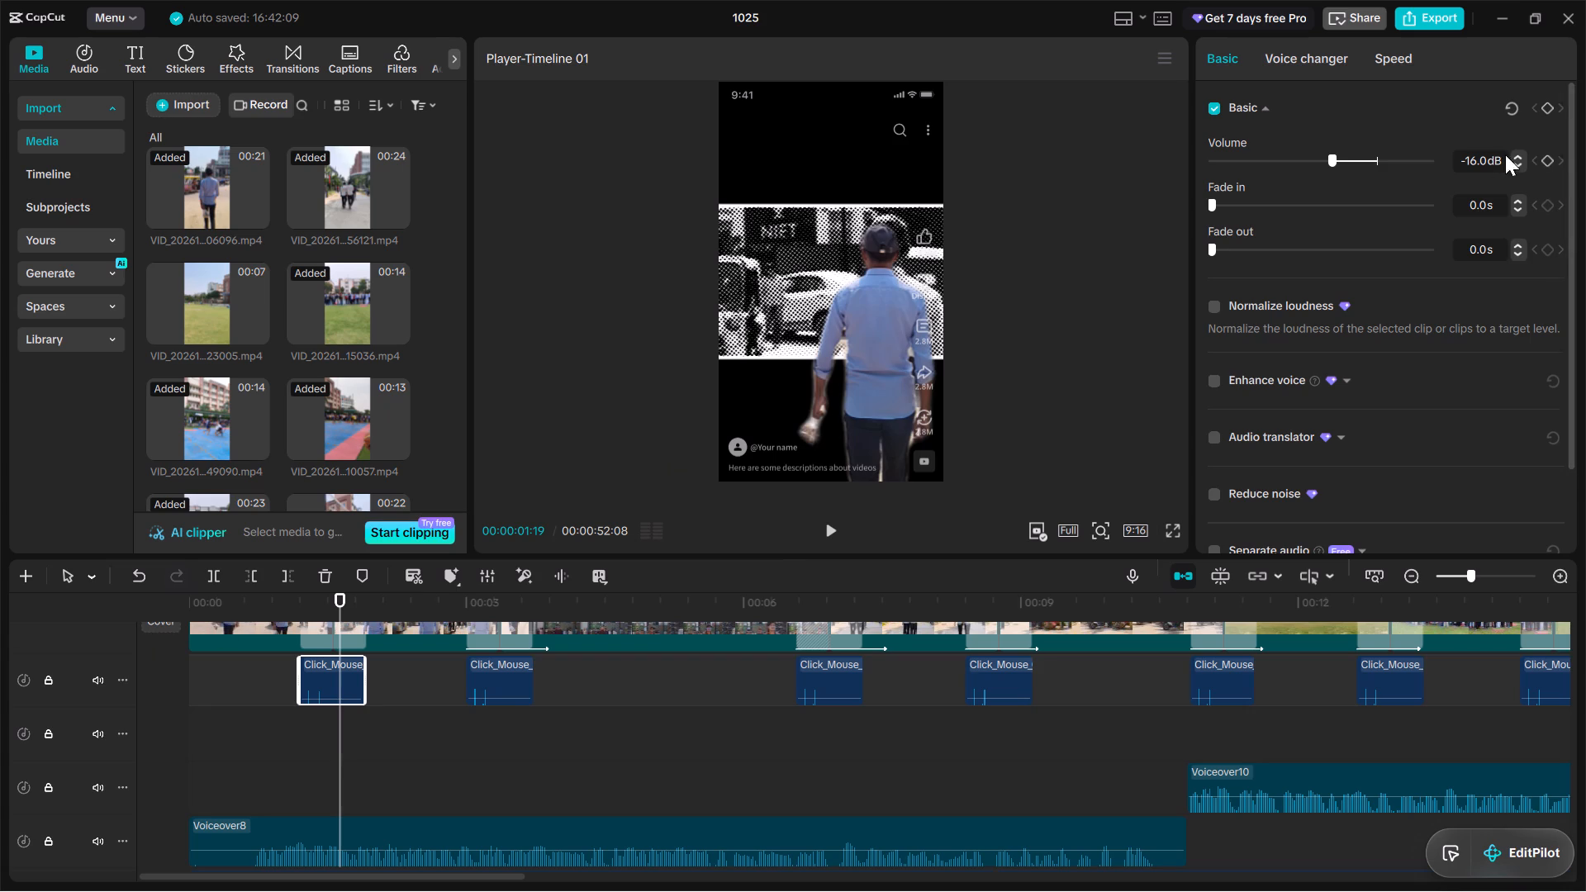
Set the first Click_Mouse clip's volume to -20.0 dB.
click(1516, 167)
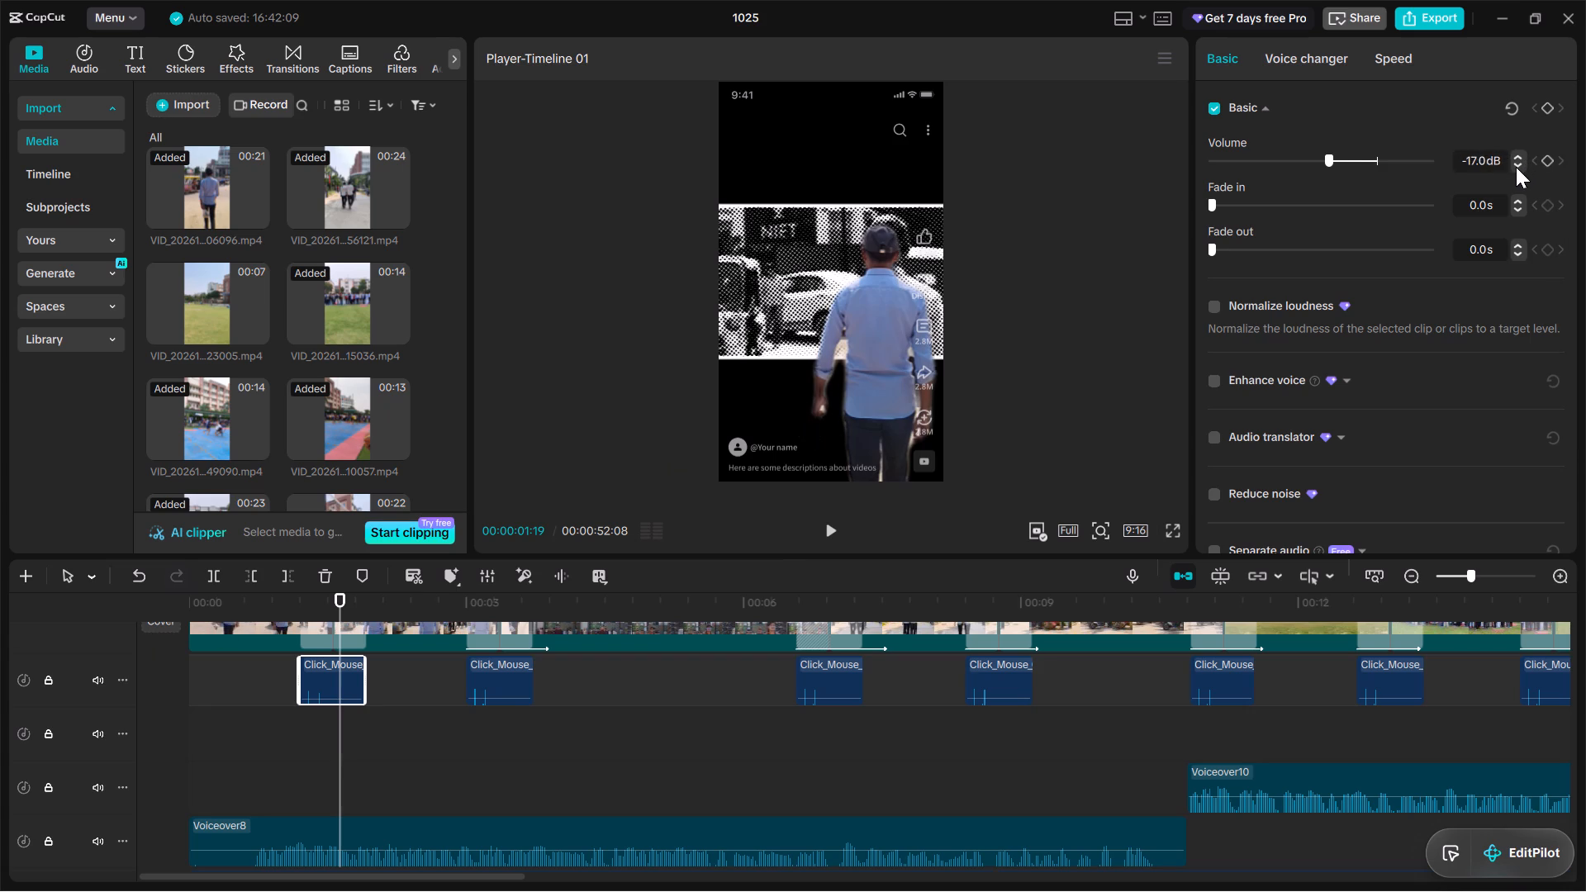
triple_click(1516, 167)
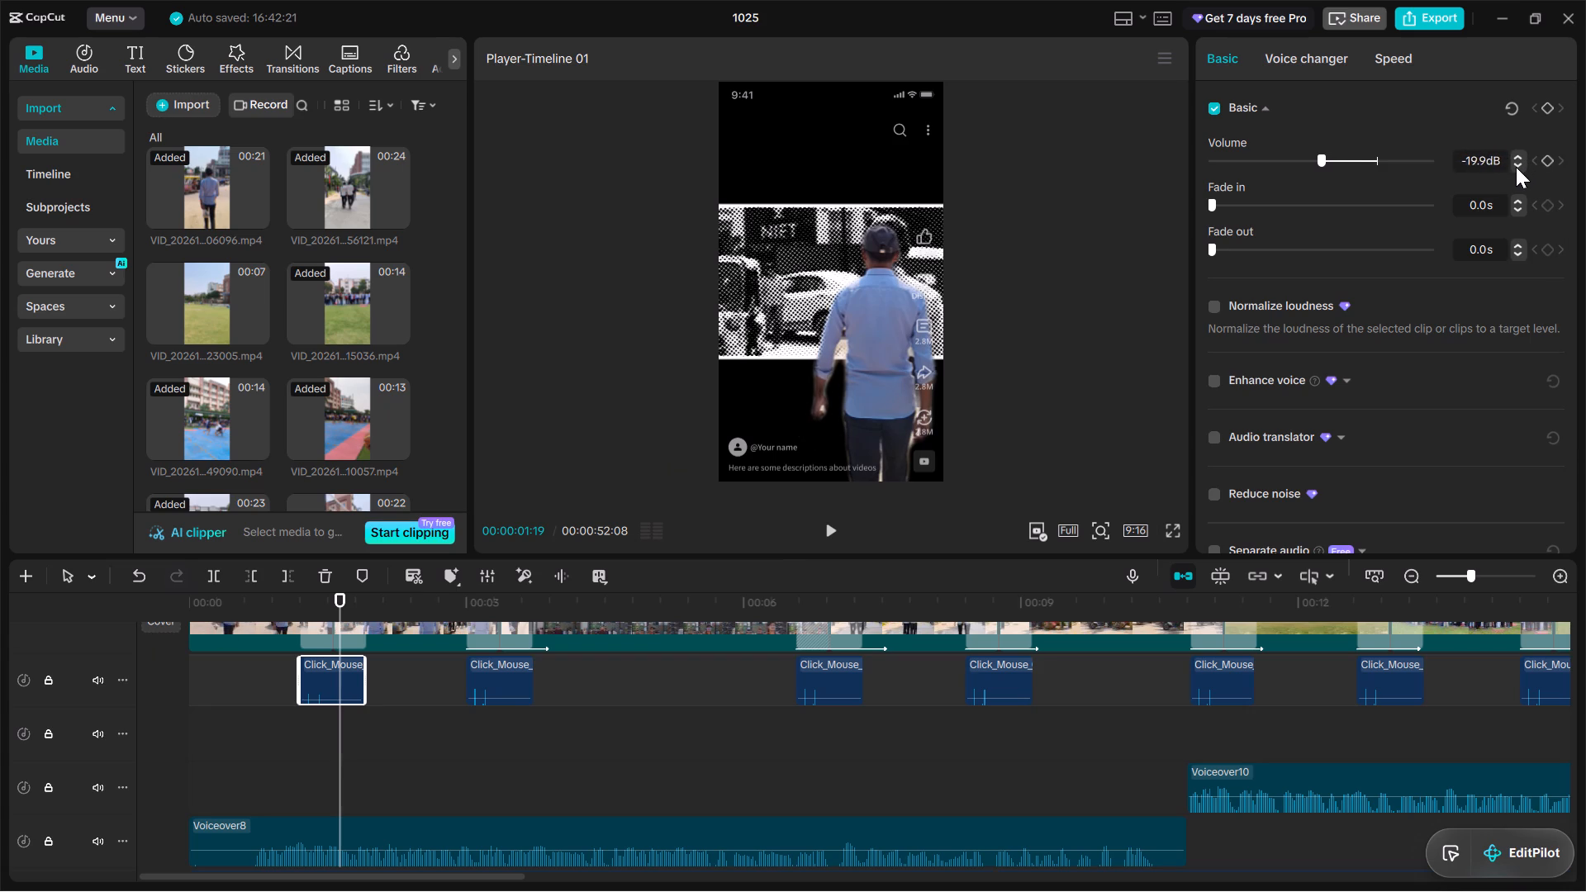
double_click(1516, 167)
click(1516, 159)
Replay the video from the start to the second Click_Mouse clip to check the click sound's level.
drag(342, 599, 146, 595)
key(space)
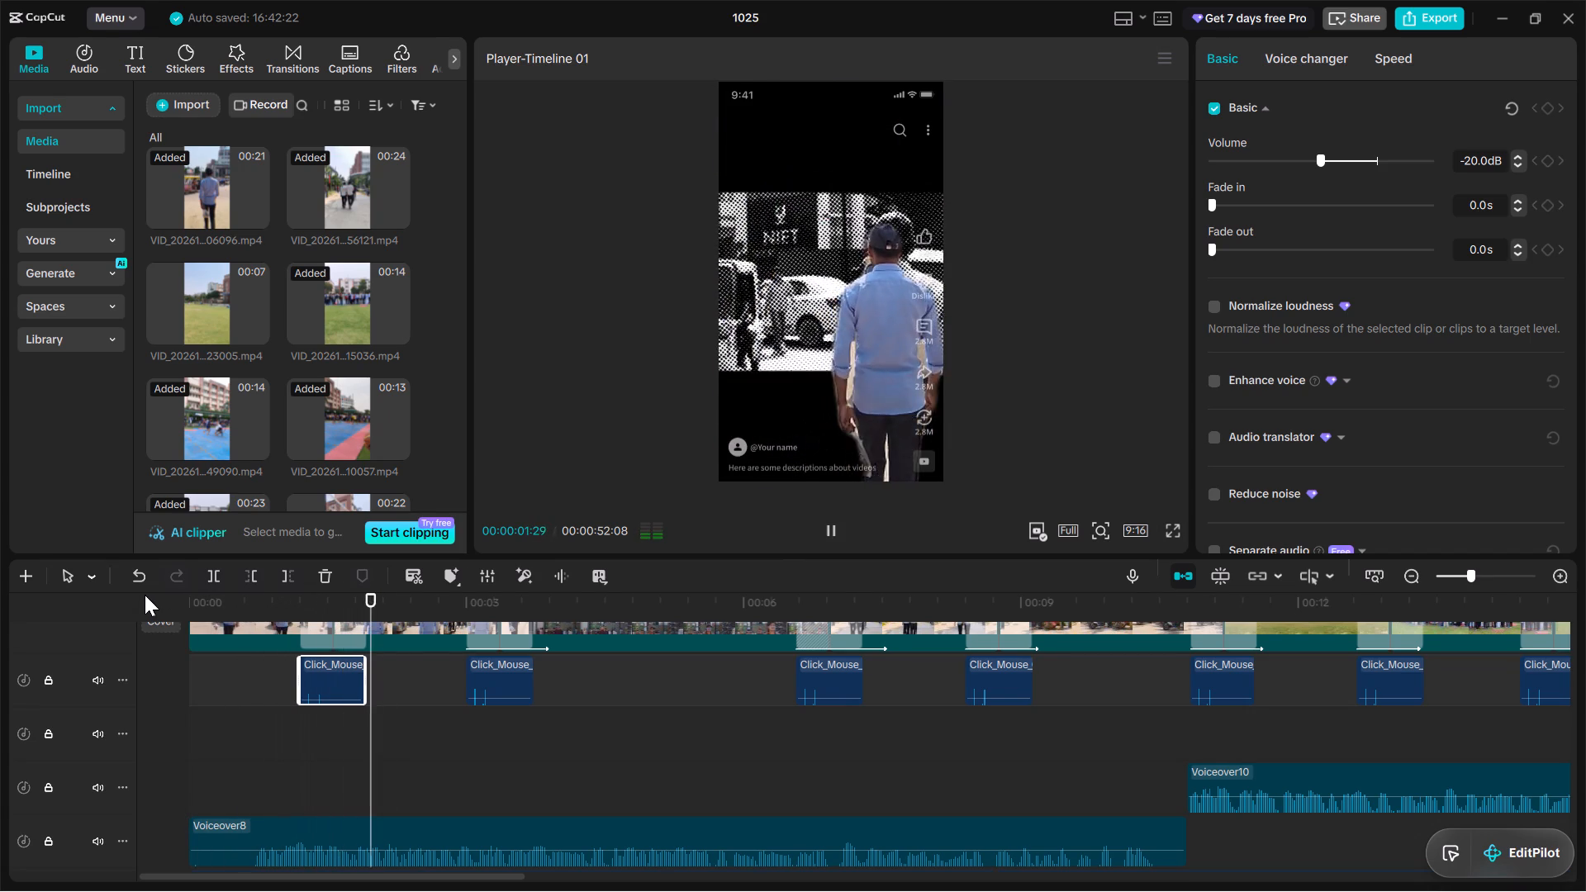
key(space)
key(space)
key(space)
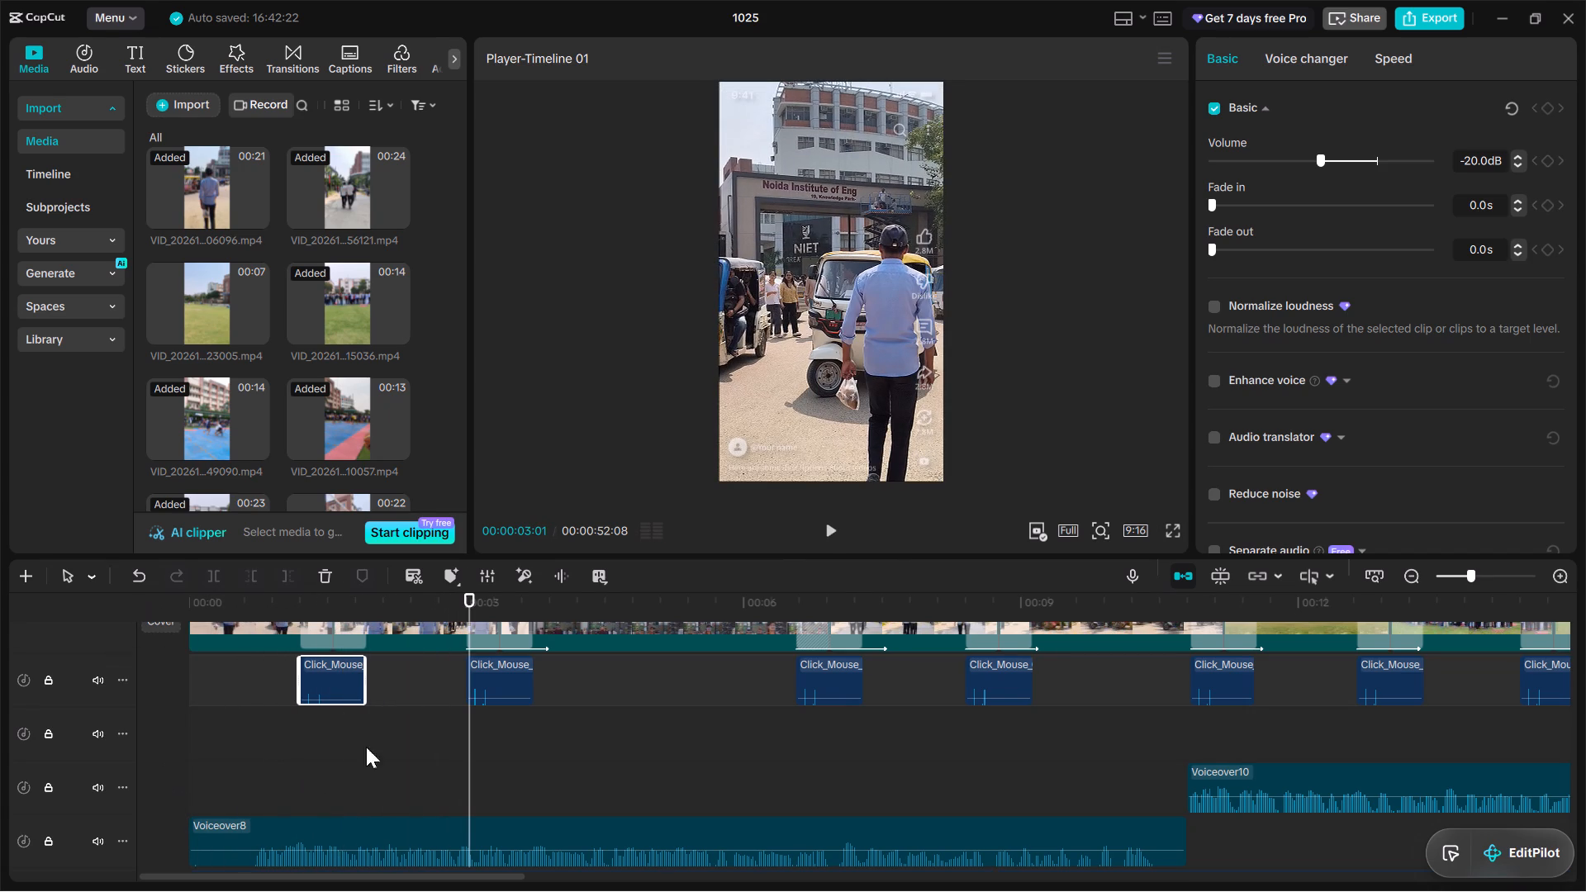
Replay the opening up to the second Click_Mouse clip, and play through that clip at three seconds, to check its level.
drag(475, 604, 469, 605)
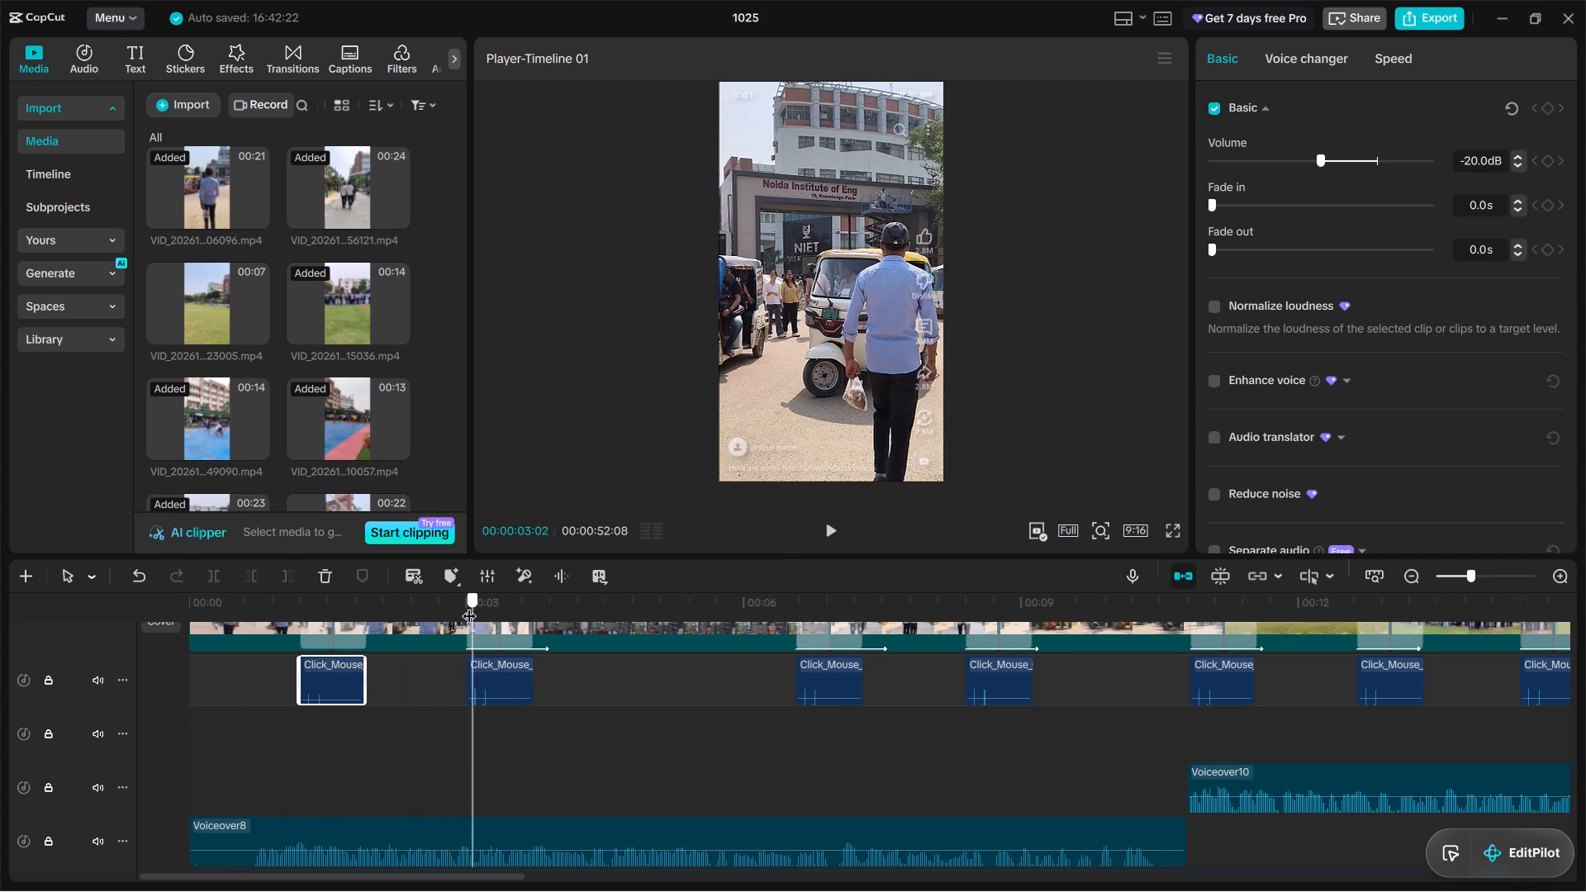
drag(469, 605, 466, 610)
click(506, 675)
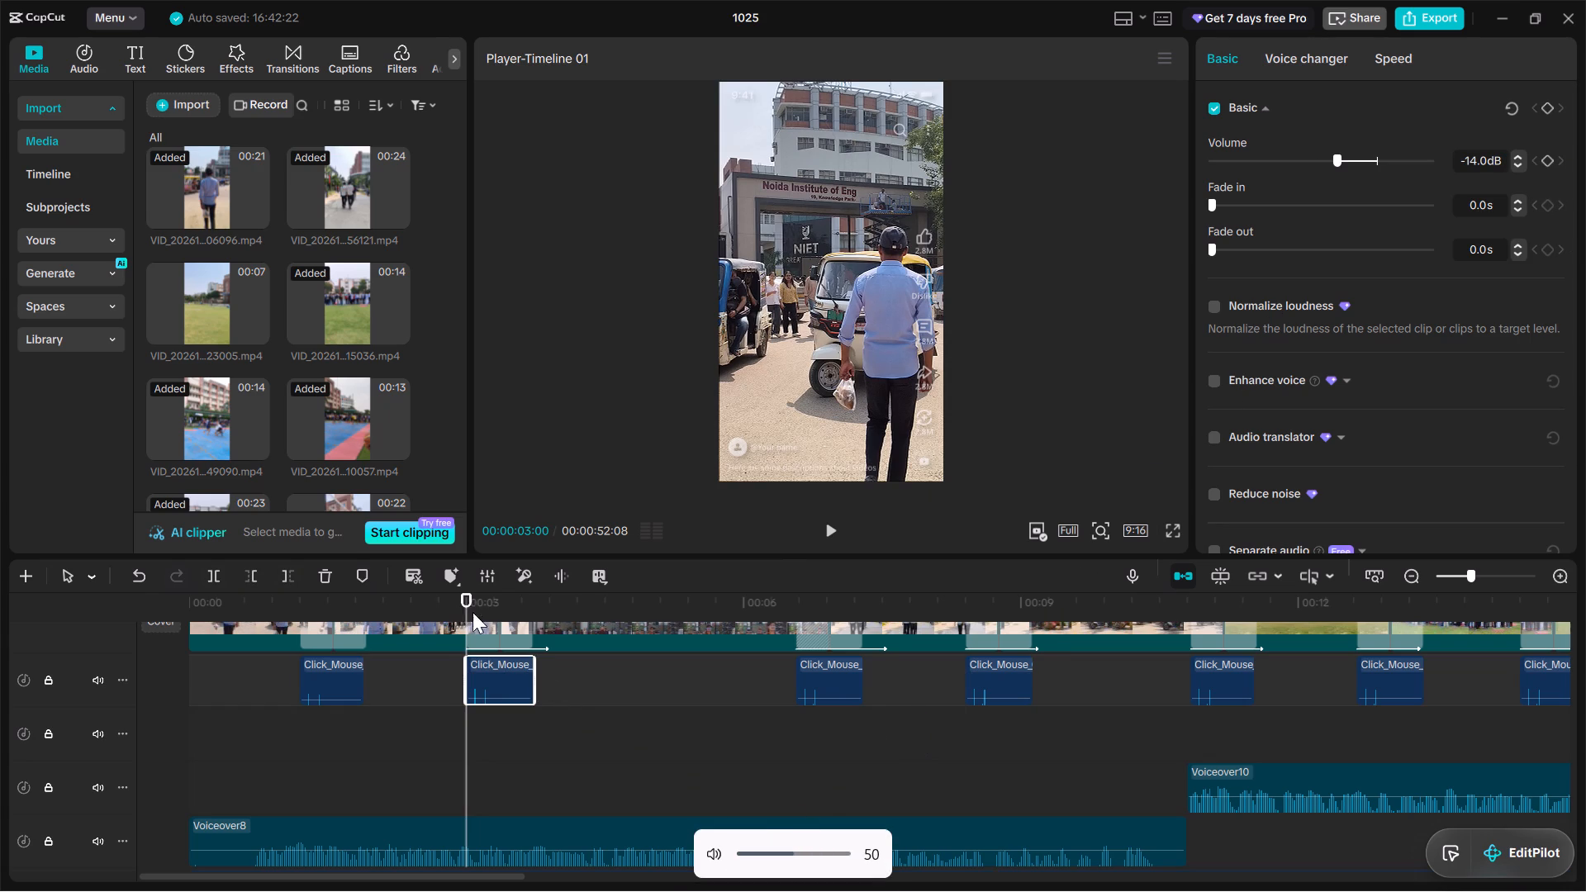
drag(472, 611, 0, 626)
key(space)
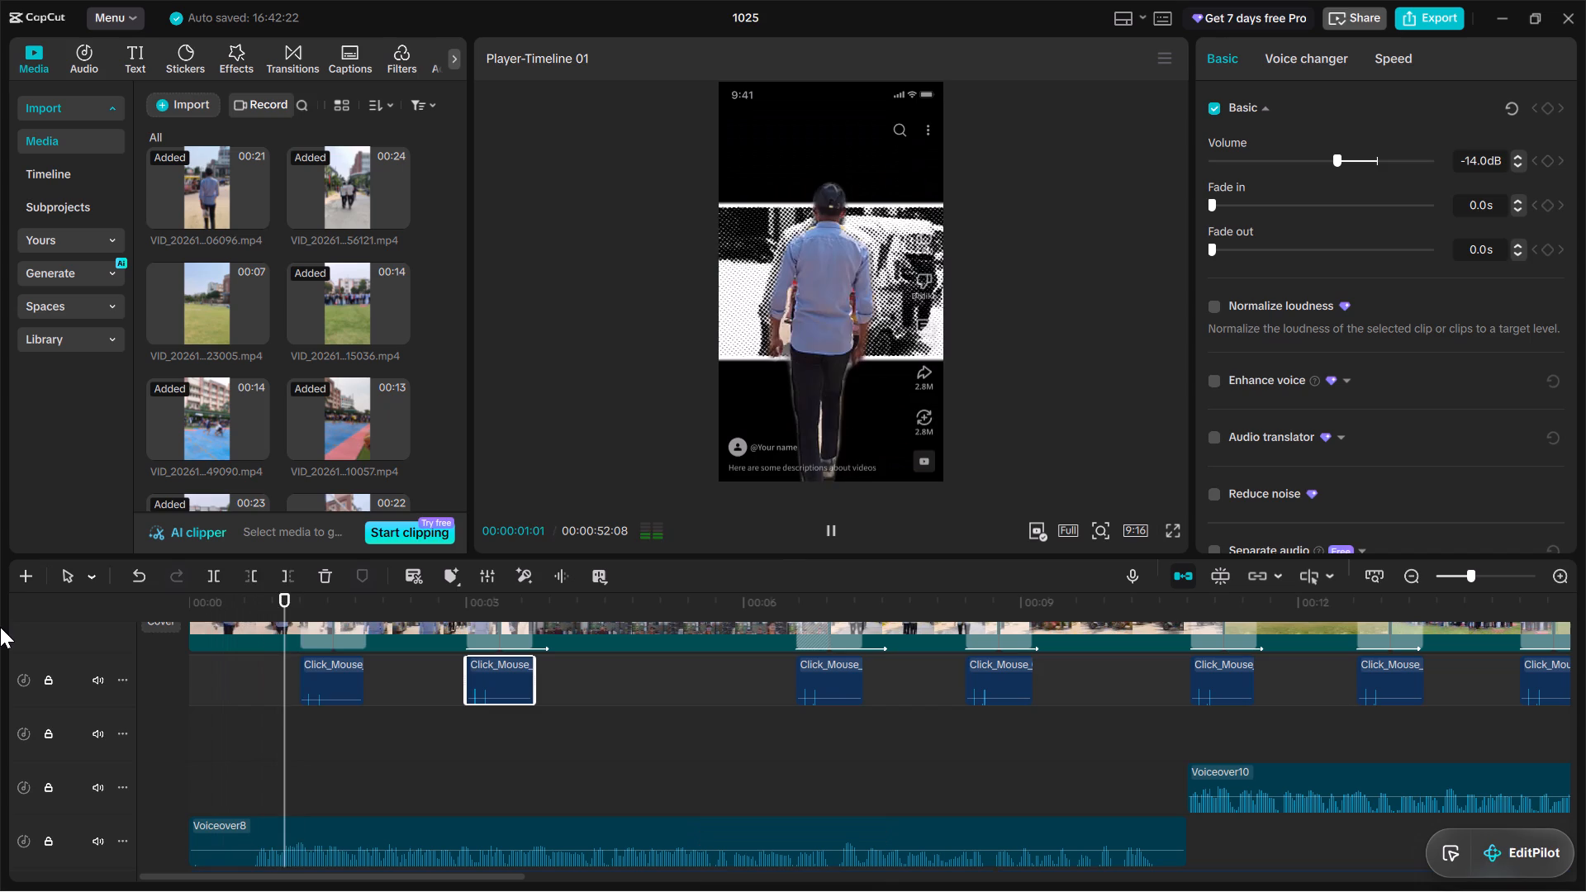
key(space)
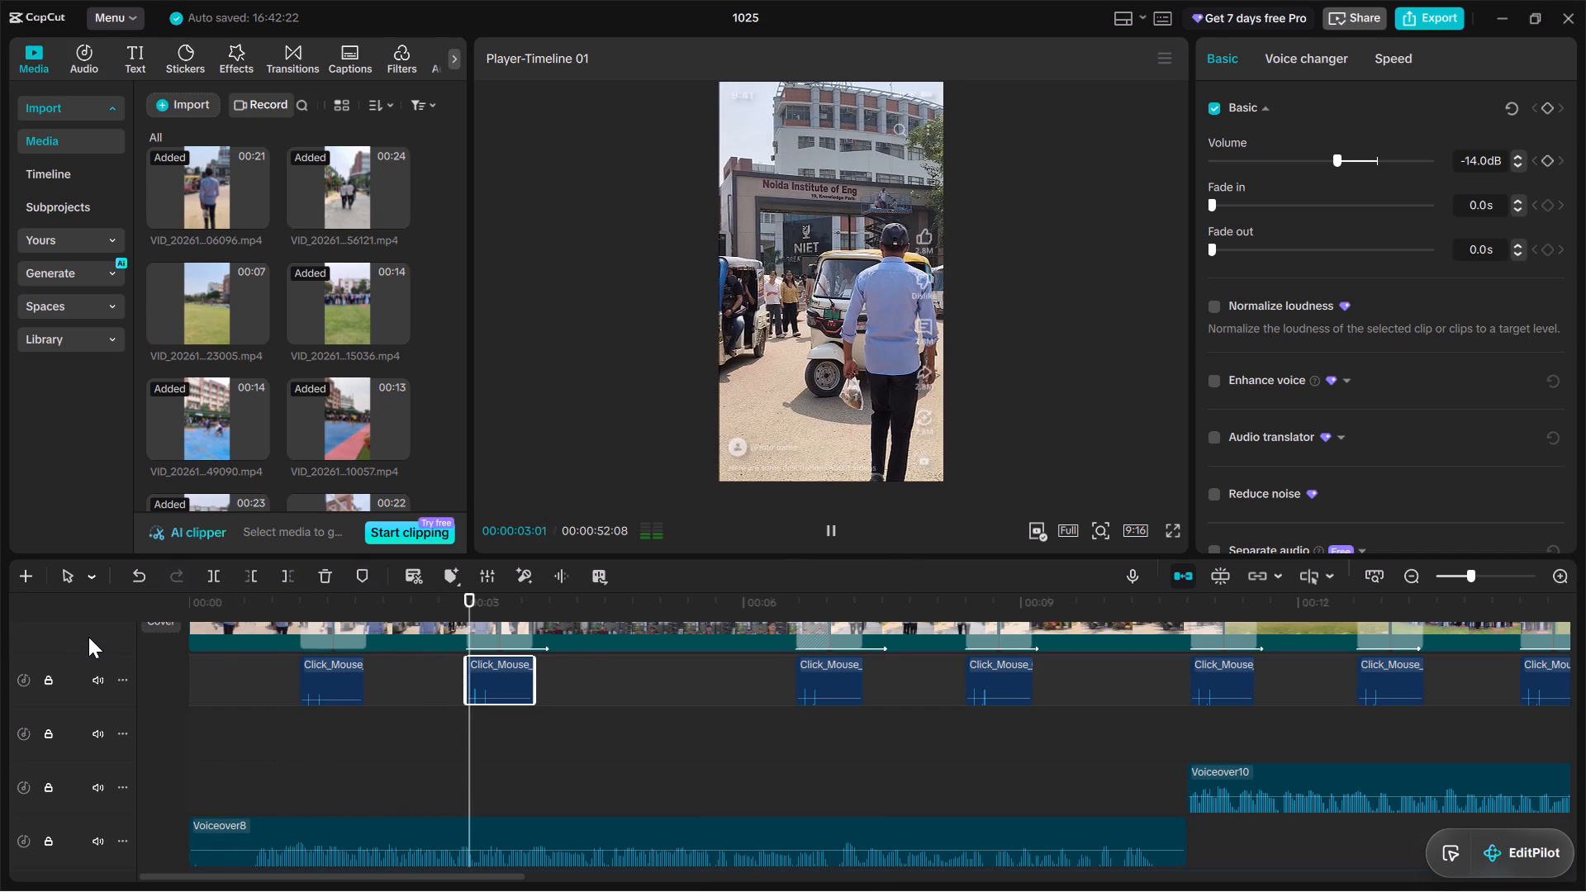
drag(474, 595, 466, 603)
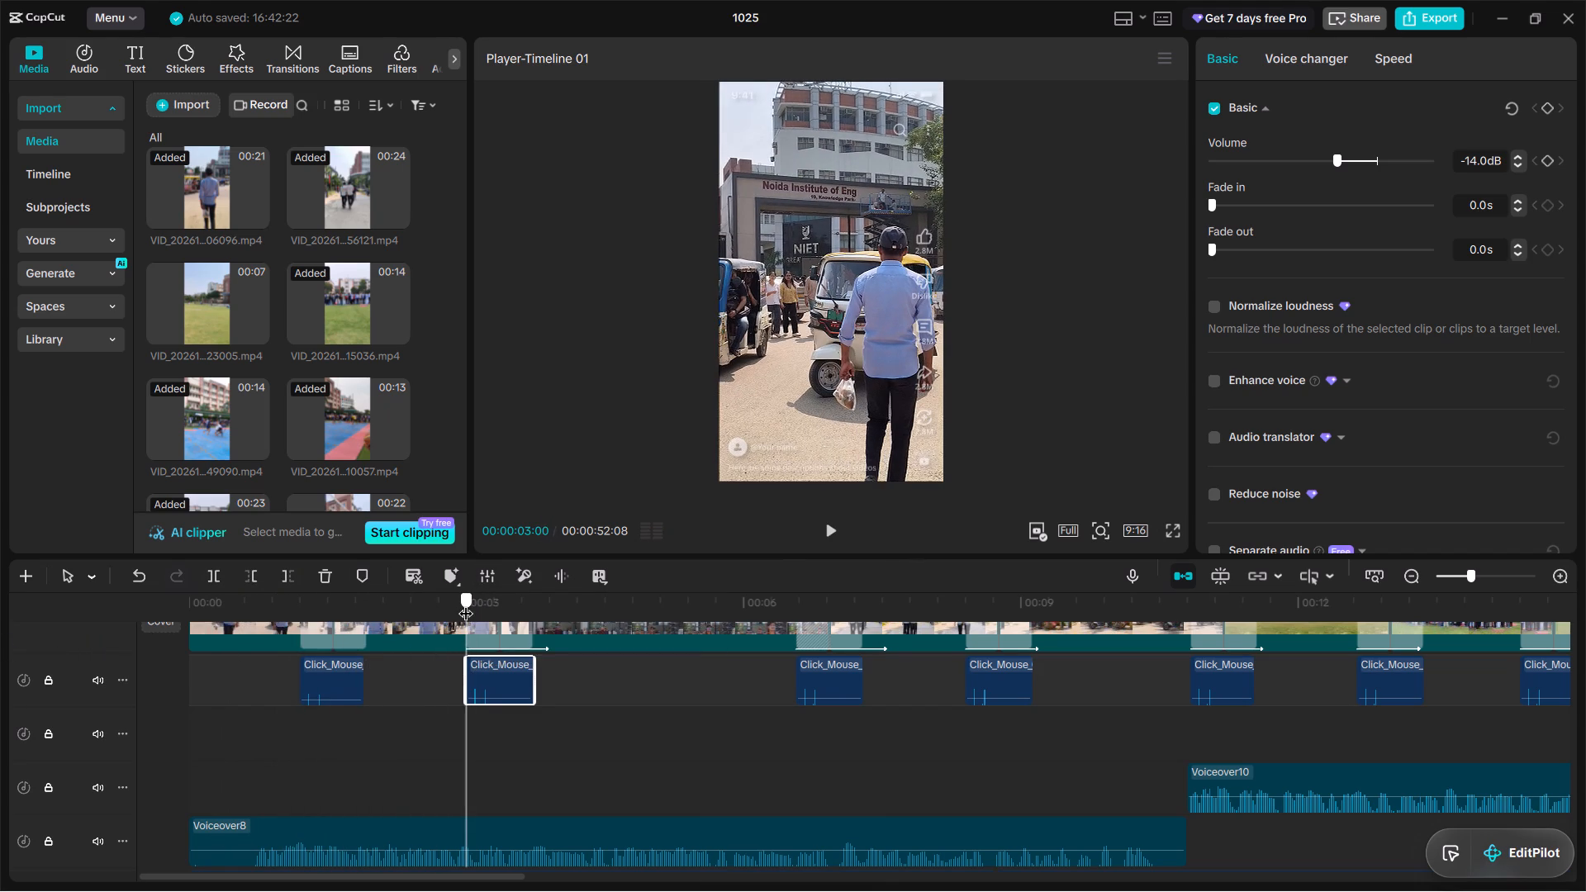
drag(466, 603, 463, 610)
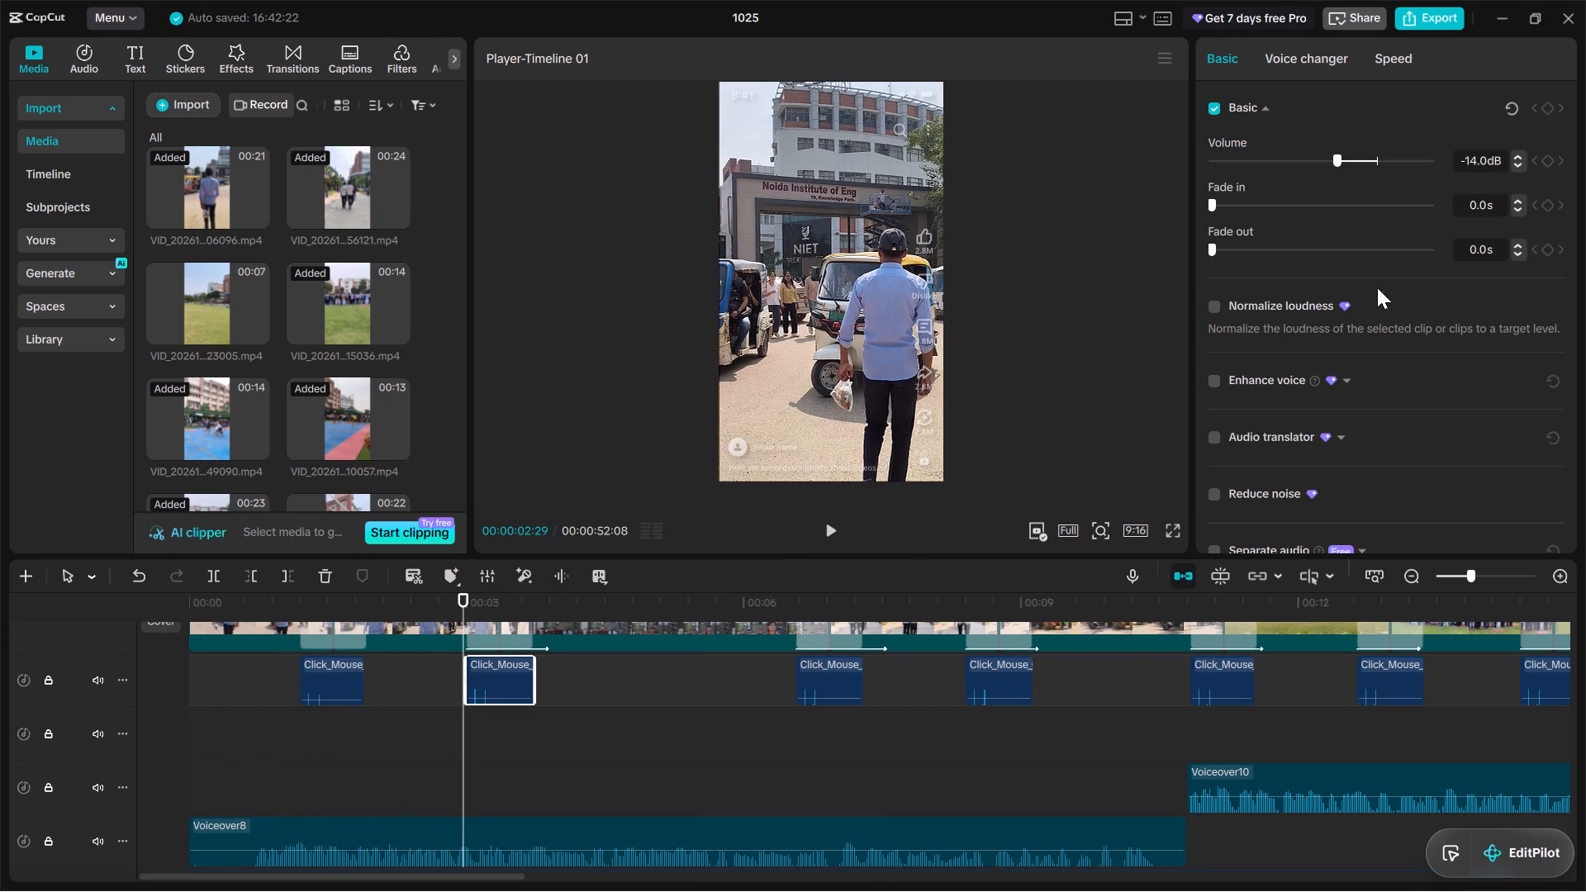
key(space)
key(space)
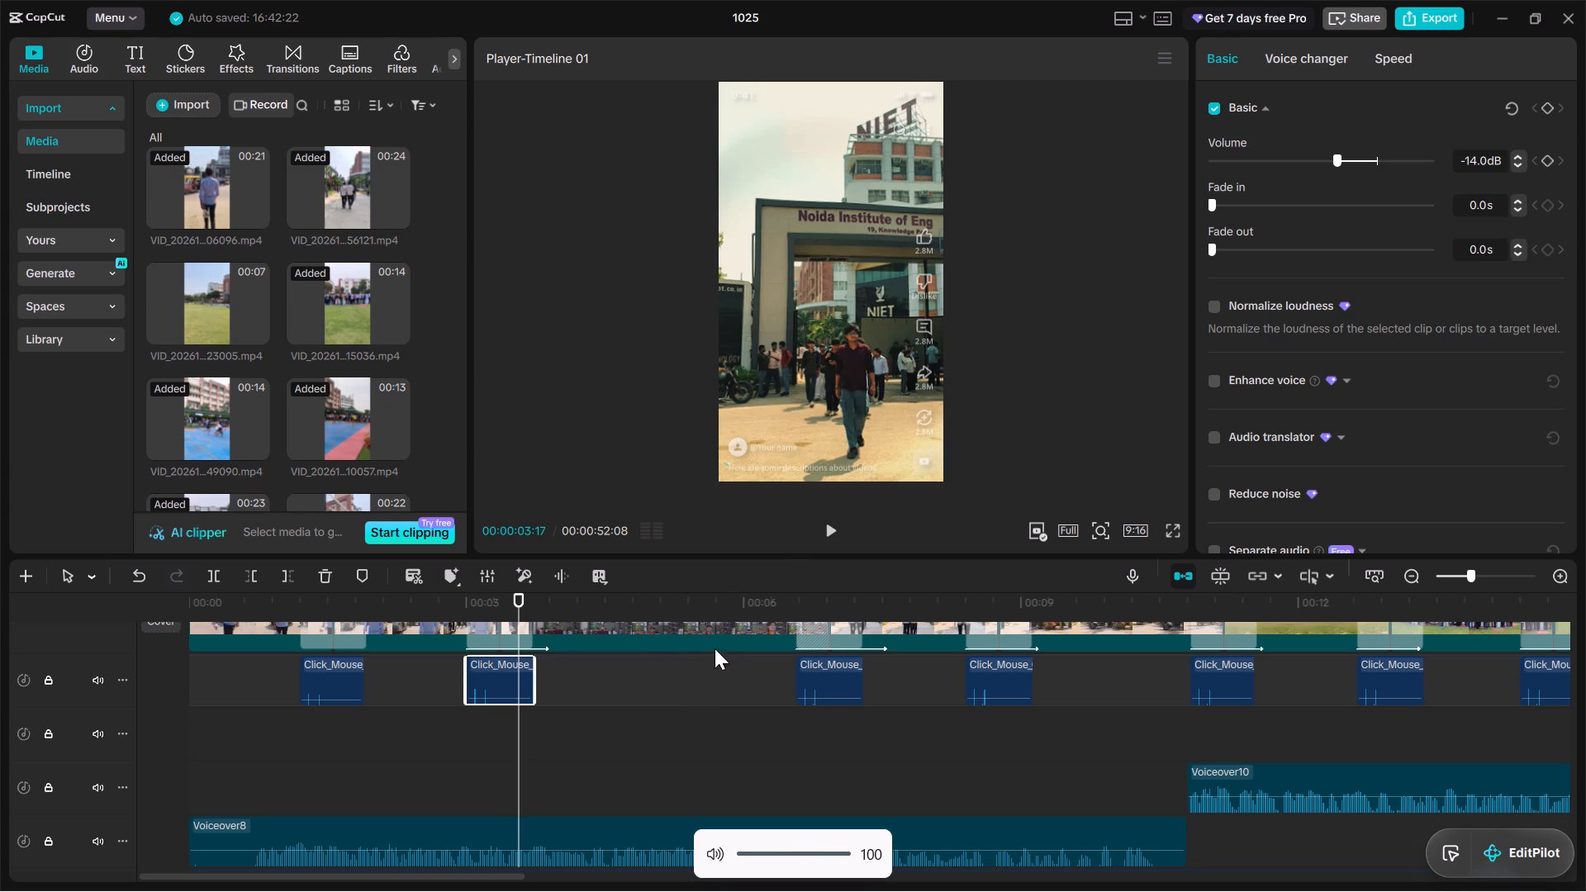
Set the volume of the second Click_Mouse clip, at the three-second mark, to -20.0 dB.
drag(519, 610, 467, 610)
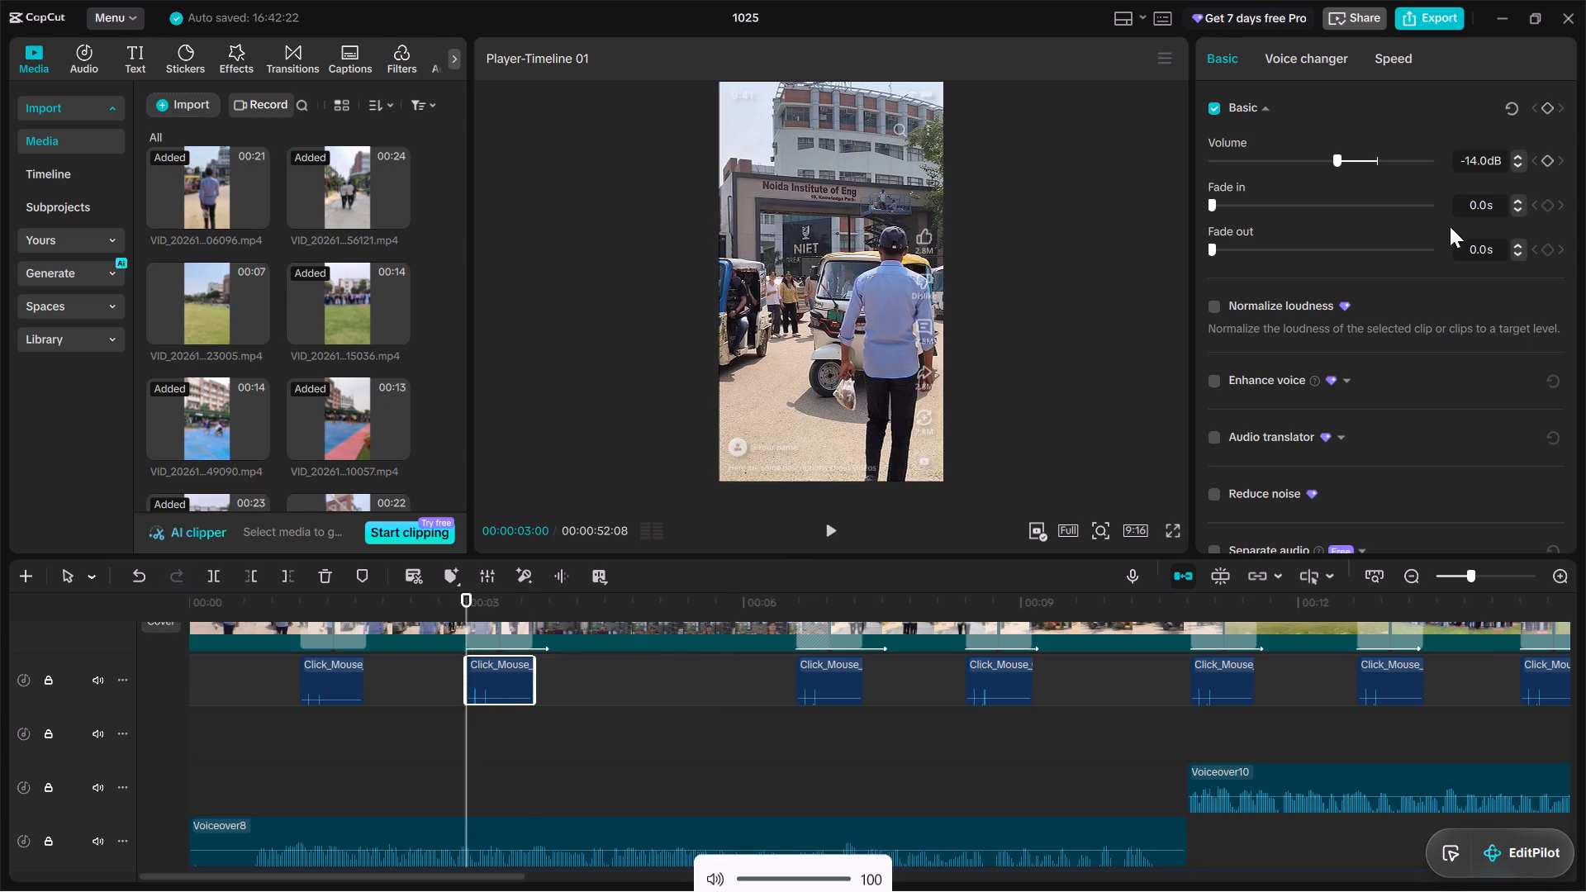
click(1521, 168)
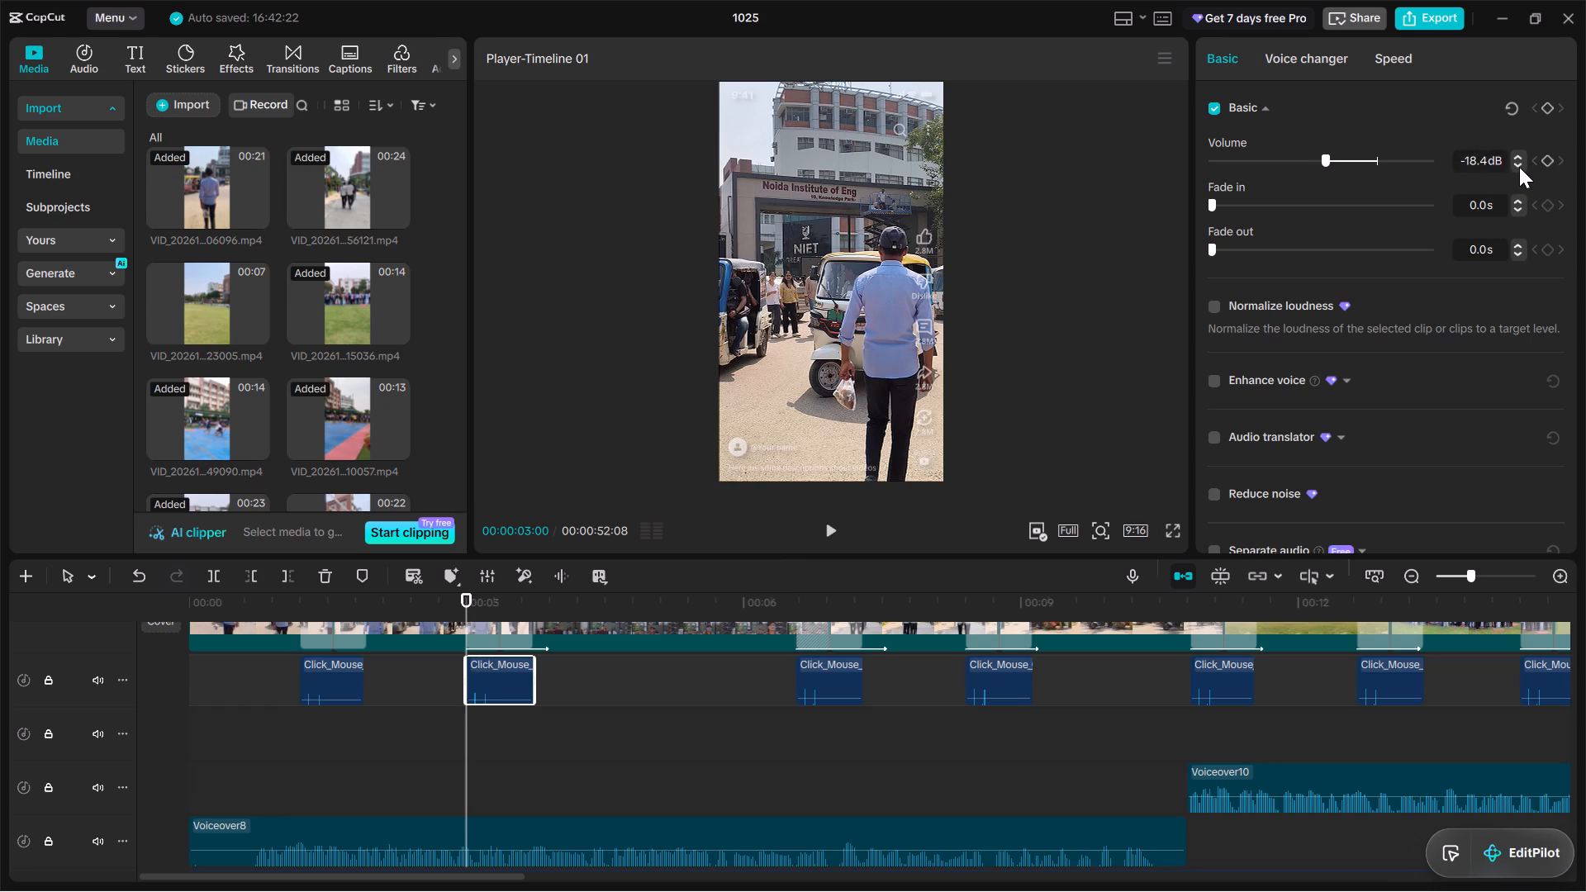
click(1519, 167)
Lower the volume of the third Click_Mouse clip, between six and seven seconds, to about -20 dB.
click(829, 668)
click(1515, 165)
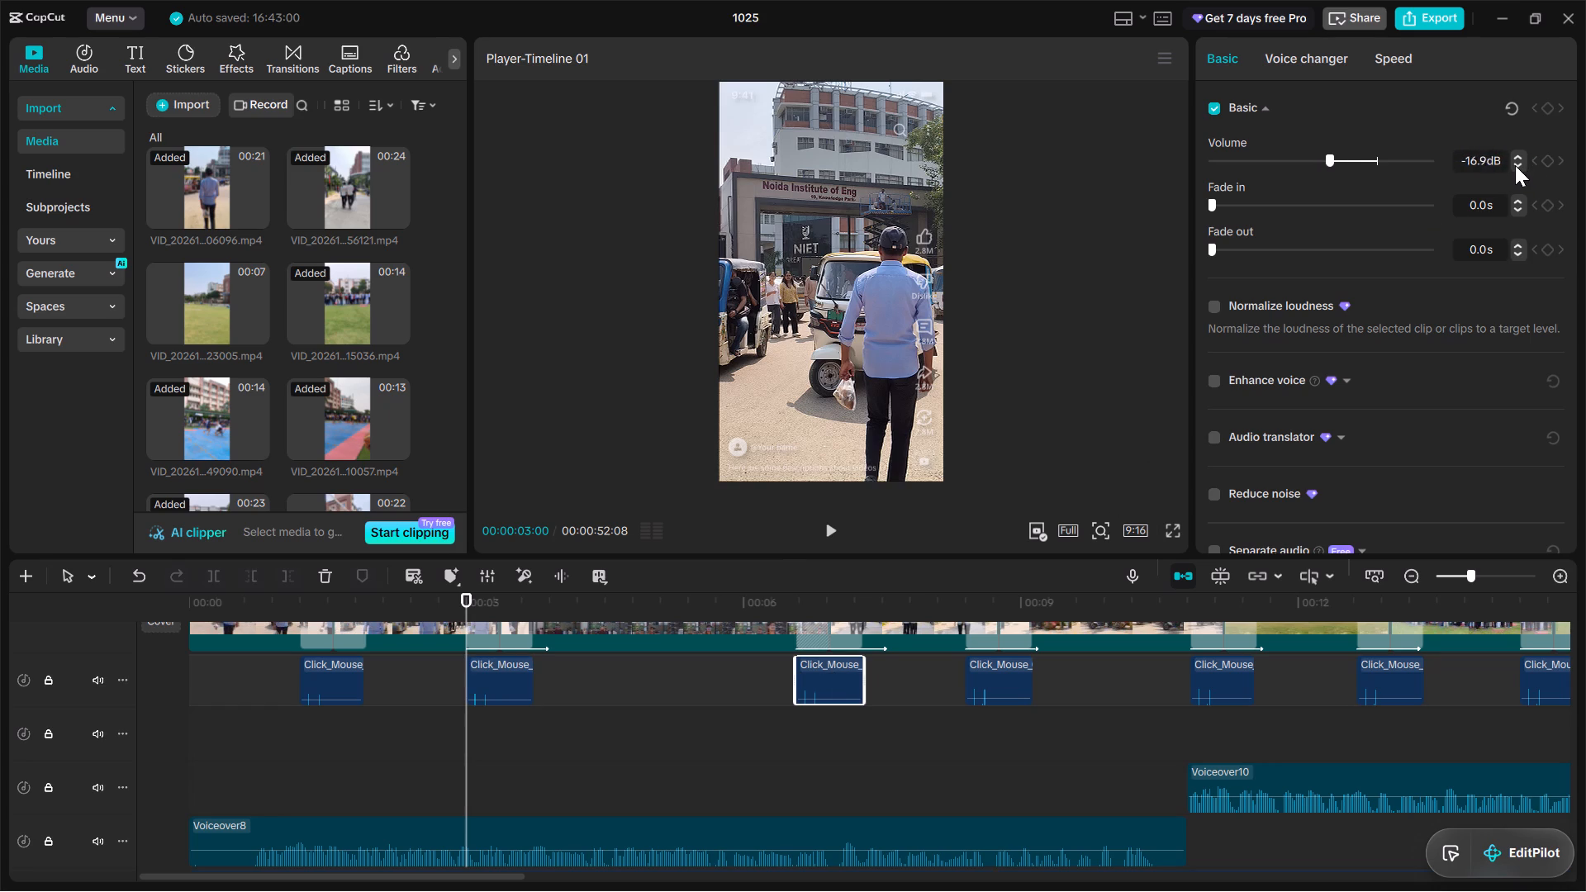
double_click(1515, 165)
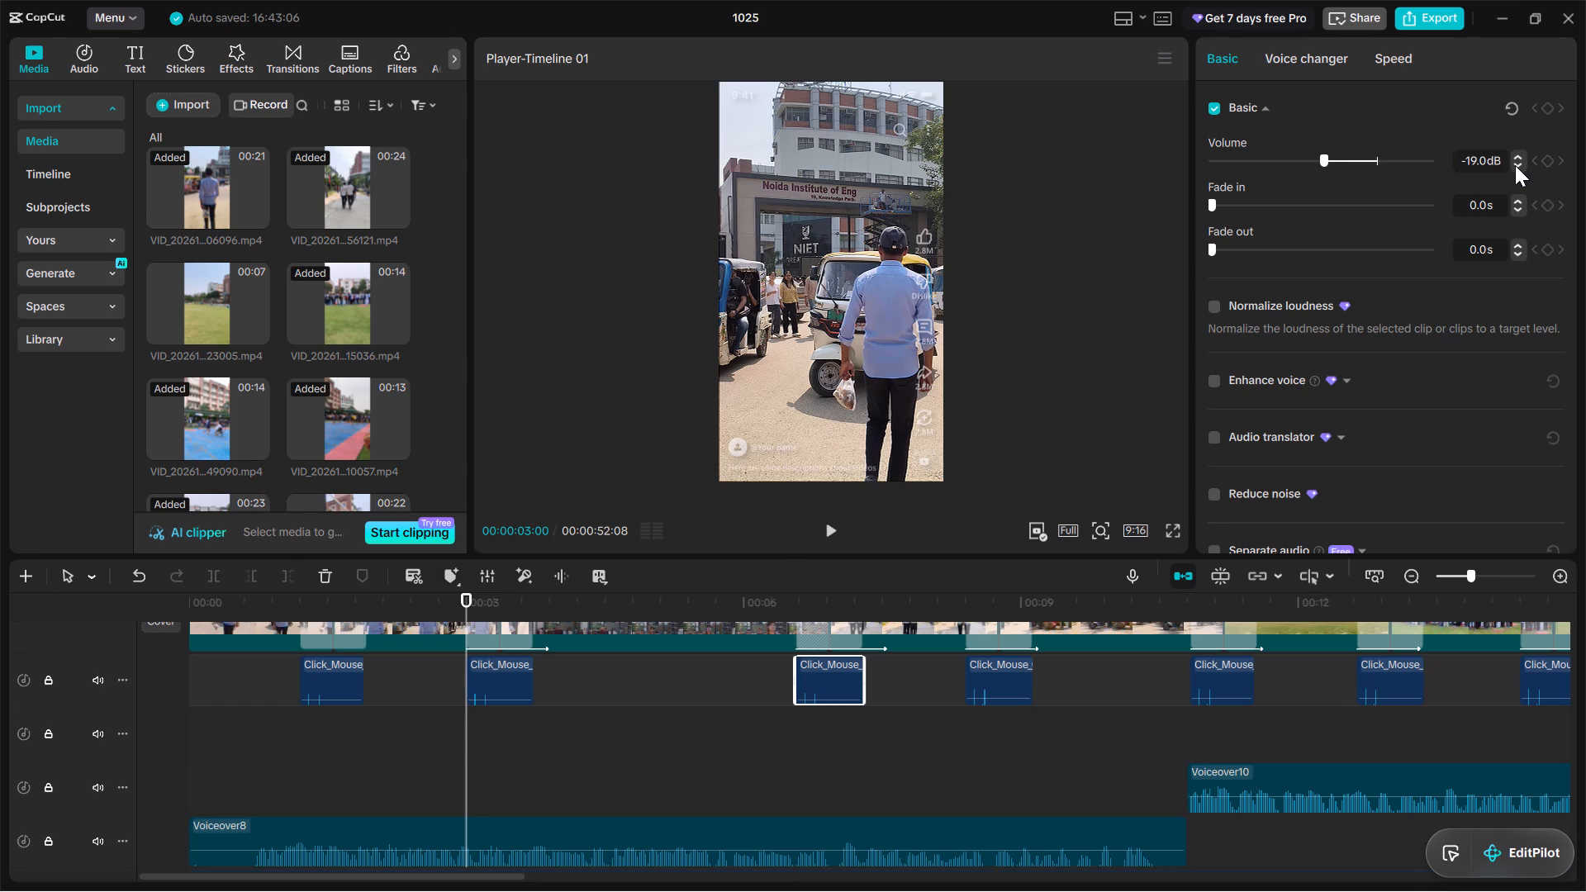
click(1515, 165)
triple_click(1515, 165)
triple_click(1515, 165)
Set the volume of the fourth Click_Mouse clip, just after the eight-second mark, to -20.0 dB.
click(1003, 662)
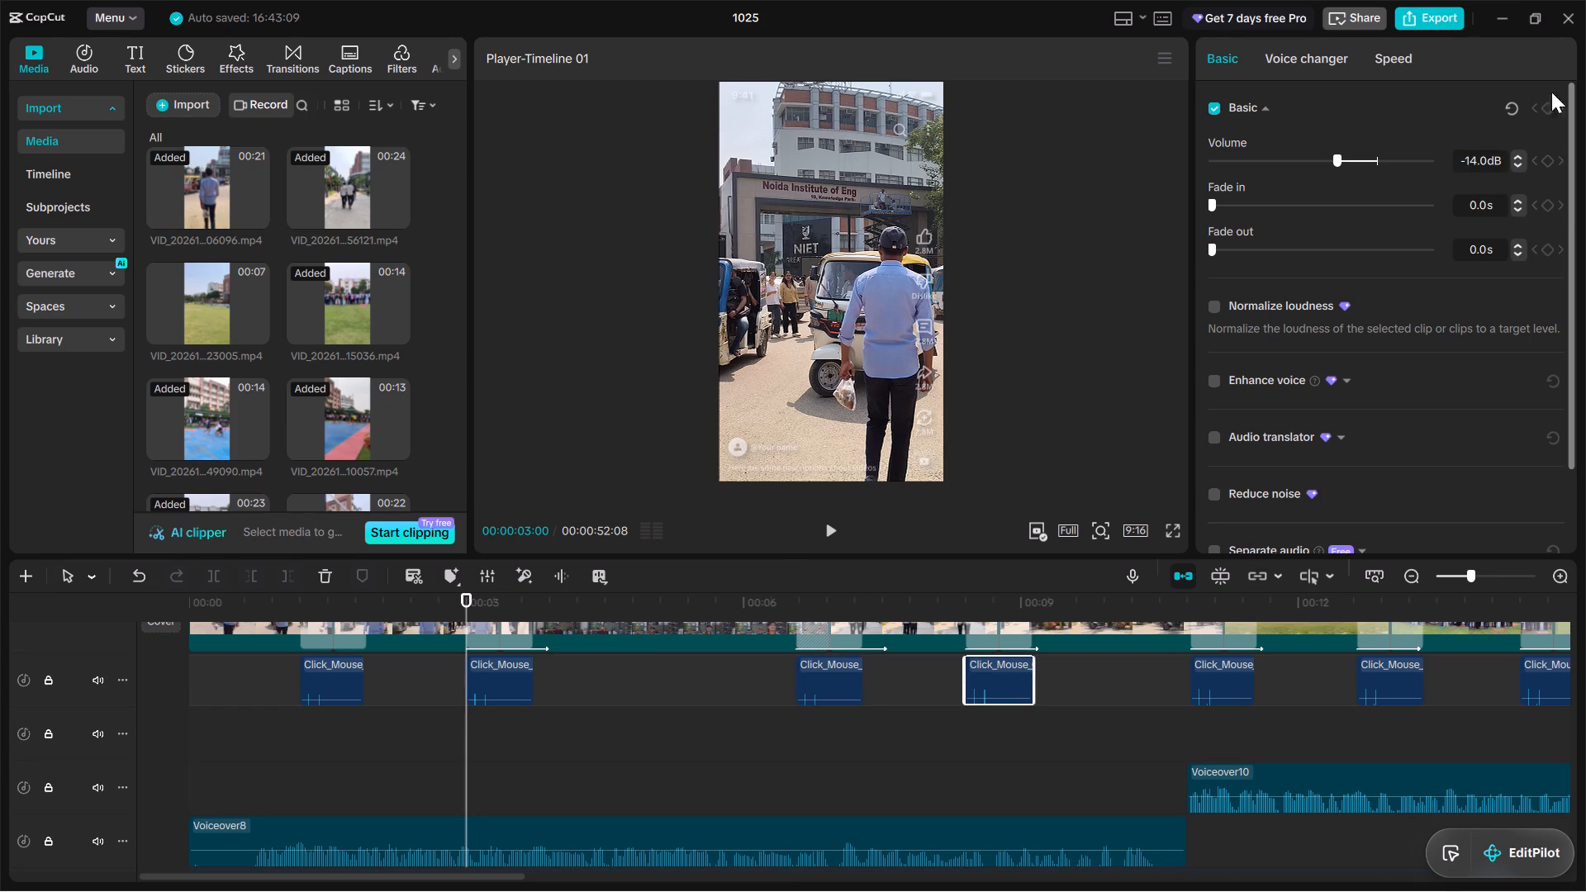
click(1517, 166)
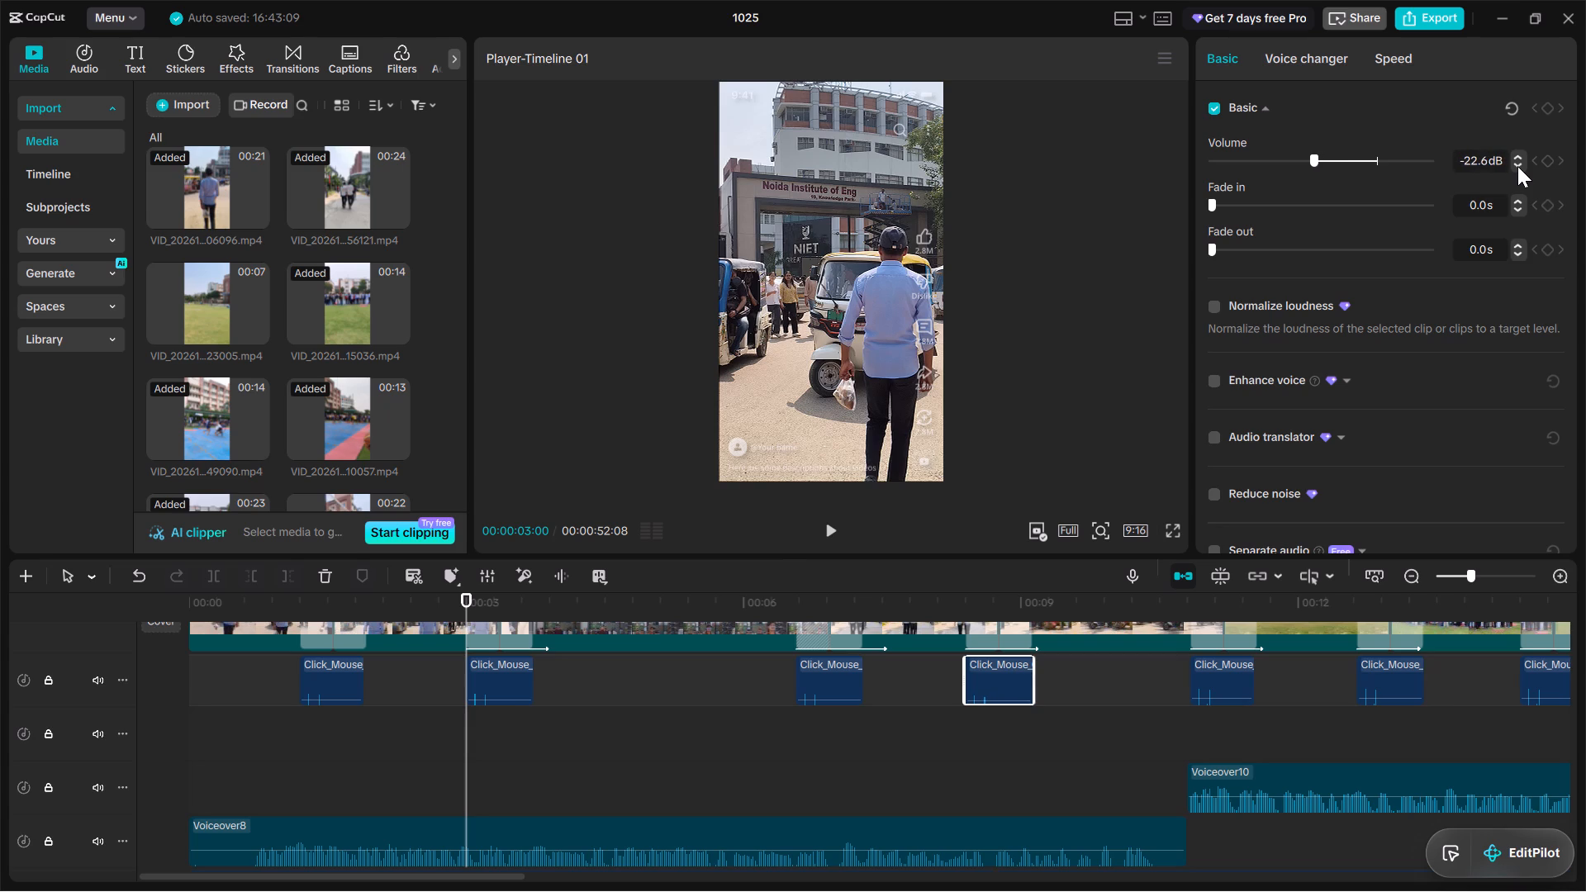
click(1517, 155)
triple_click(1517, 155)
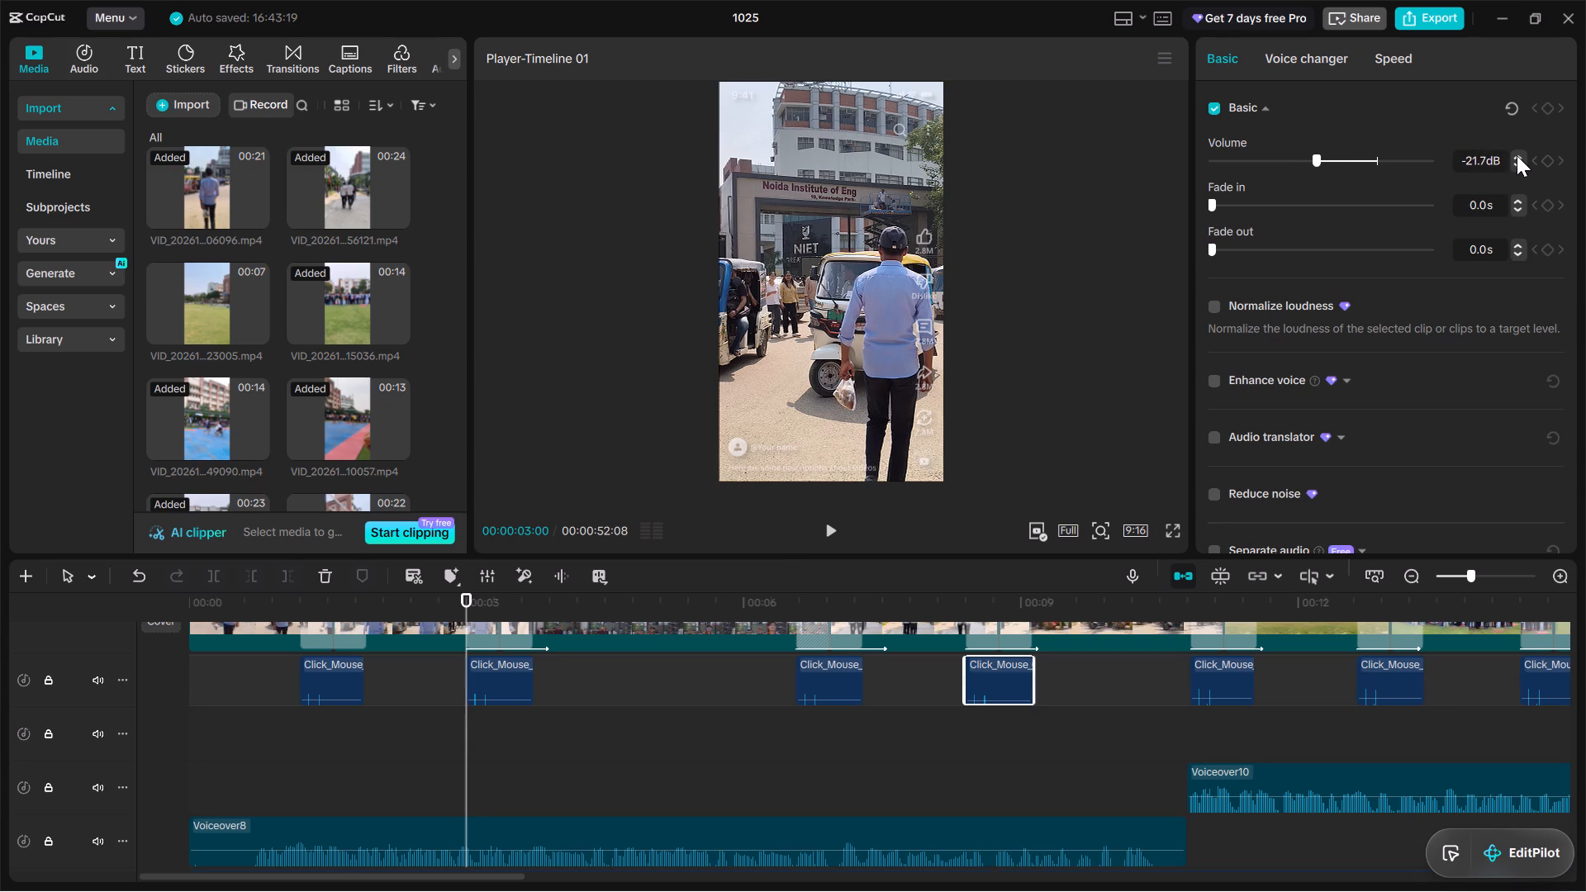
triple_click(1517, 155)
triple_click(1517, 155)
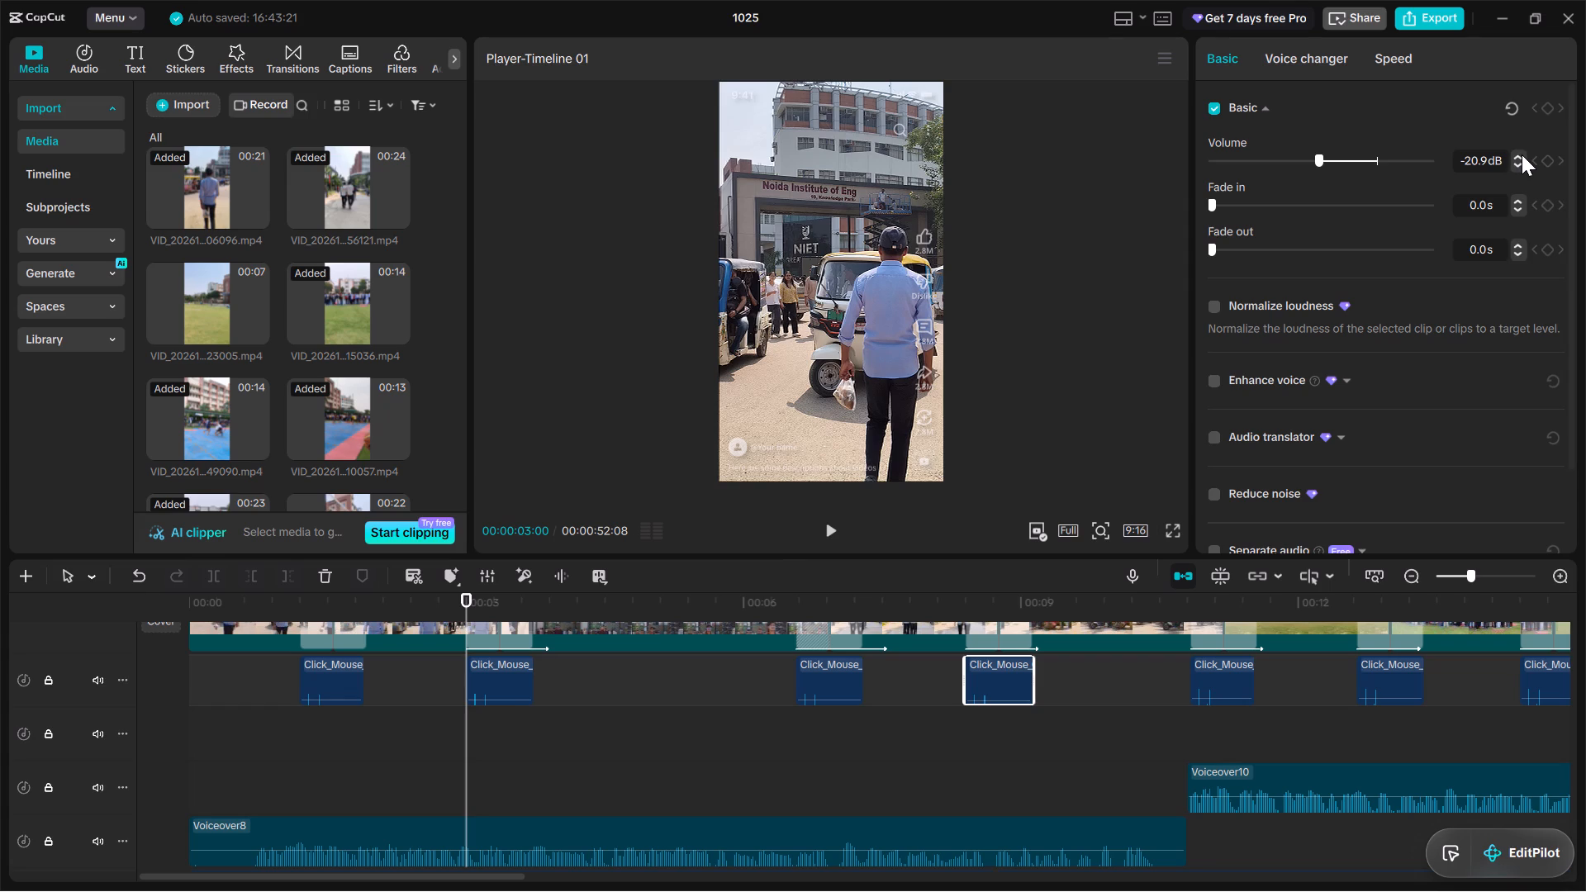
double_click(1522, 154)
triple_click(1522, 154)
triple_click(1522, 154)
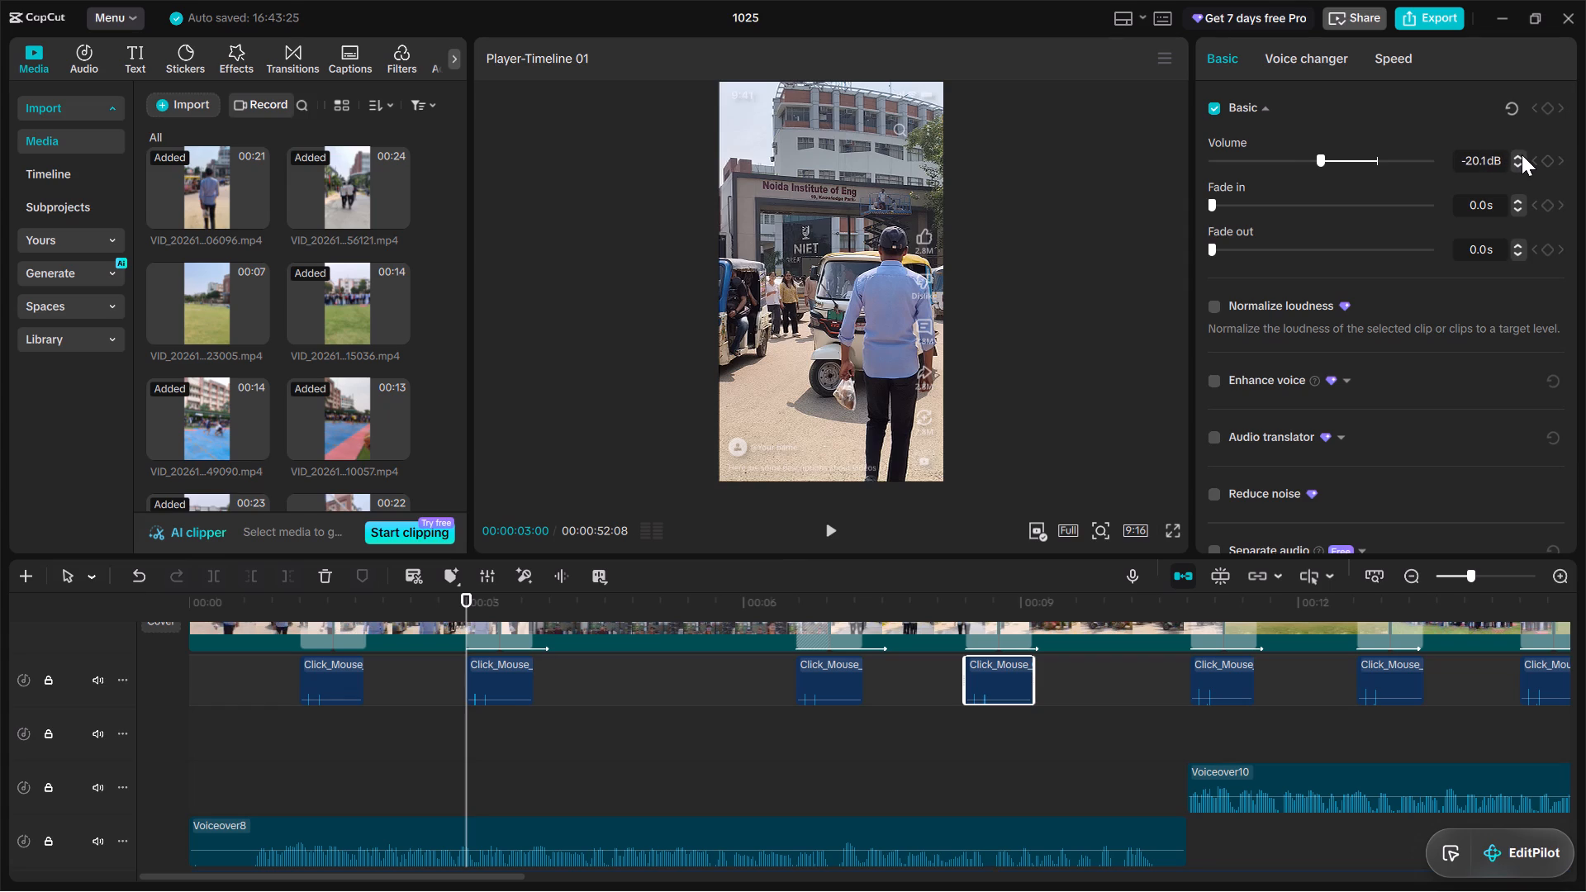
click(1522, 154)
Set the volume of the fifth Click_Mouse clip, at the start of Voiceover10, to -20.0 dB.
click(1213, 677)
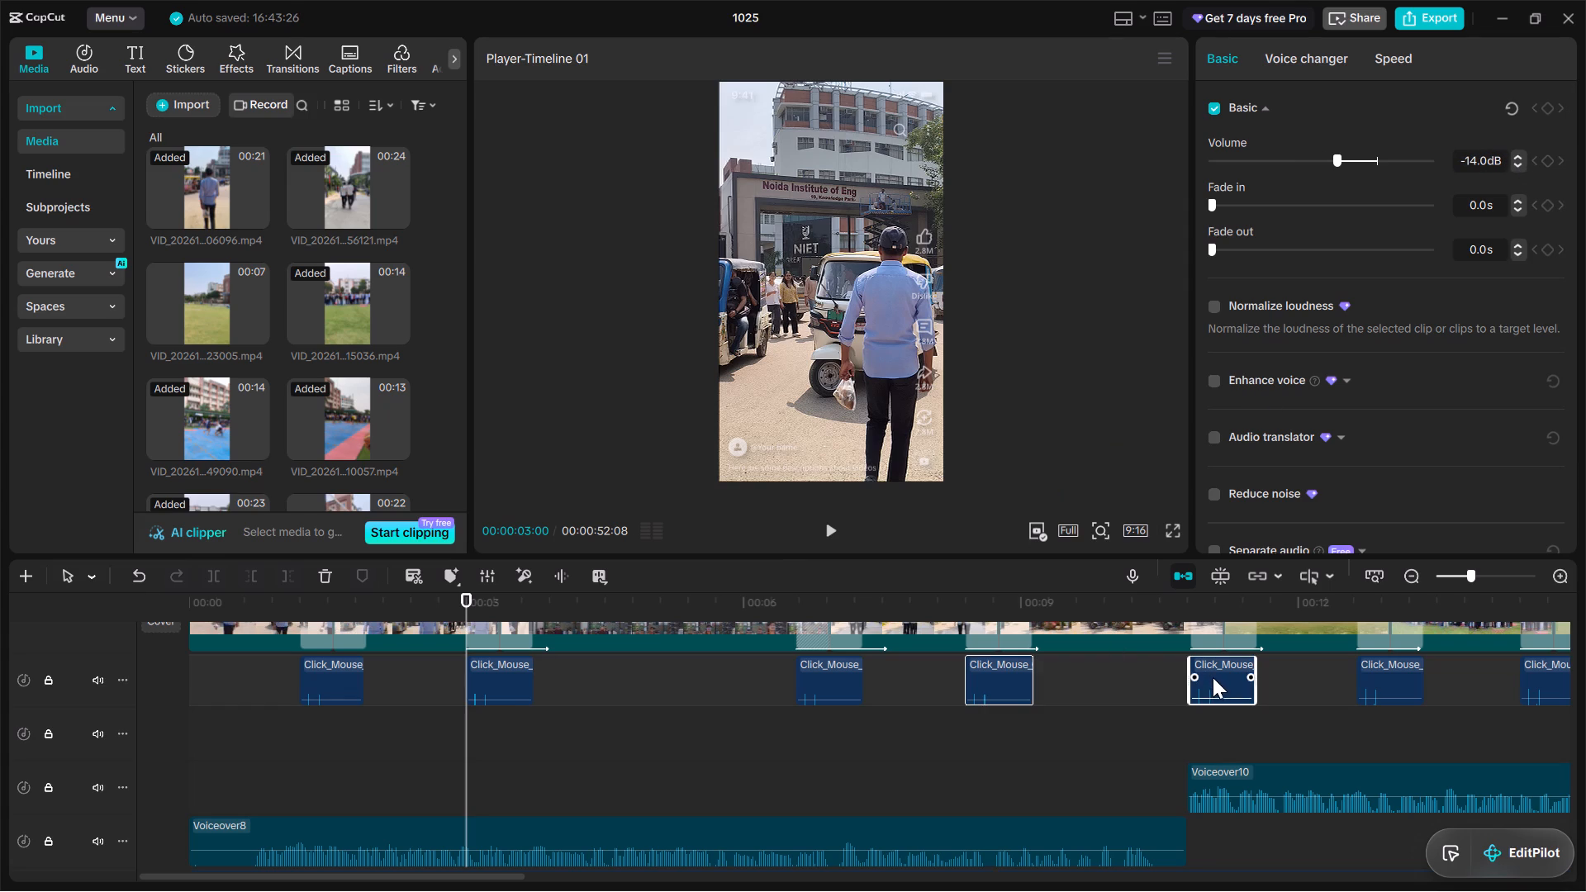
scroll(1152, 690, left, 1)
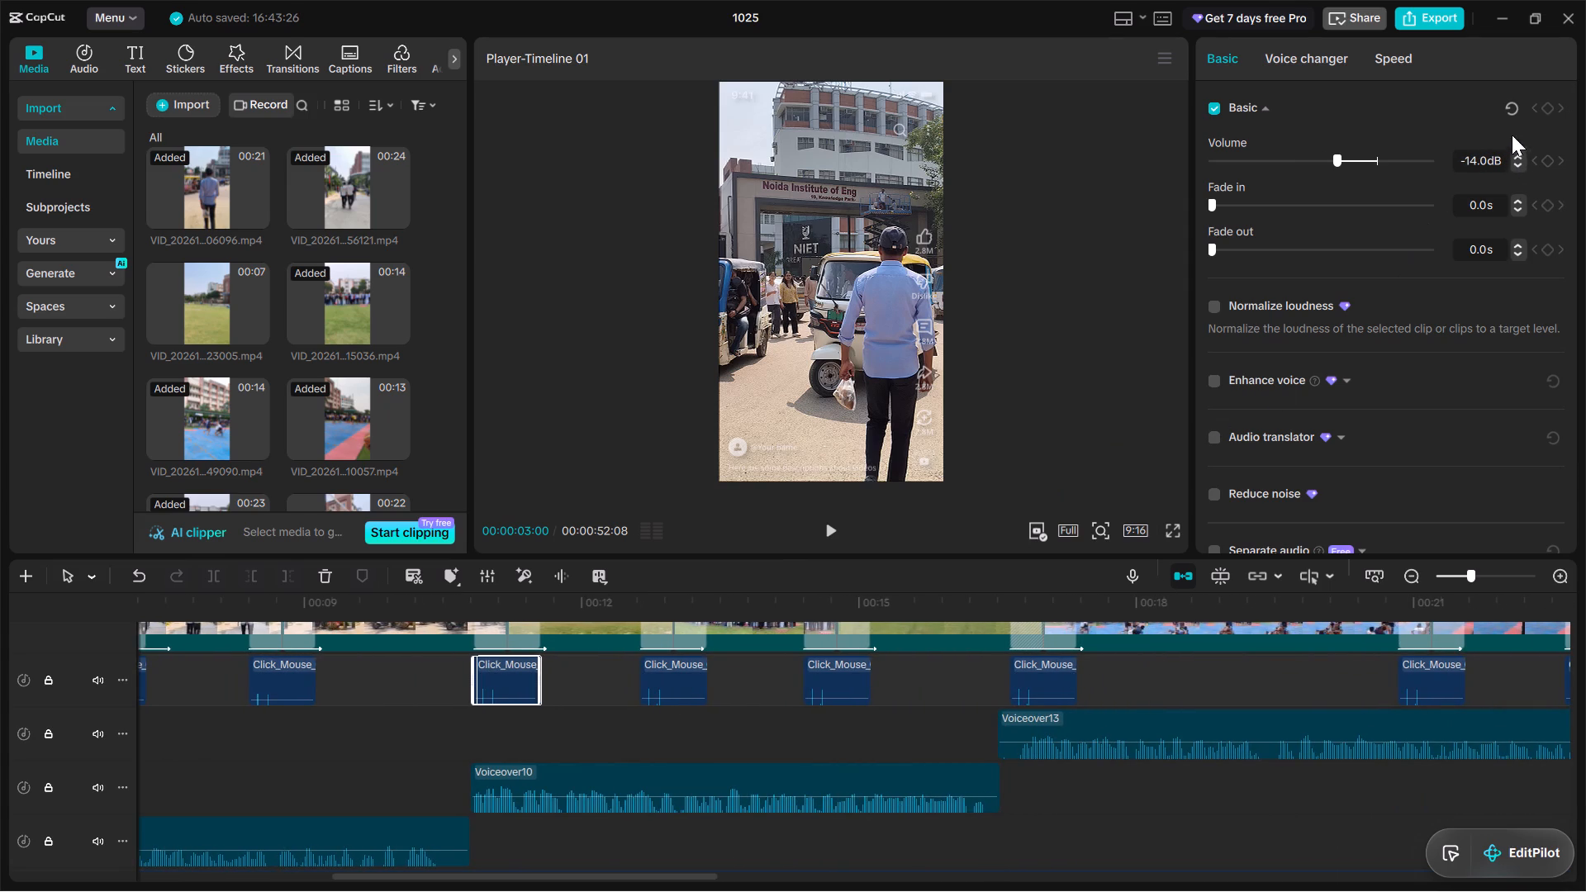
click(1518, 164)
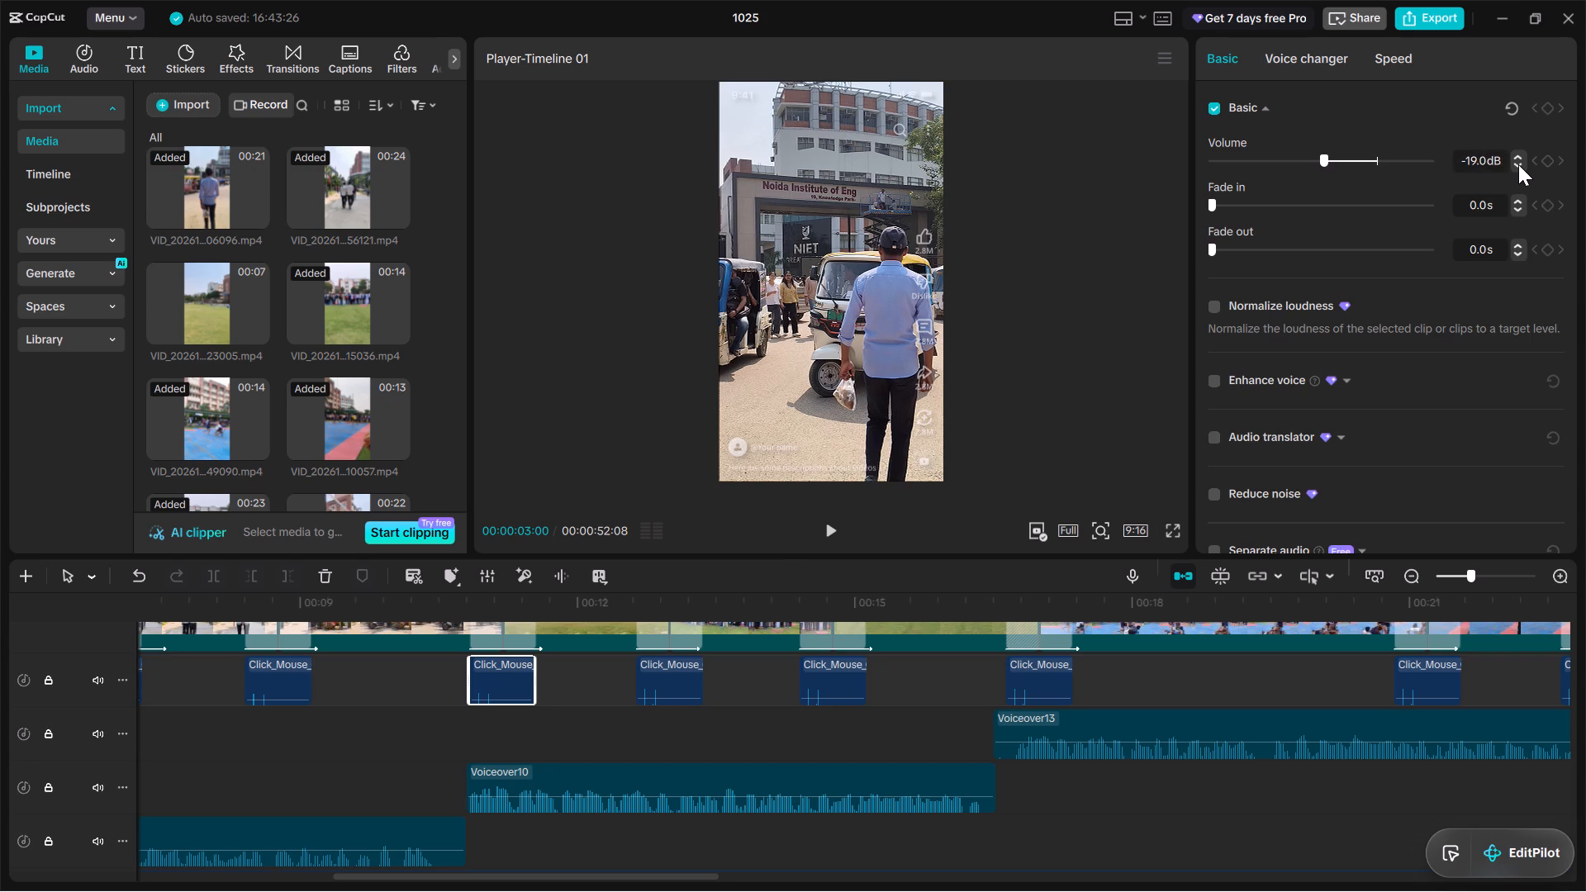
triple_click(1518, 164)
triple_click(1518, 164)
triple_click(1518, 164)
click(1518, 164)
Set the volume of the sixth Click_Mouse clip, just after the 12-second mark, to -20.0 dB.
click(691, 676)
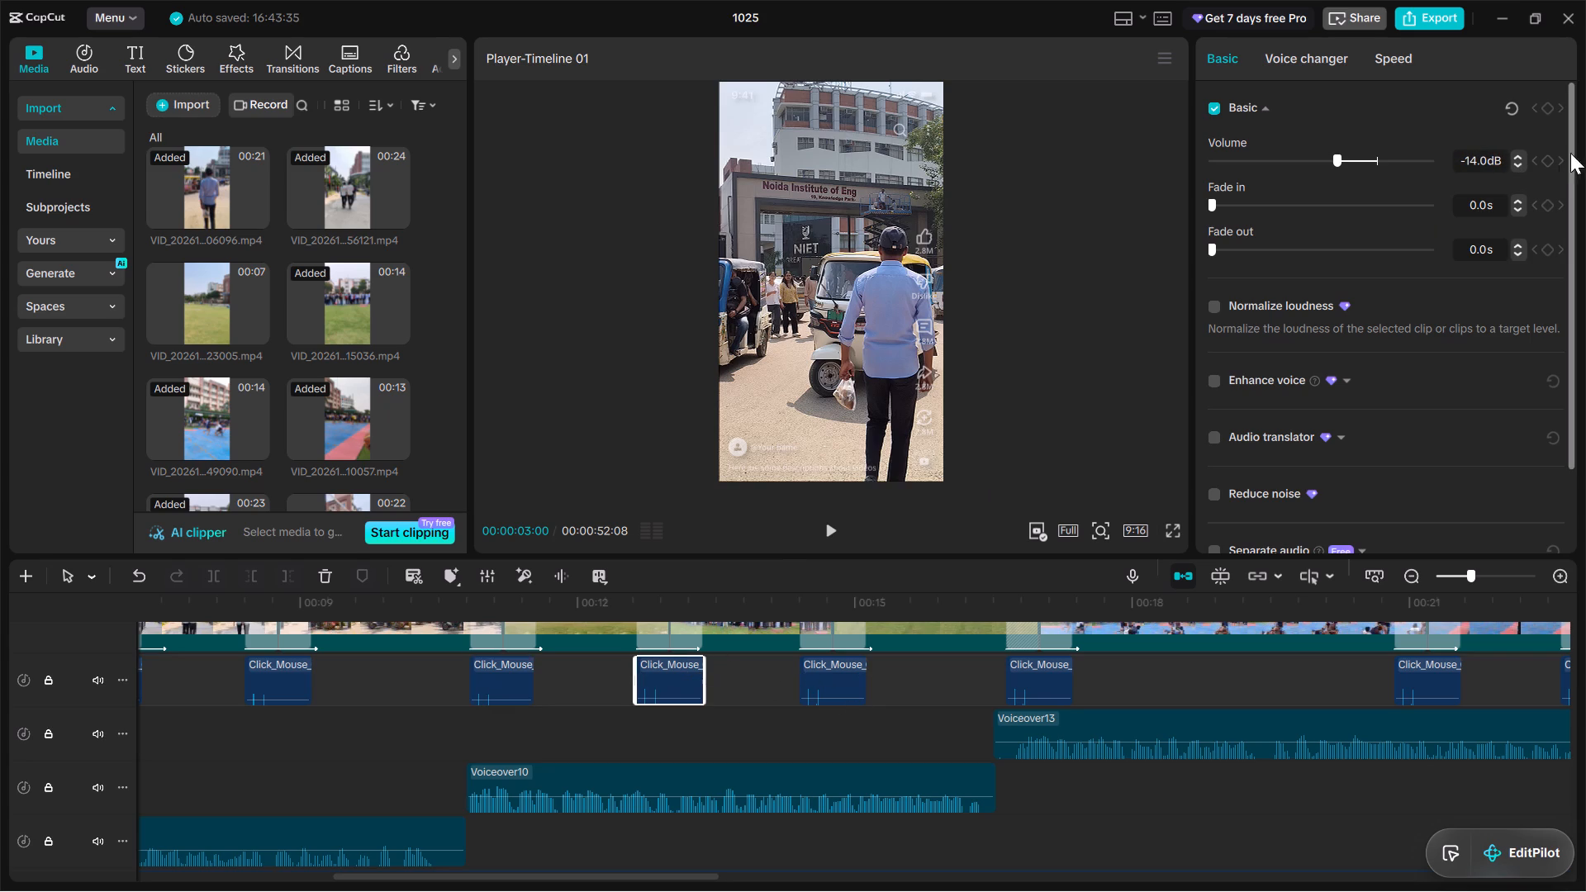
click(1517, 163)
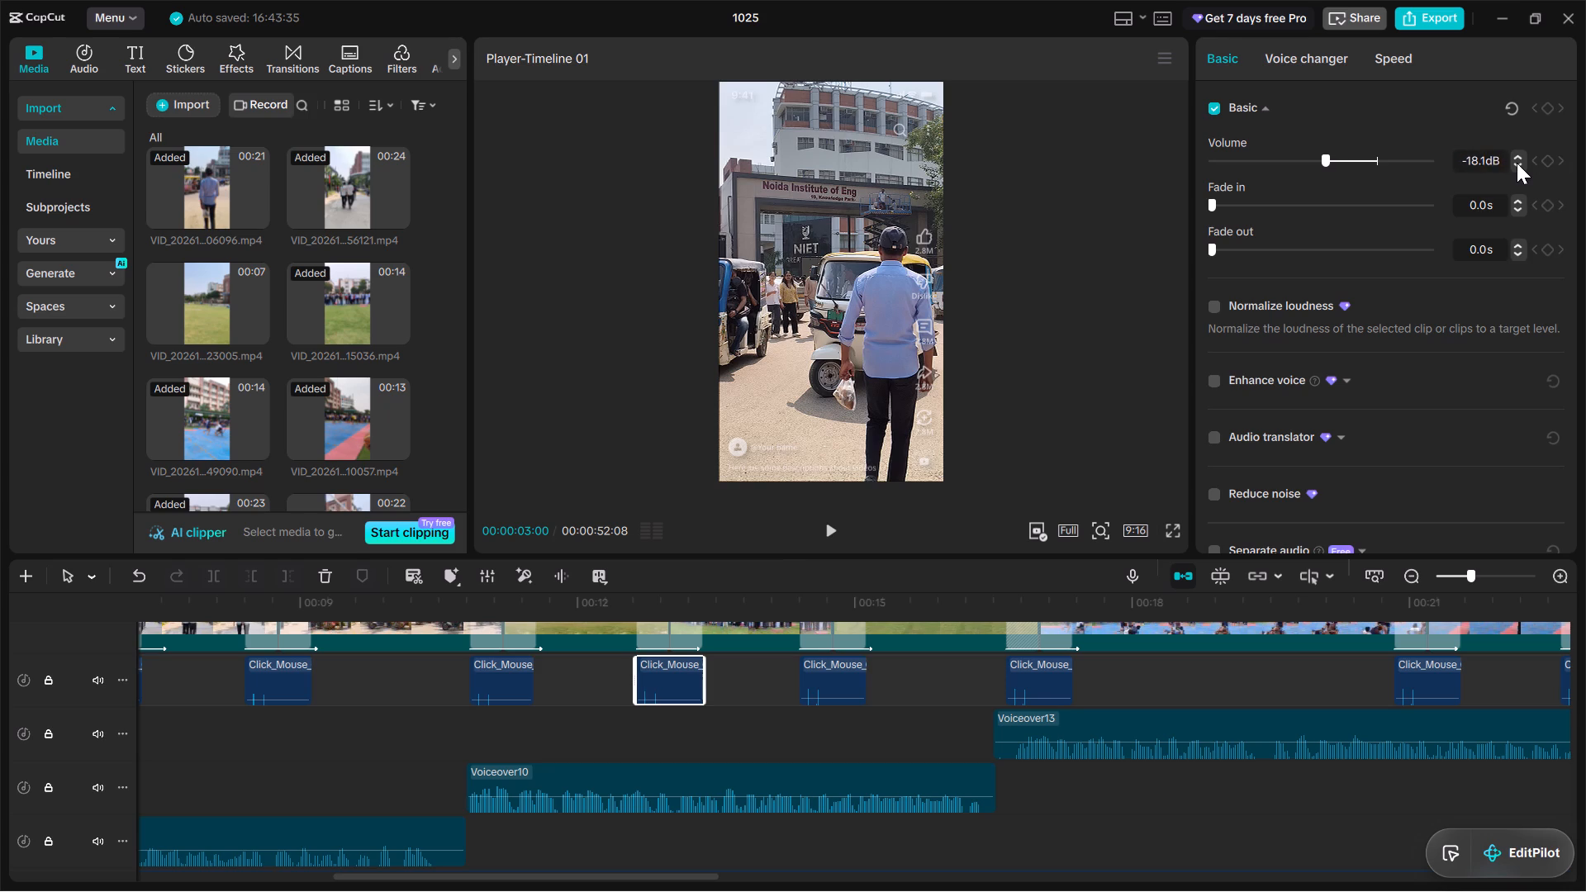
click(1517, 163)
double_click(1517, 163)
click(1517, 163)
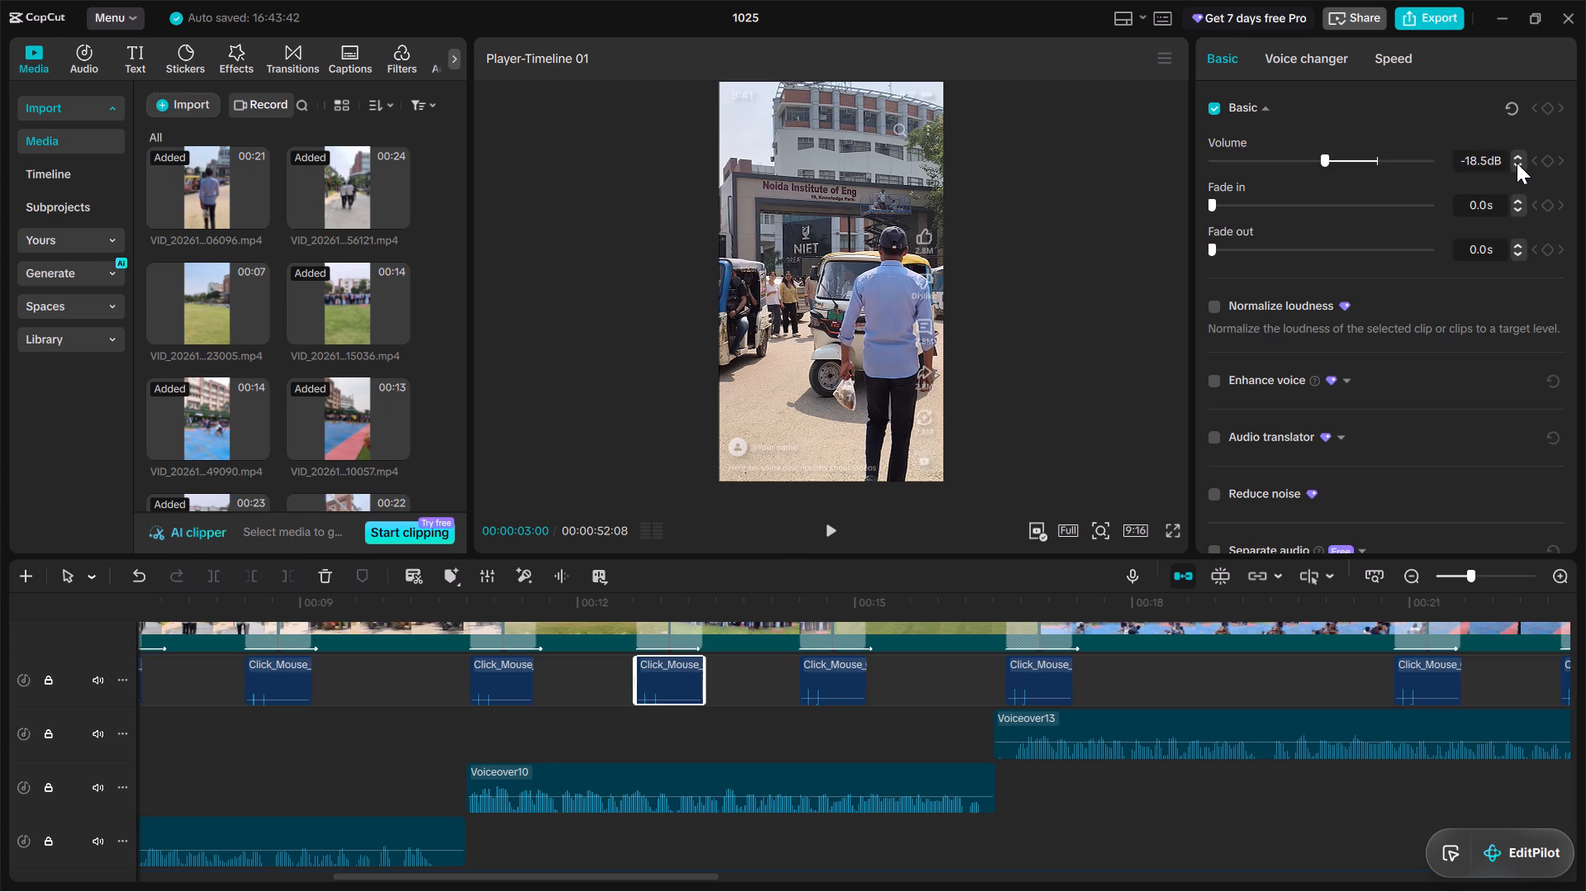
triple_click(1517, 163)
Set the volume of the seventh Click_Mouse clip, just before the 15-second mark, to -20.0 dB.
click(830, 680)
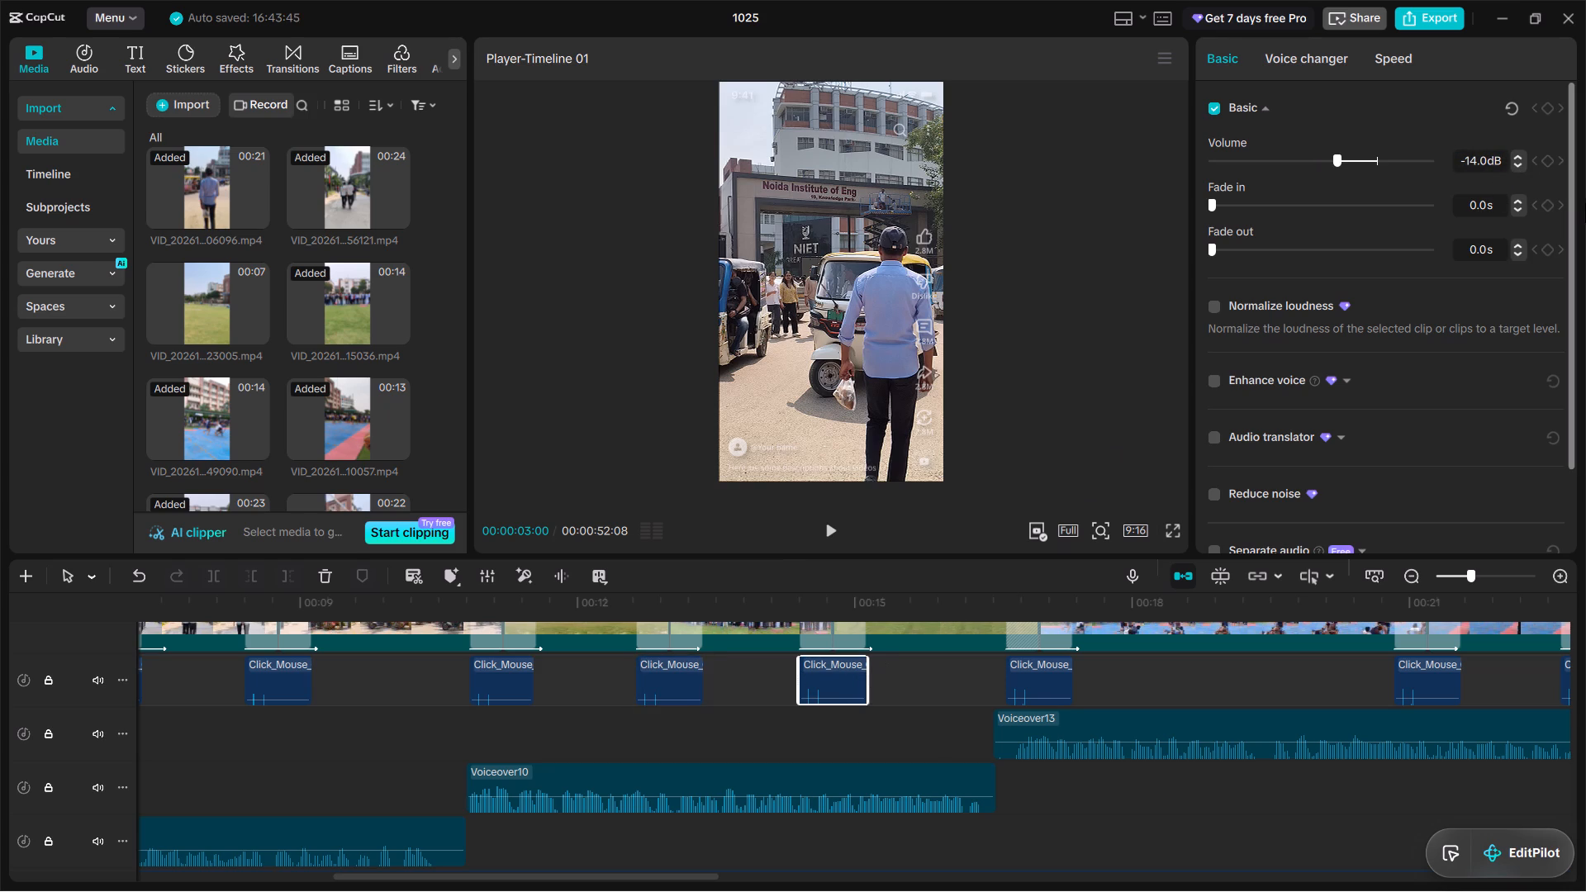
click(1521, 168)
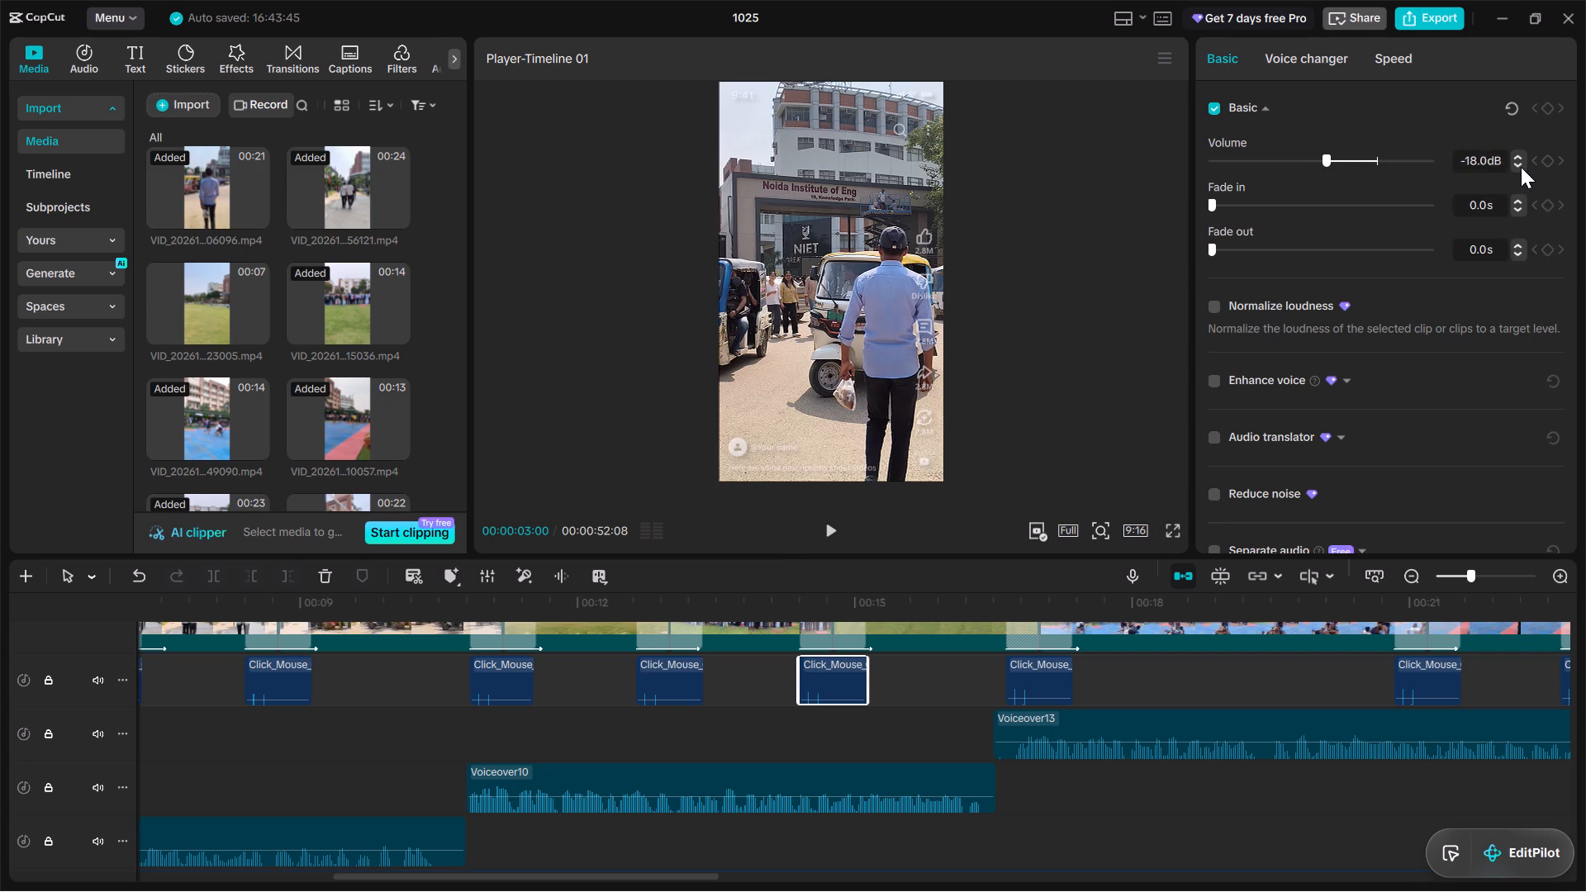
click(1521, 167)
Set the volume of the eighth Click_Mouse clip, near the start of Voiceover13, to -20.0 dB.
click(1066, 671)
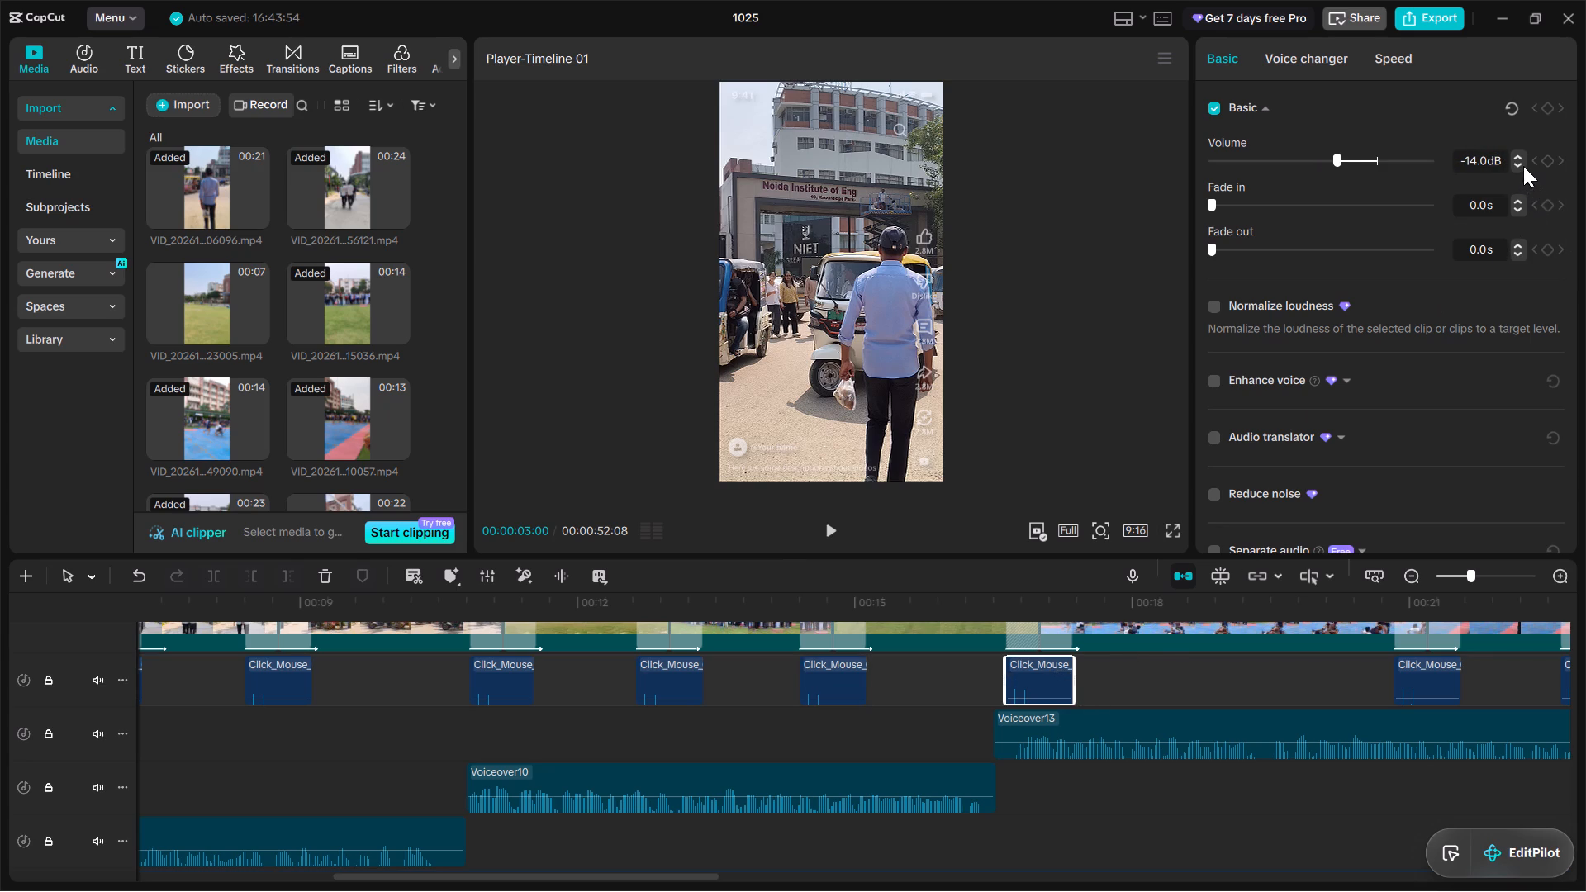
click(1517, 164)
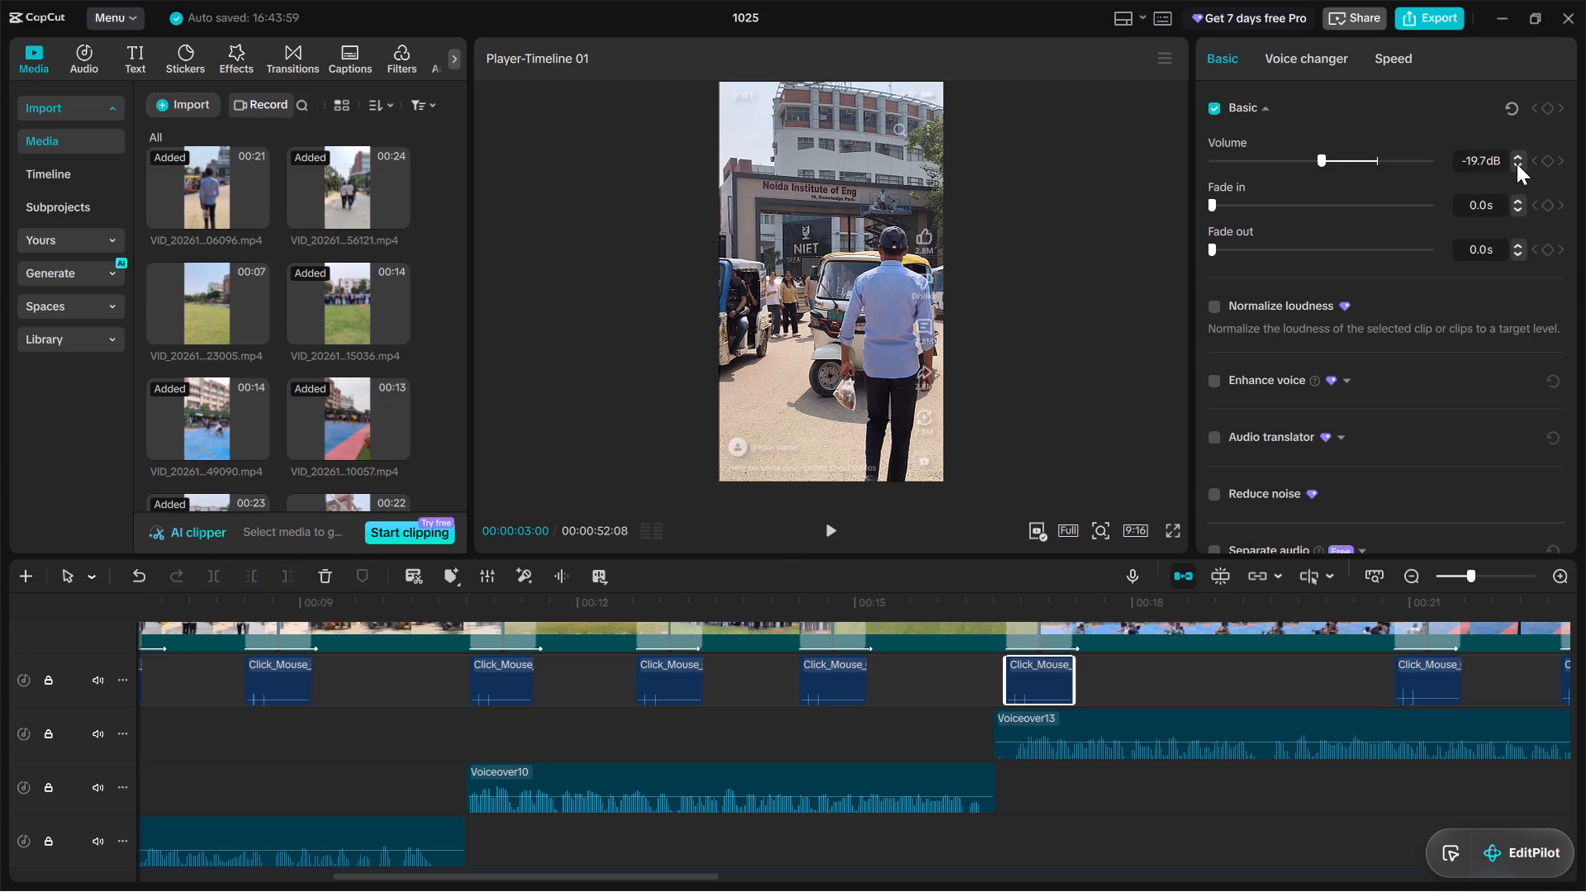
triple_click(1517, 164)
click(1517, 164)
click(1517, 155)
Set the volume of the ninth Click_Mouse clip, near the 21-second mark, to -20.0 dB.
click(1451, 678)
scroll(1432, 609, left, 2)
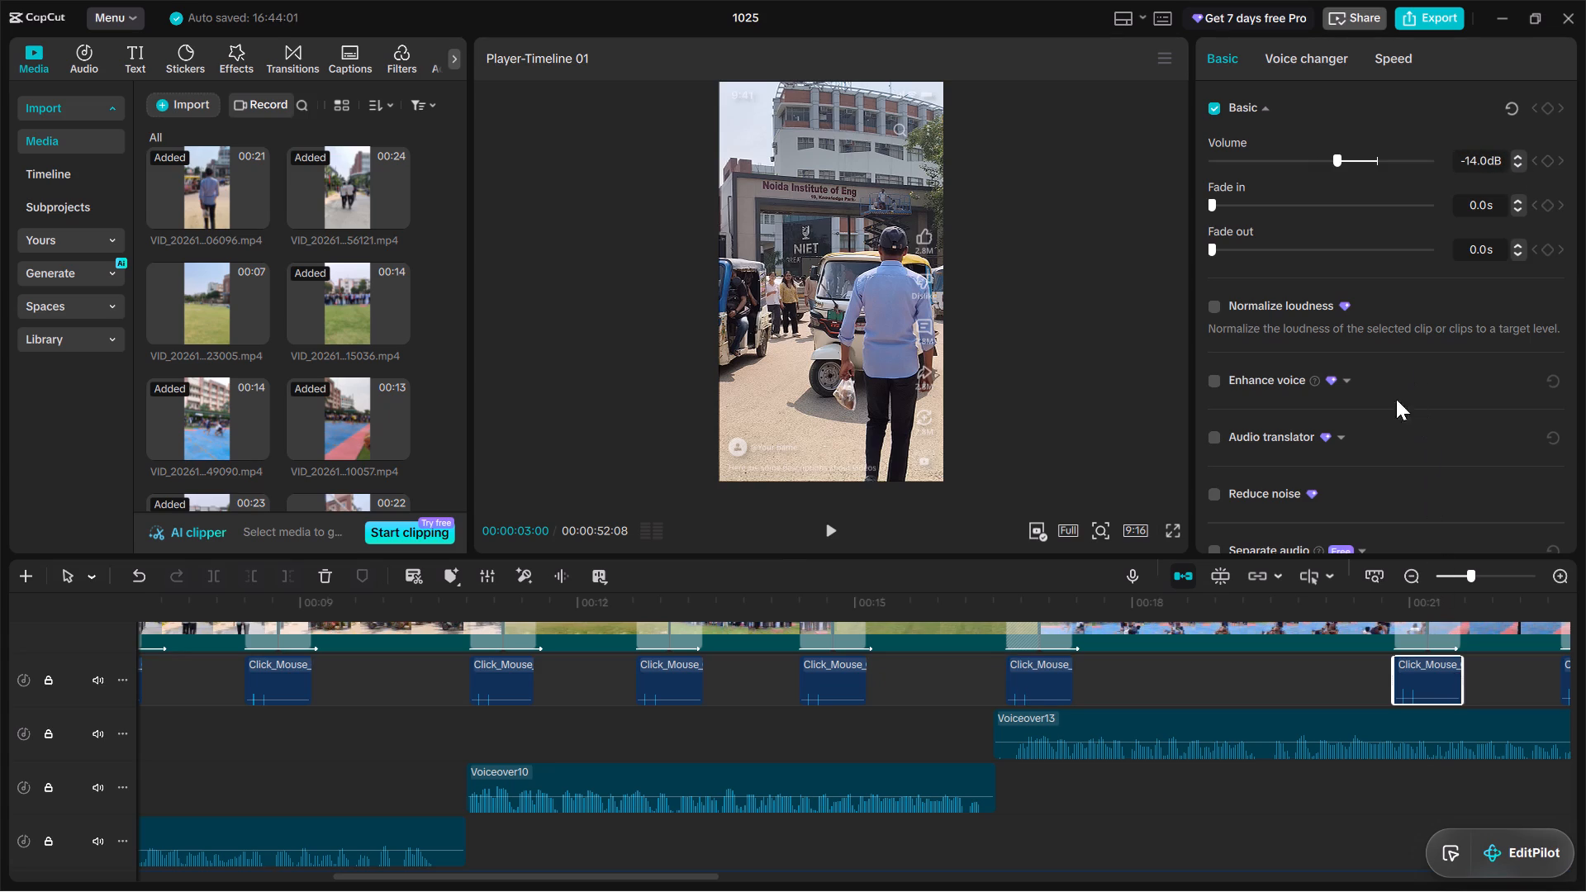
scroll(1366, 745, left, 1)
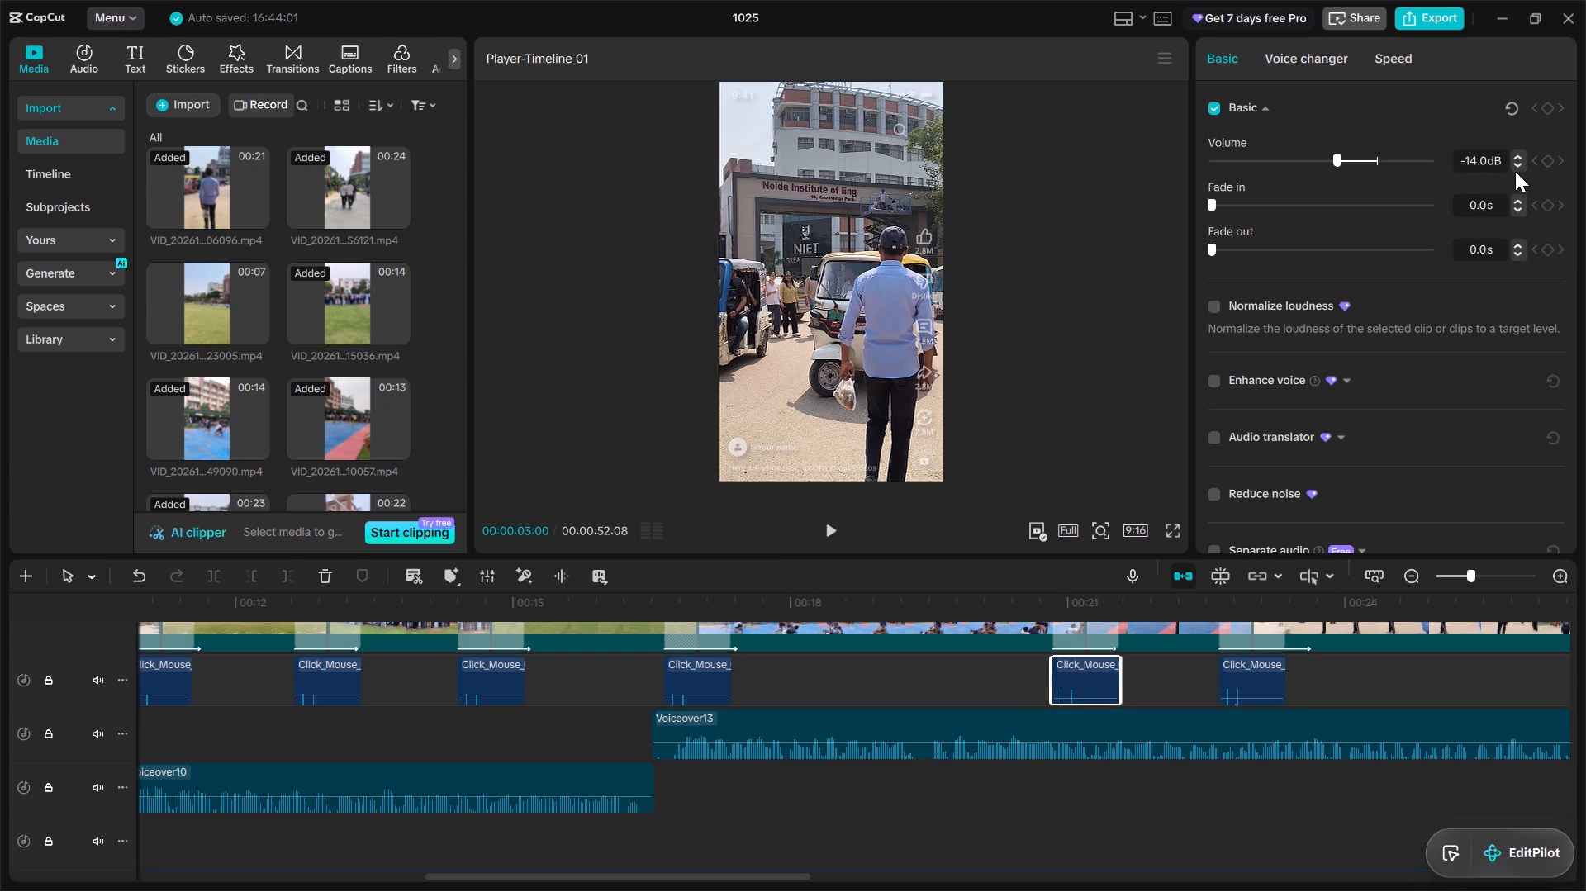
drag(1511, 164, 1519, 163)
click(1519, 163)
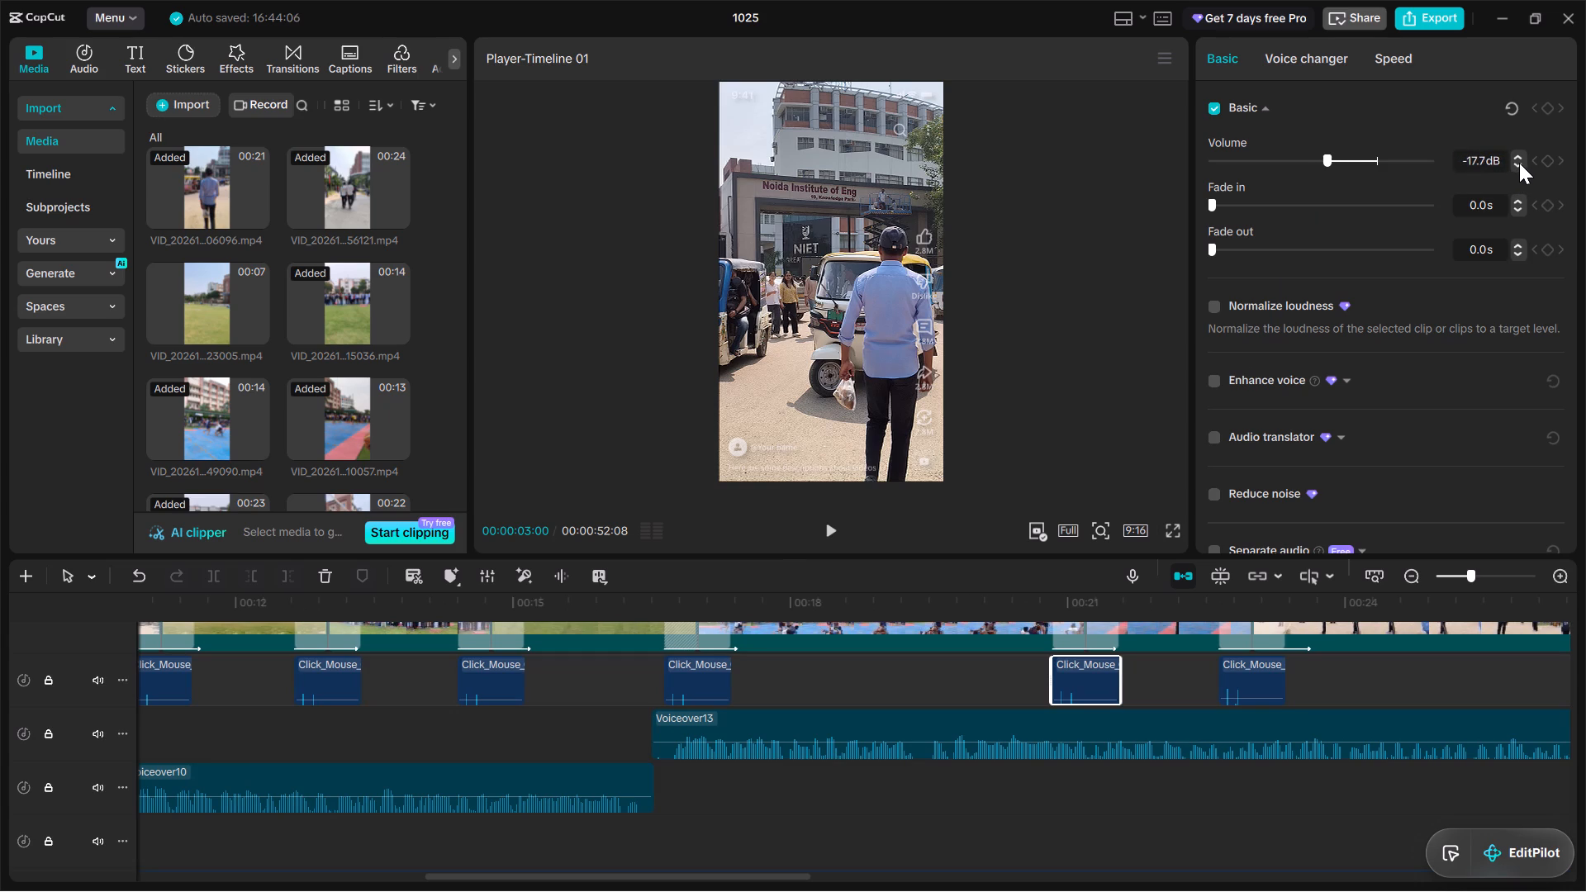
triple_click(1519, 163)
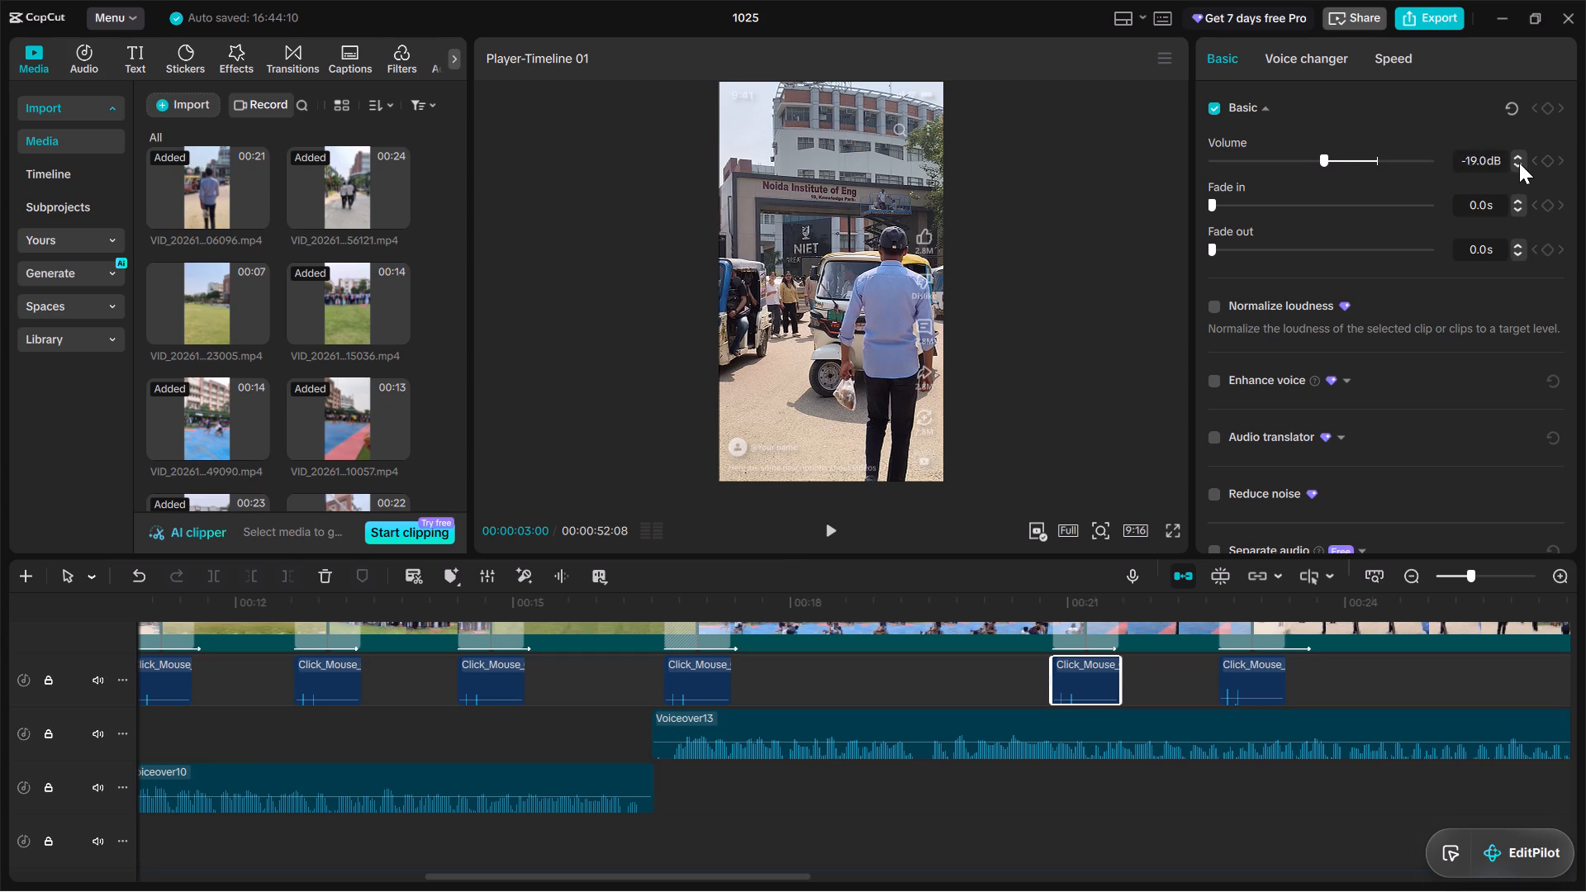
triple_click(1519, 163)
click(1519, 159)
Set the volume of the tenth Click_Mouse clip, between the 21- and 24-second marks, to -20.0 dB.
click(1255, 685)
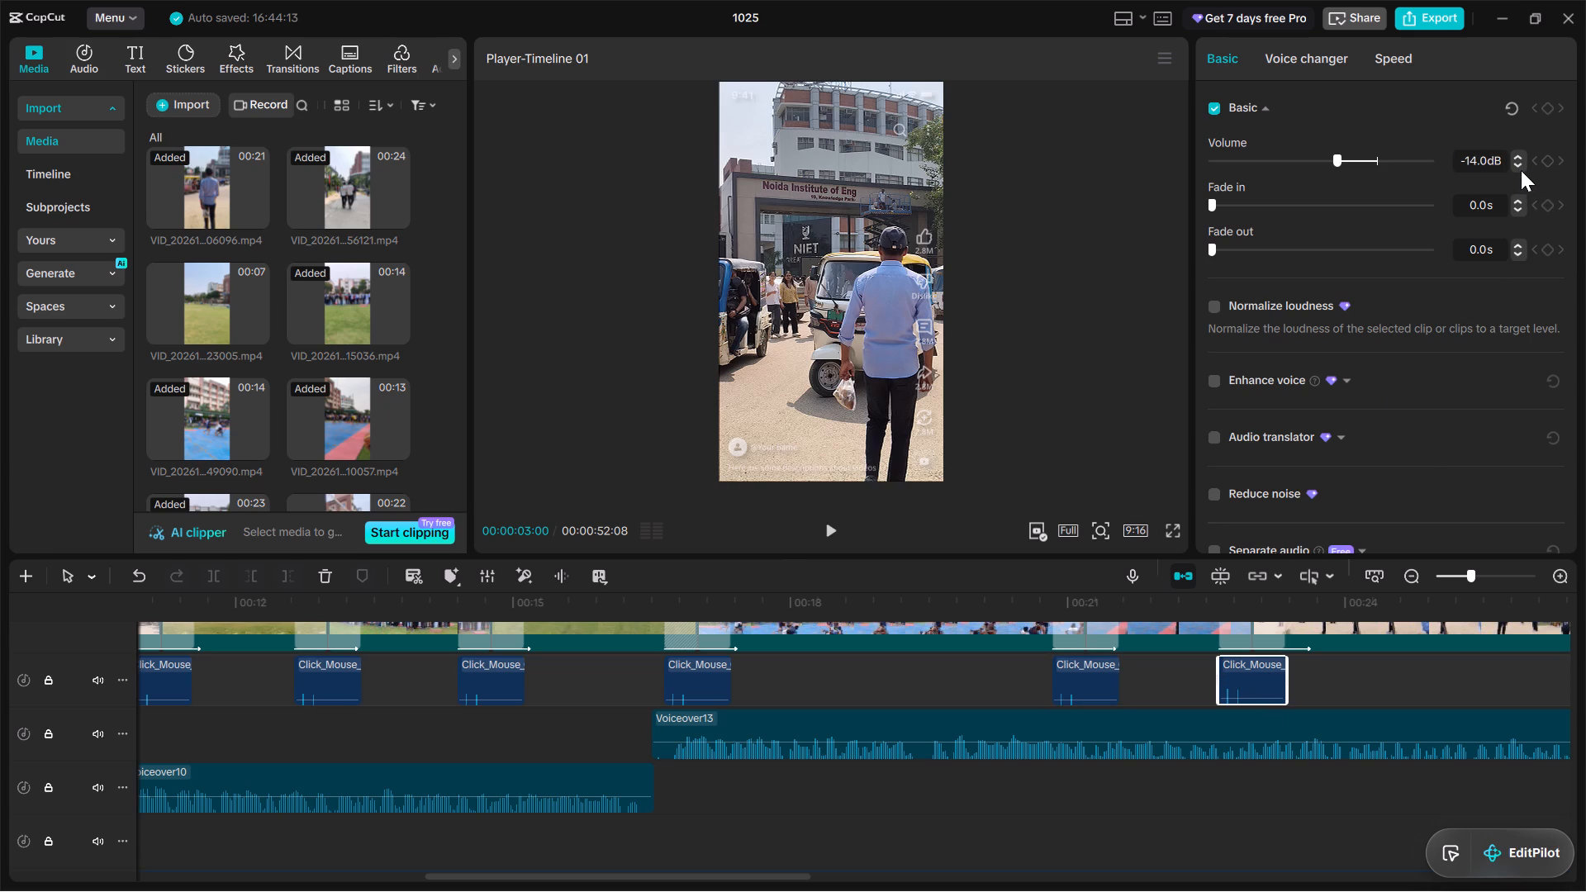
click(1517, 164)
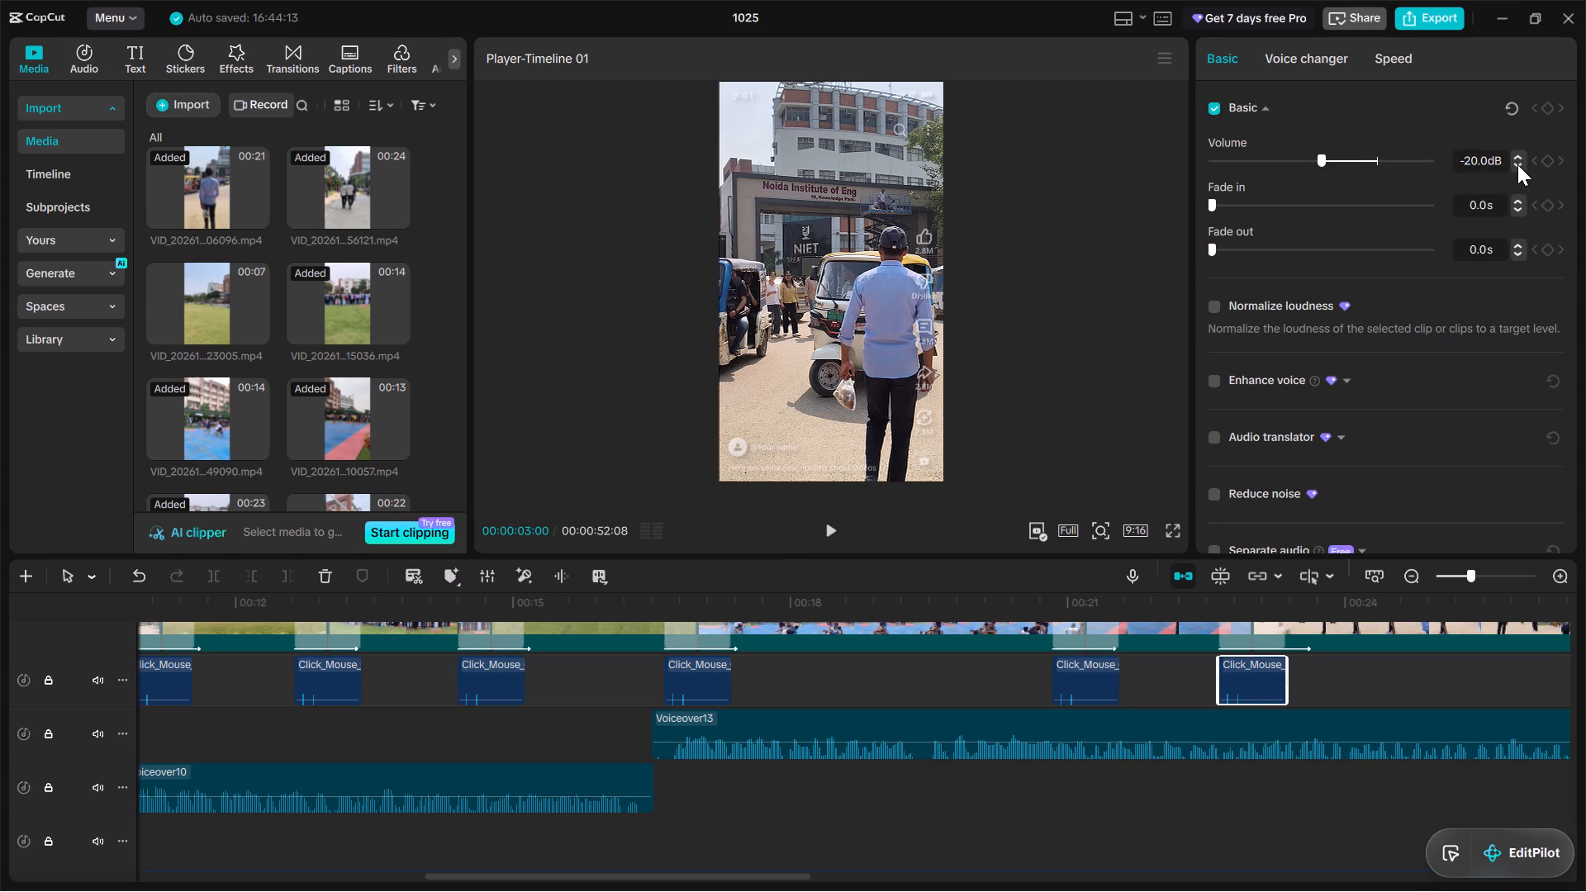
triple_click(1519, 159)
triple_click(1519, 159)
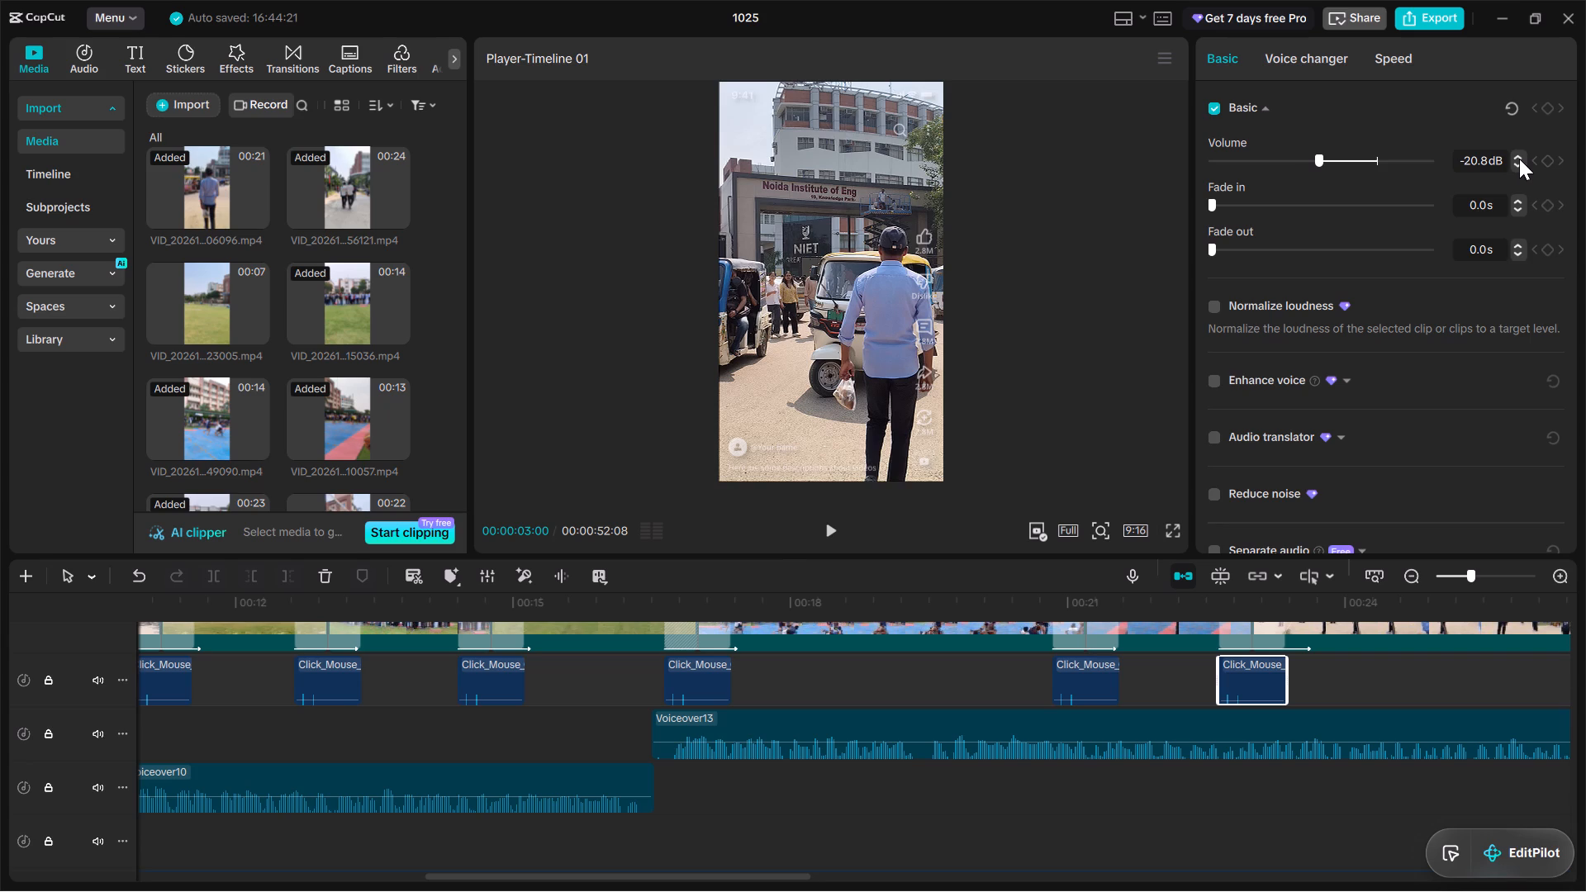
triple_click(1519, 159)
triple_click(1519, 159)
Set the volume of the eleventh Click_Mouse clip, near the 30-second mark, to -20.0 dB.
scroll(1192, 752, left, 1)
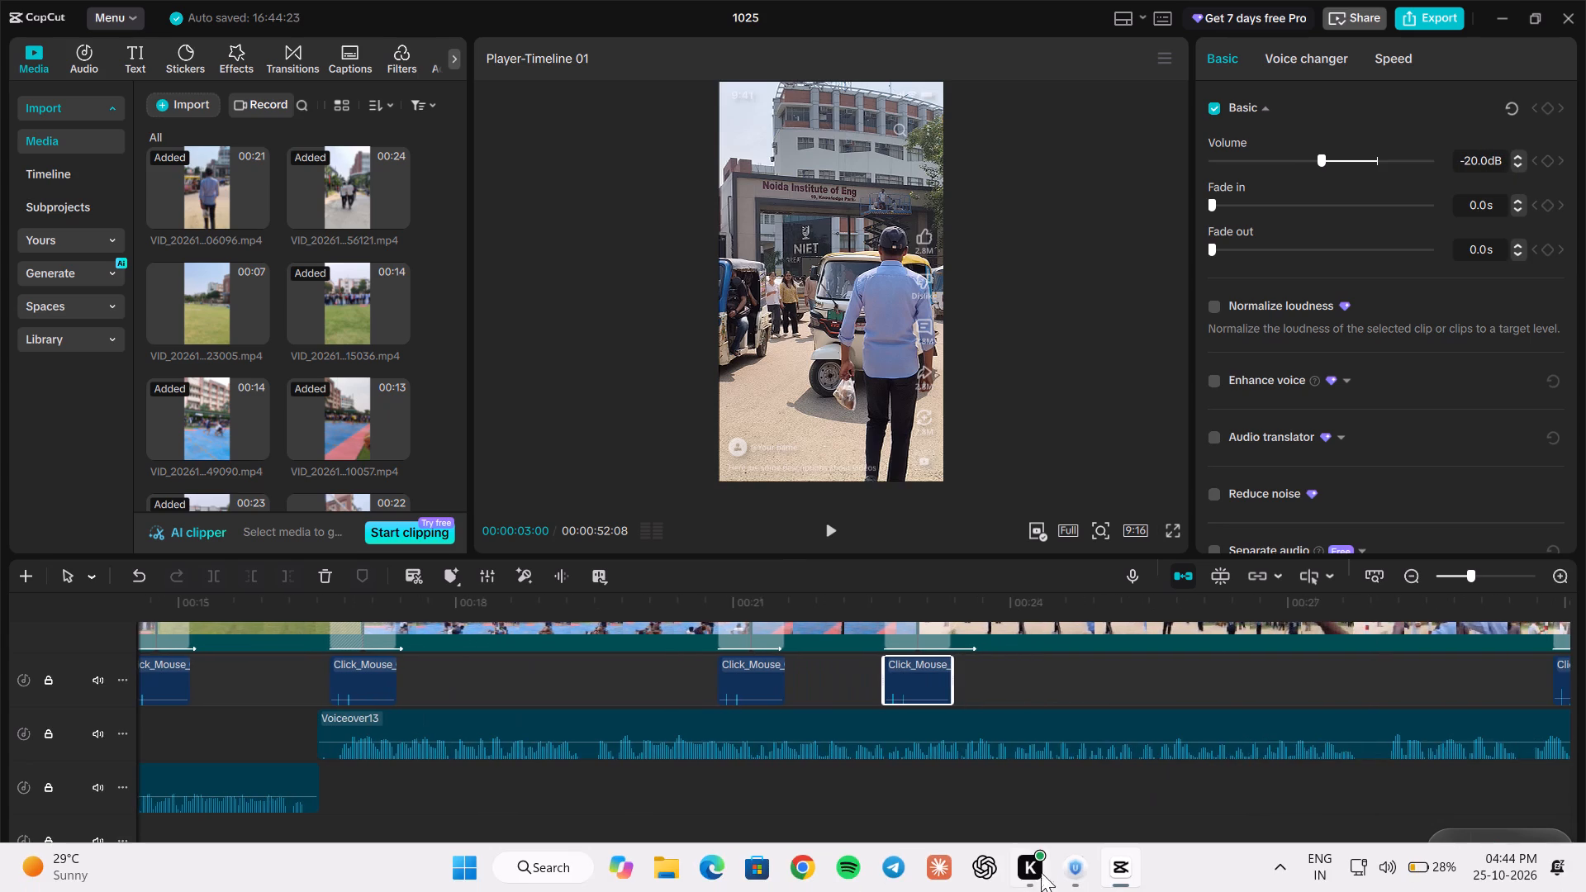
scroll(1184, 591, left, 2)
scroll(1218, 714, left, 1)
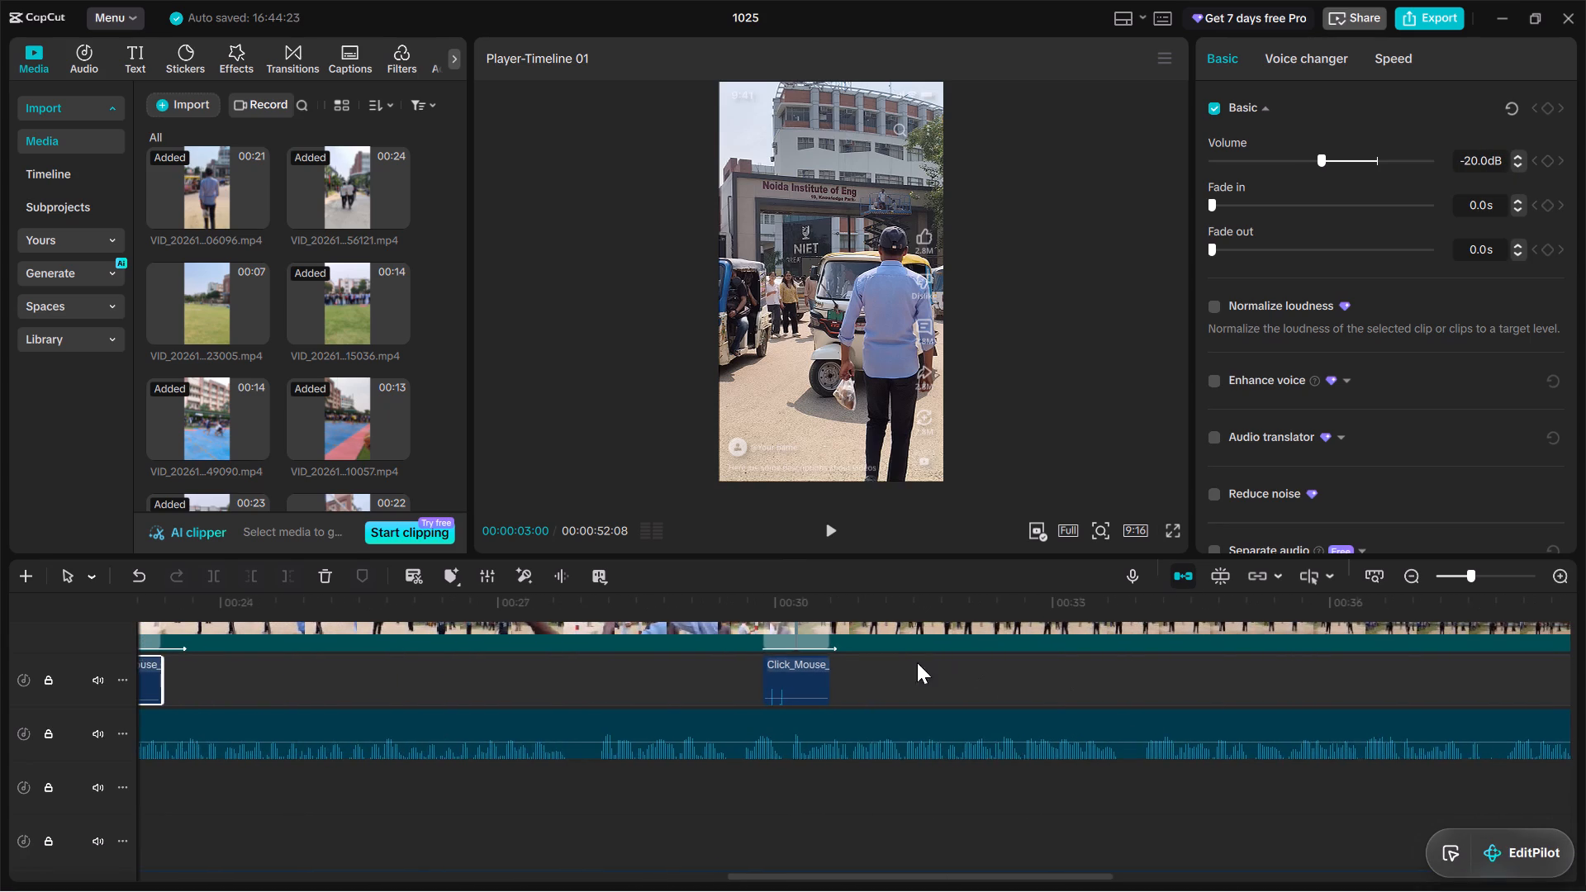
scroll(917, 662, left, 1)
click(792, 687)
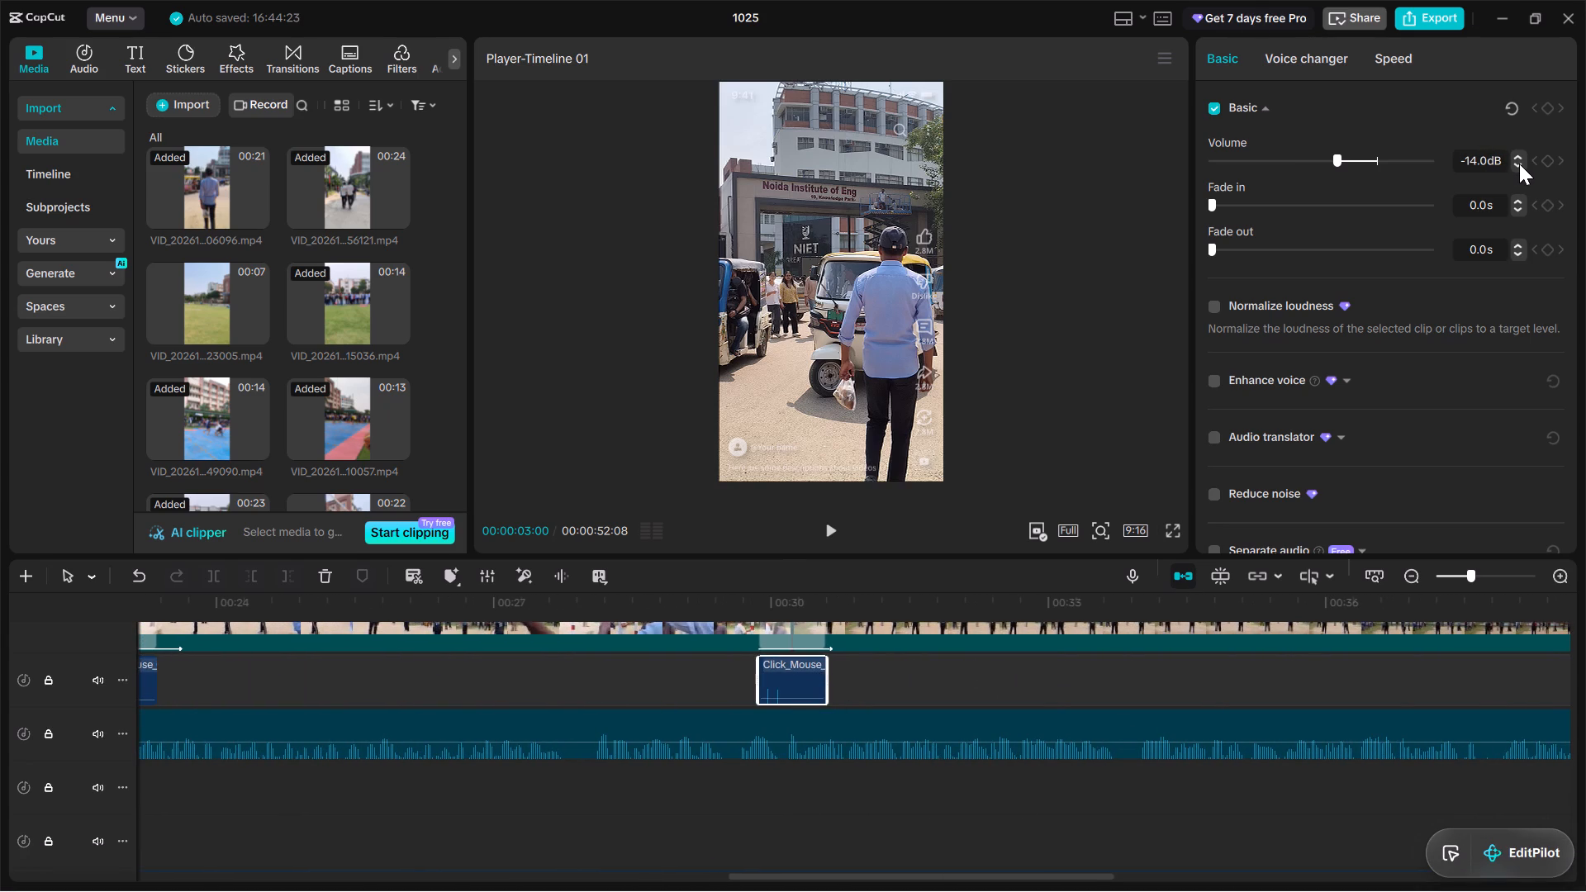
click(1519, 164)
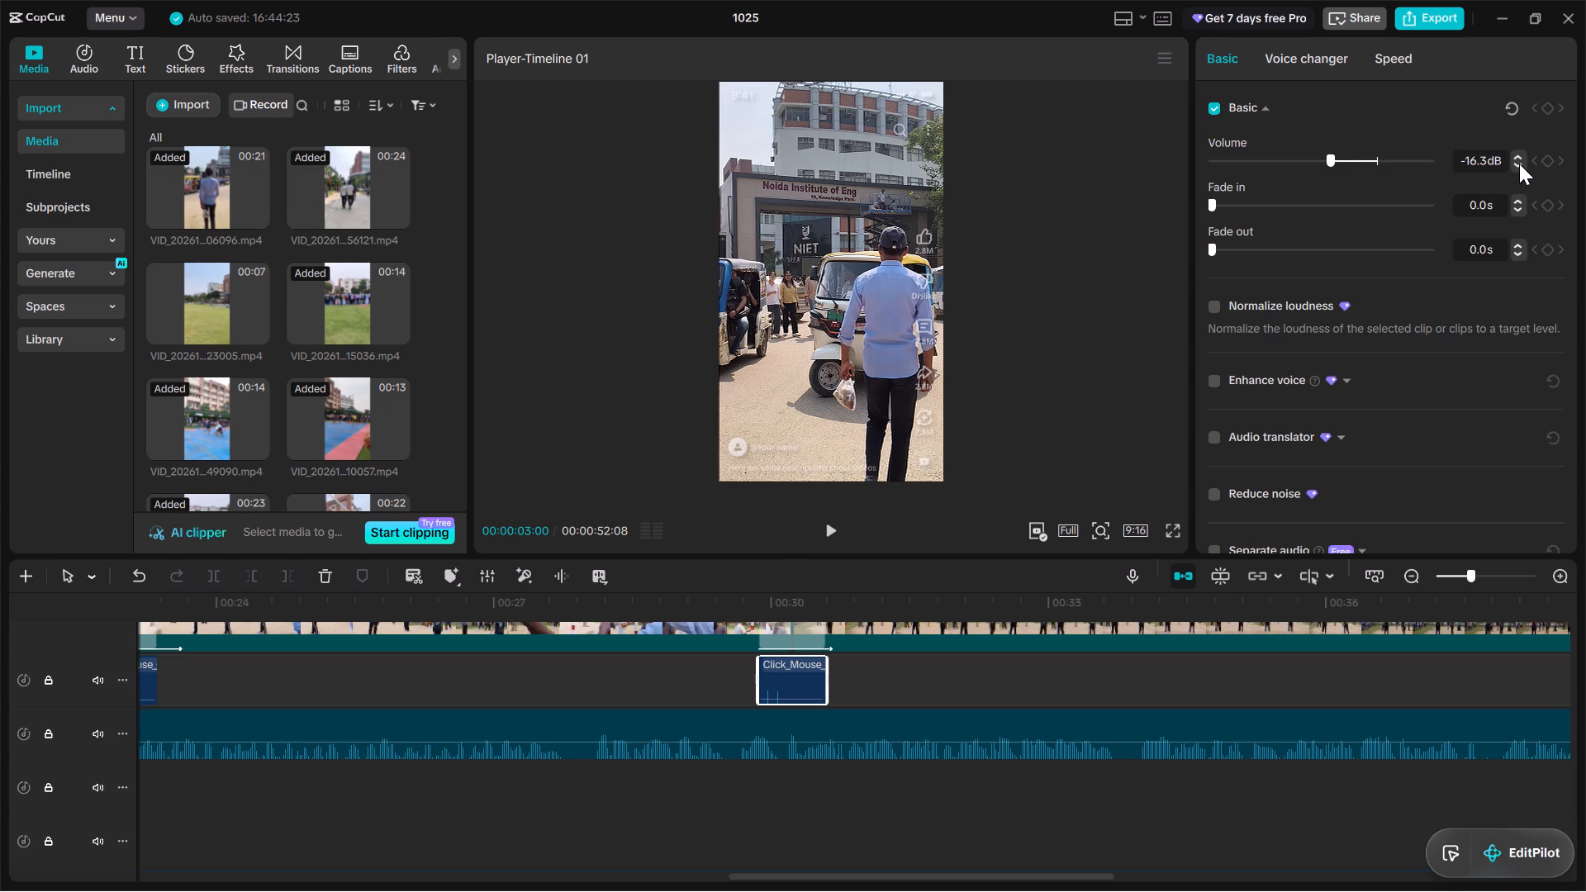
triple_click(1519, 164)
triple_click(1519, 164)
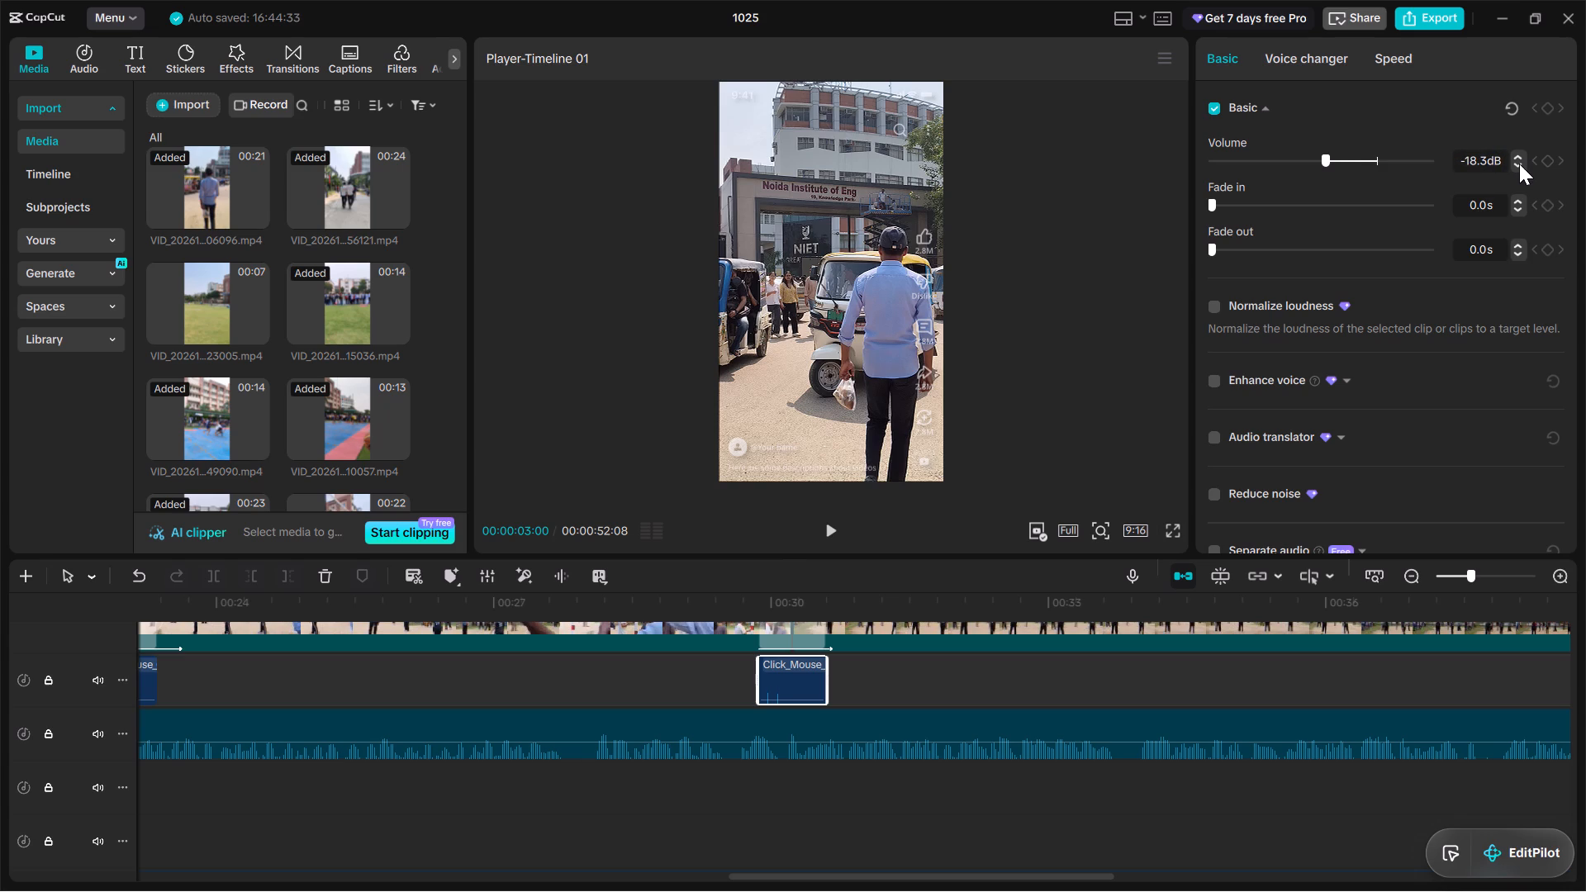
triple_click(1519, 164)
triple_click(1519, 164)
triple_click(1519, 164)
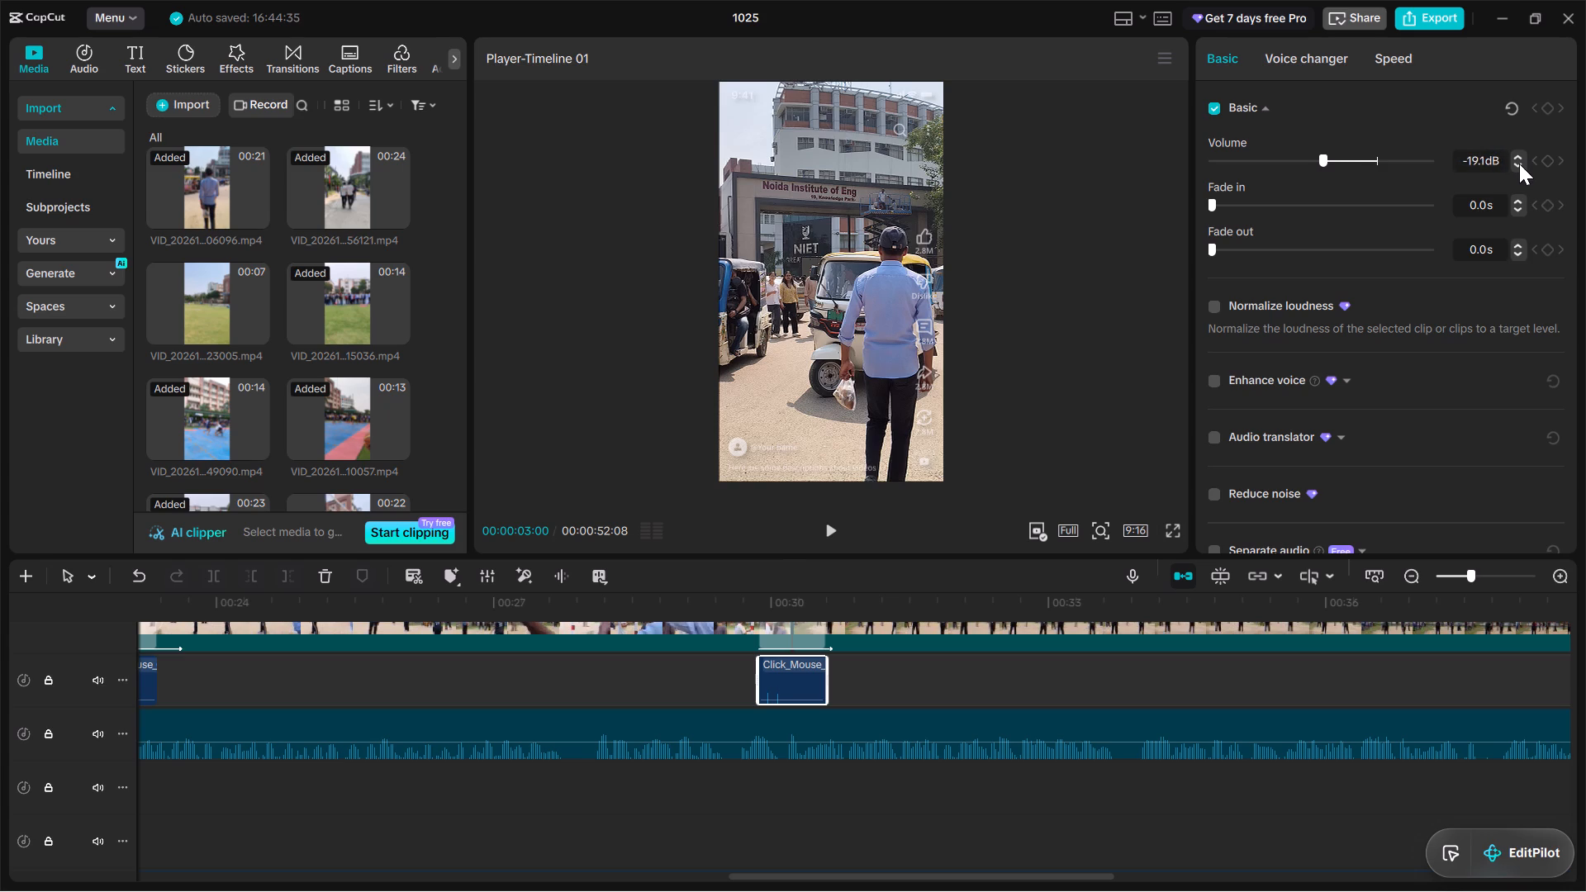
triple_click(1519, 164)
triple_click(1519, 164)
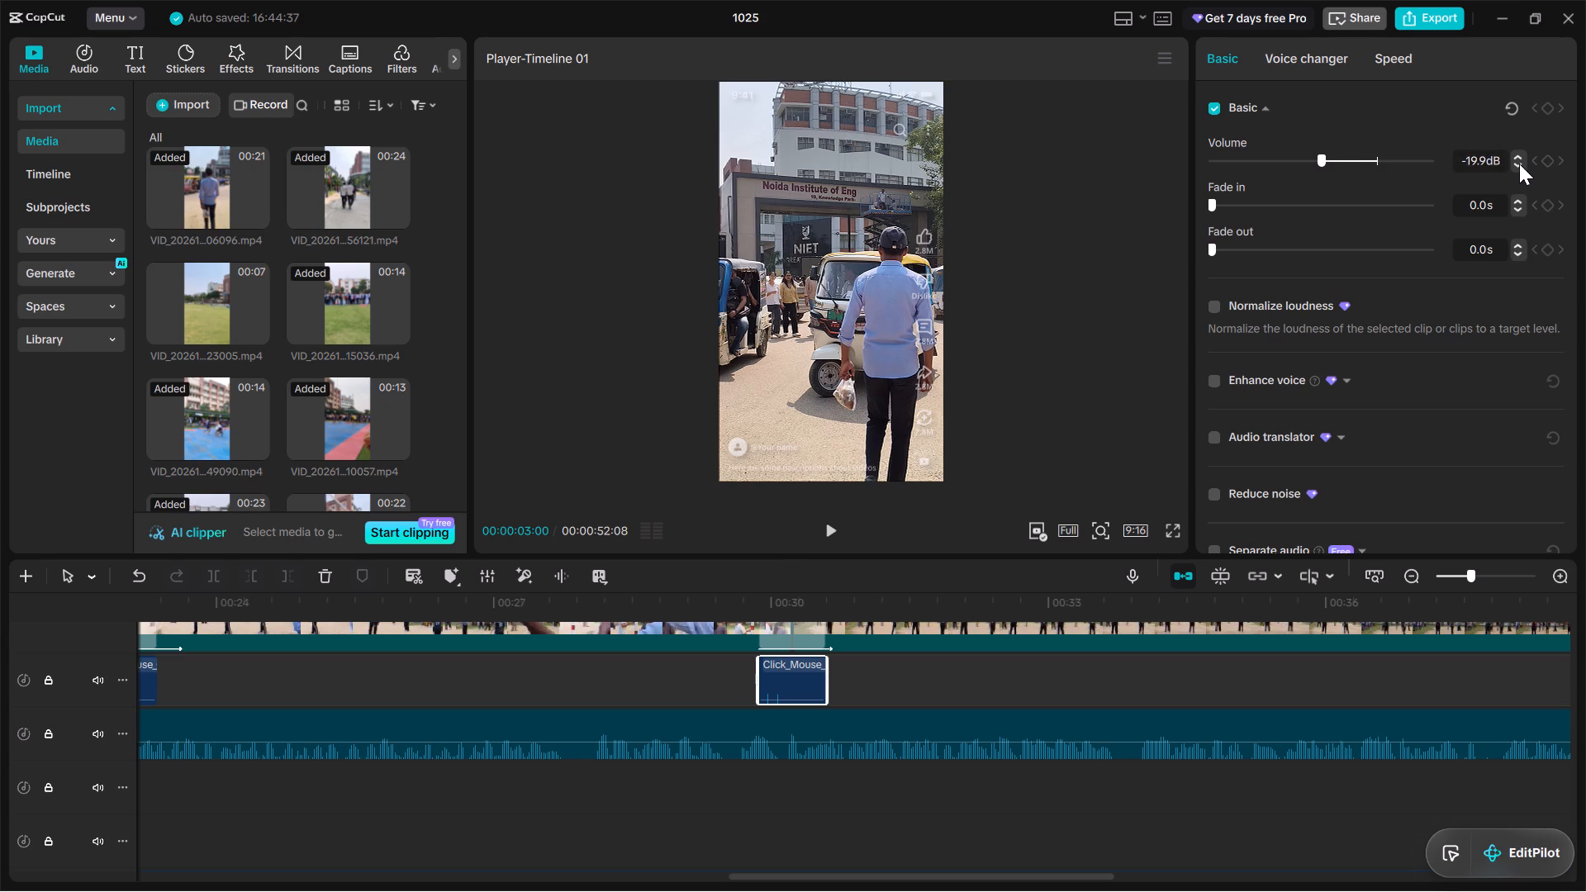
double_click(1519, 164)
click(1519, 154)
Set the volume of the last Click_Mouse clip, beneath Voiceover19 between the 45- and 48-second marks, to -20.0 dB.
scroll(1072, 616, left, 2)
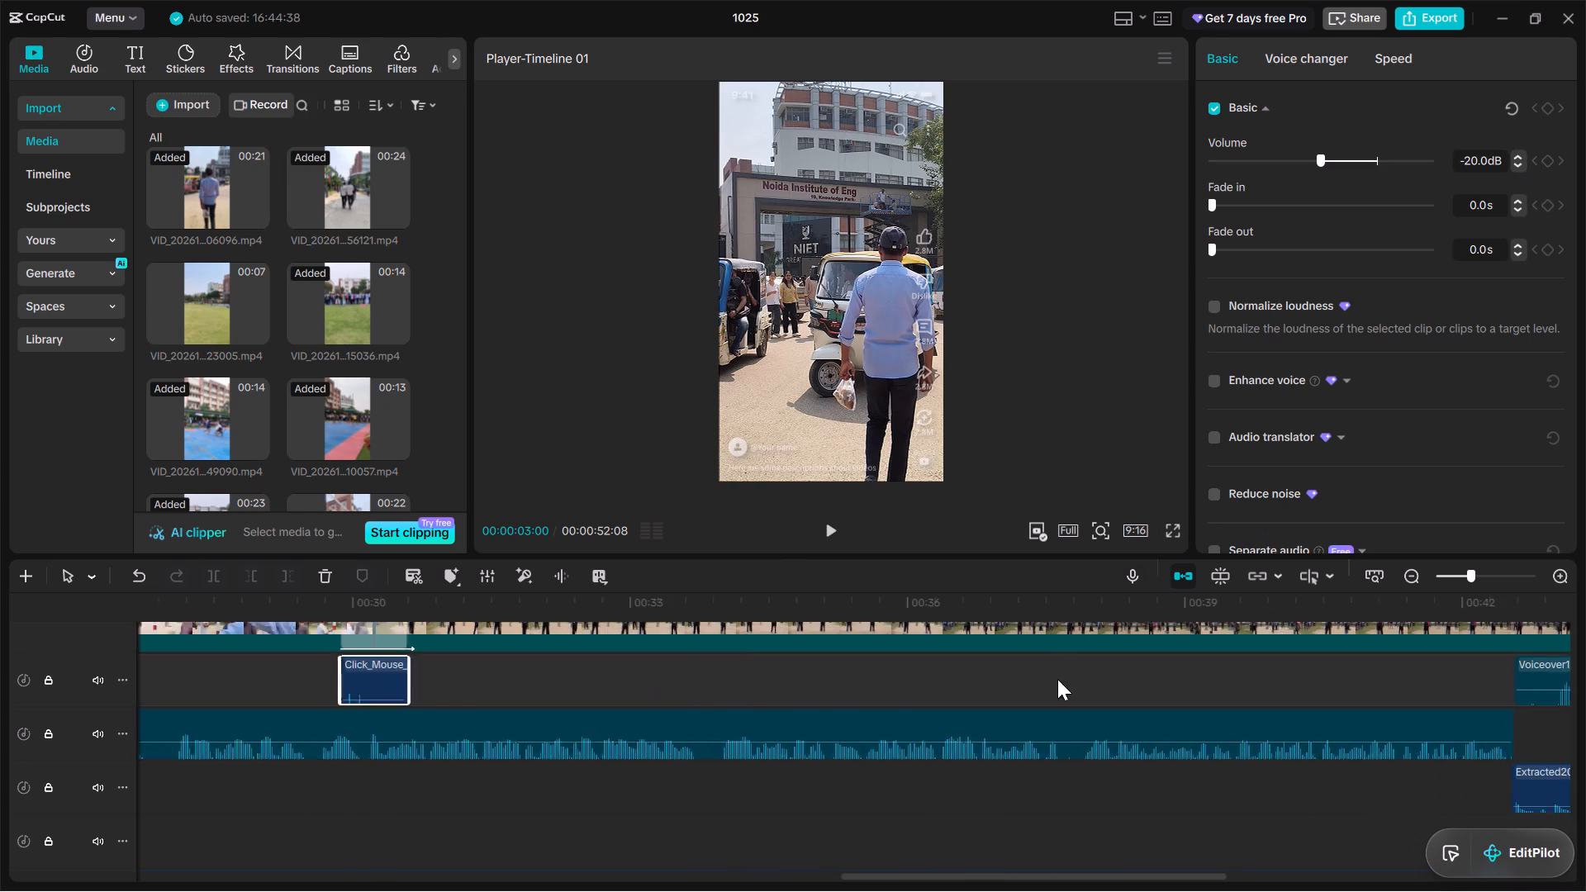
scroll(1057, 679, left, 3)
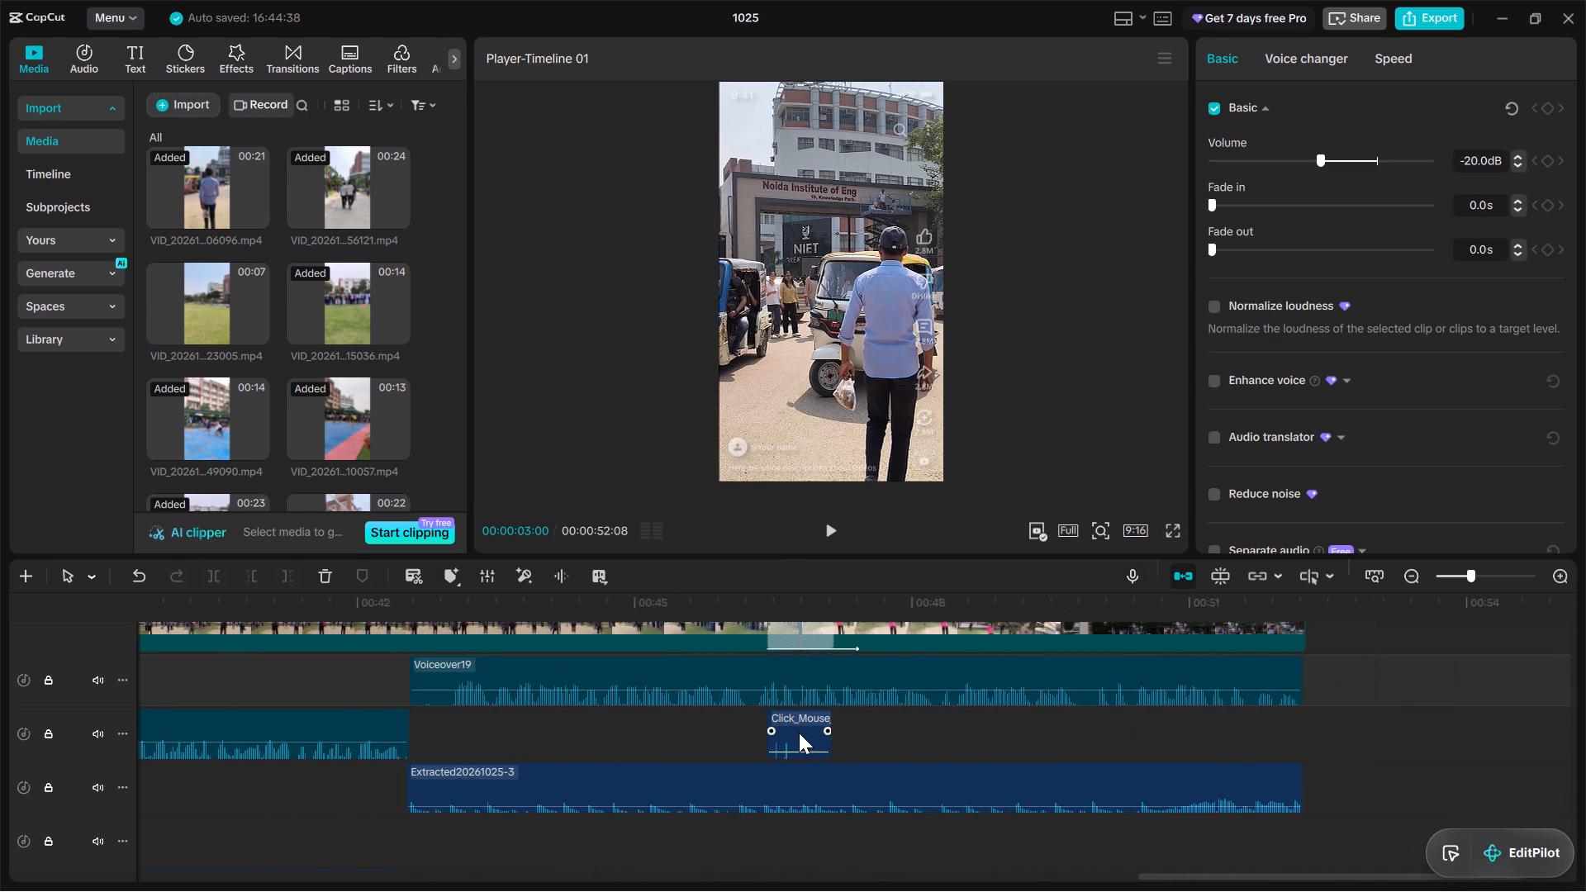
click(799, 733)
click(1517, 171)
click(1516, 162)
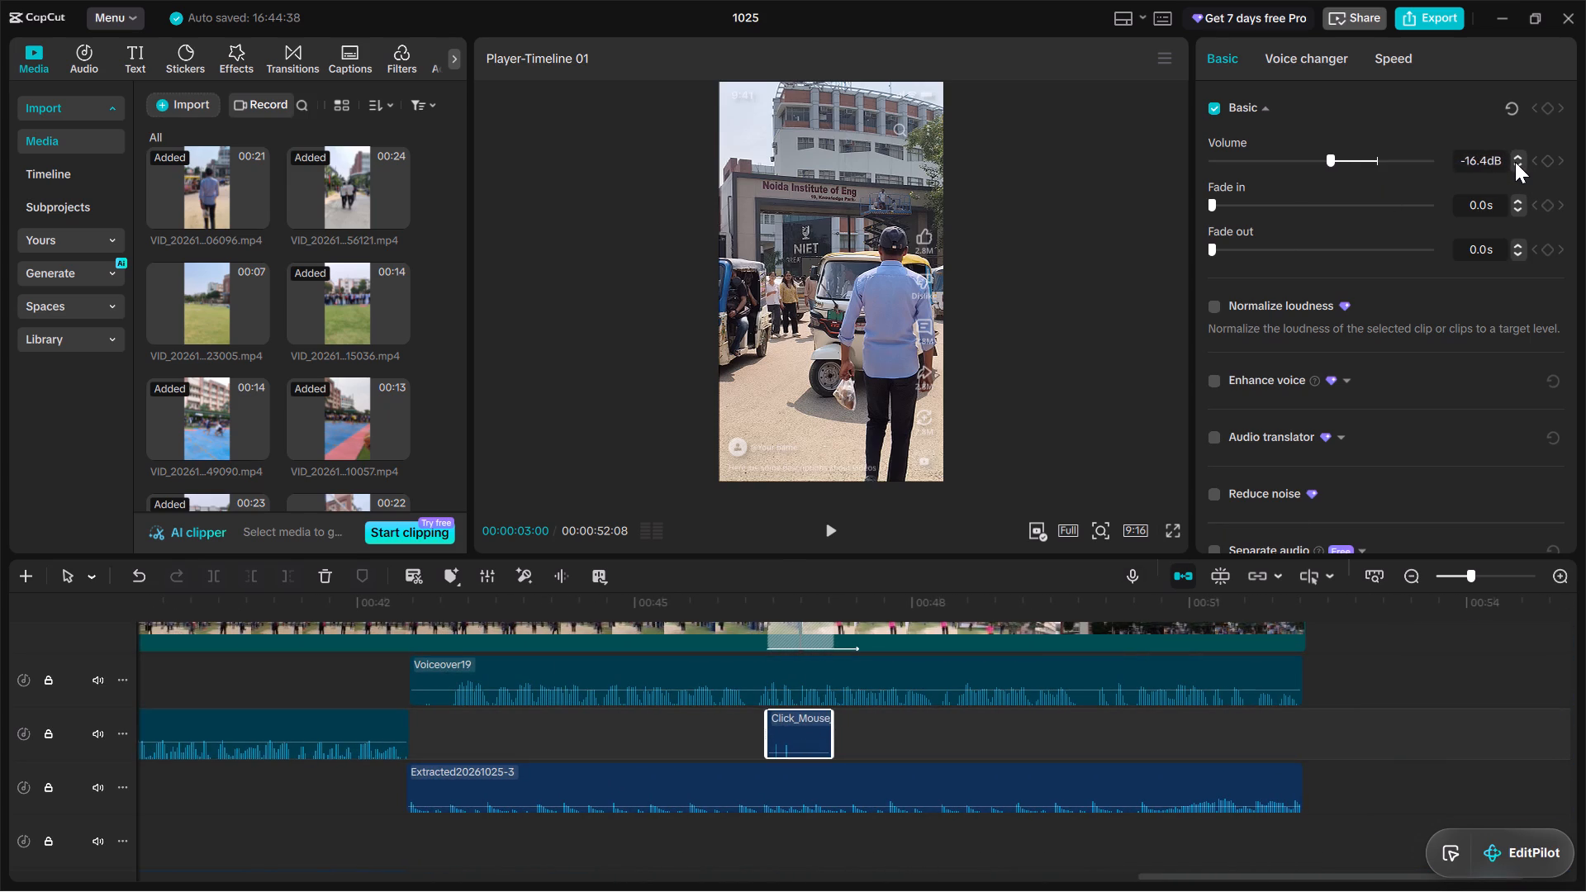
click(1515, 162)
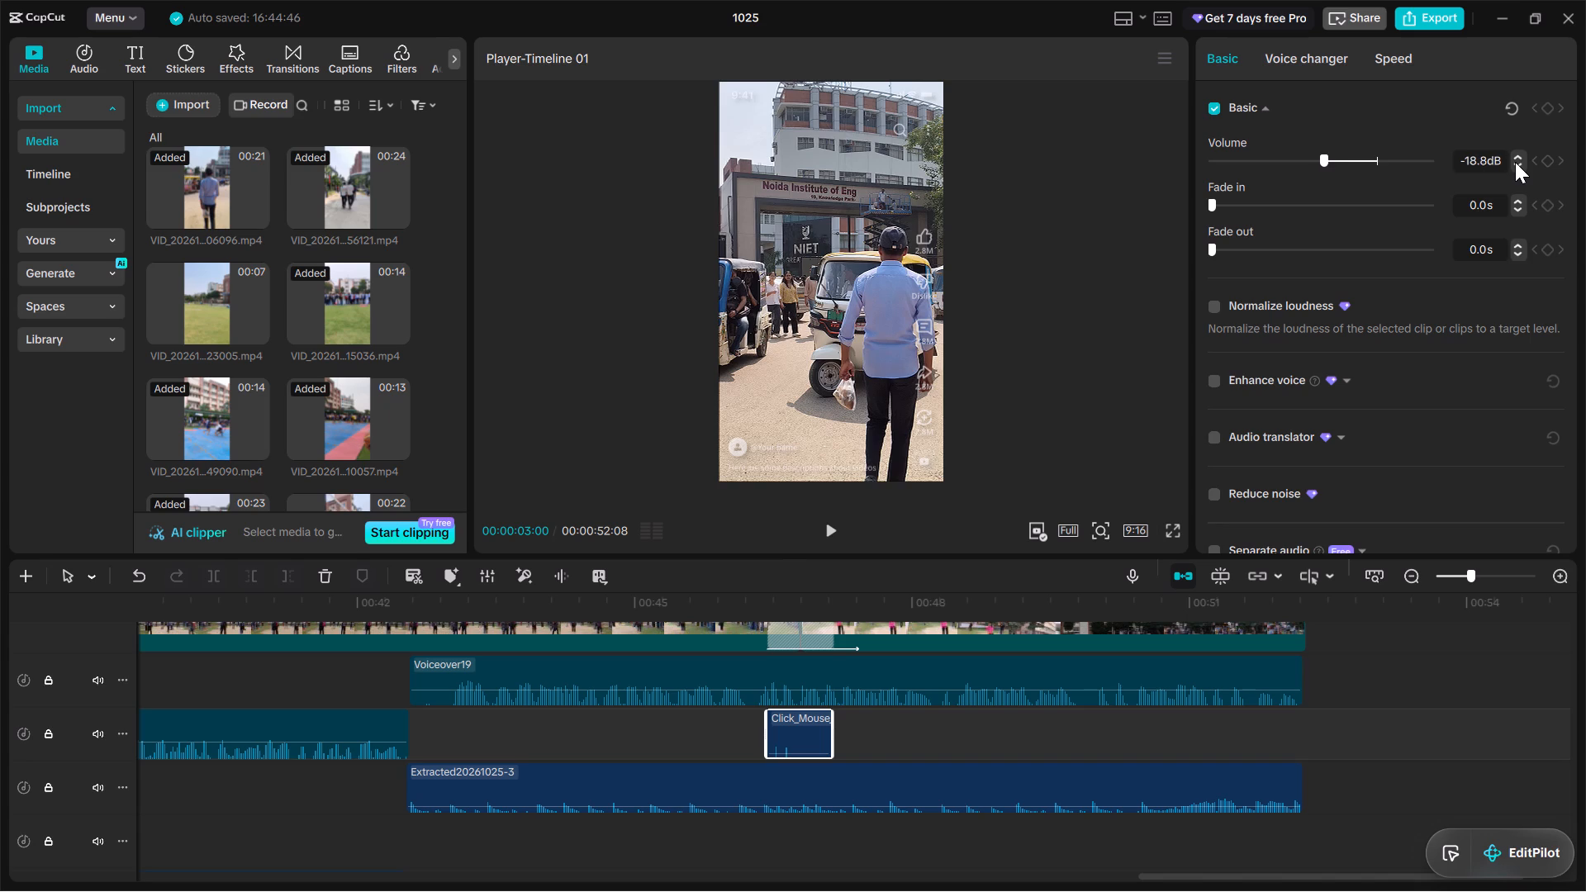
double_click(1515, 162)
click(1517, 154)
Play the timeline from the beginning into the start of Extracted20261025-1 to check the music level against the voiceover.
scroll(1238, 571, left, 2)
scroll(854, 661, right, 13)
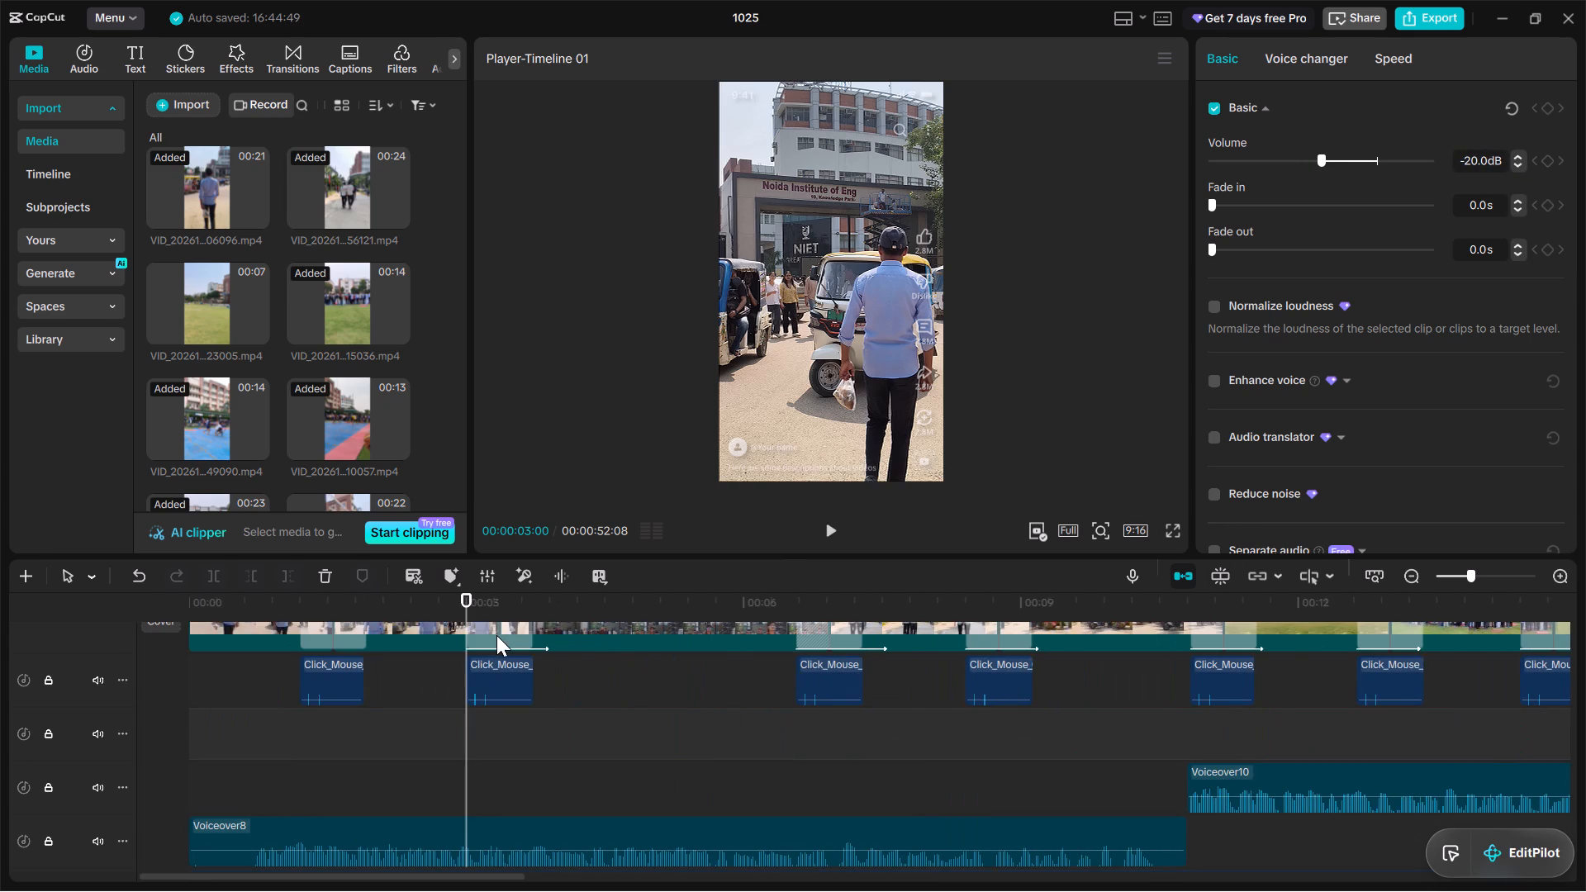
drag(468, 600, 154, 583)
scroll(1025, 879, down, 3)
scroll(1025, 773, down, 4)
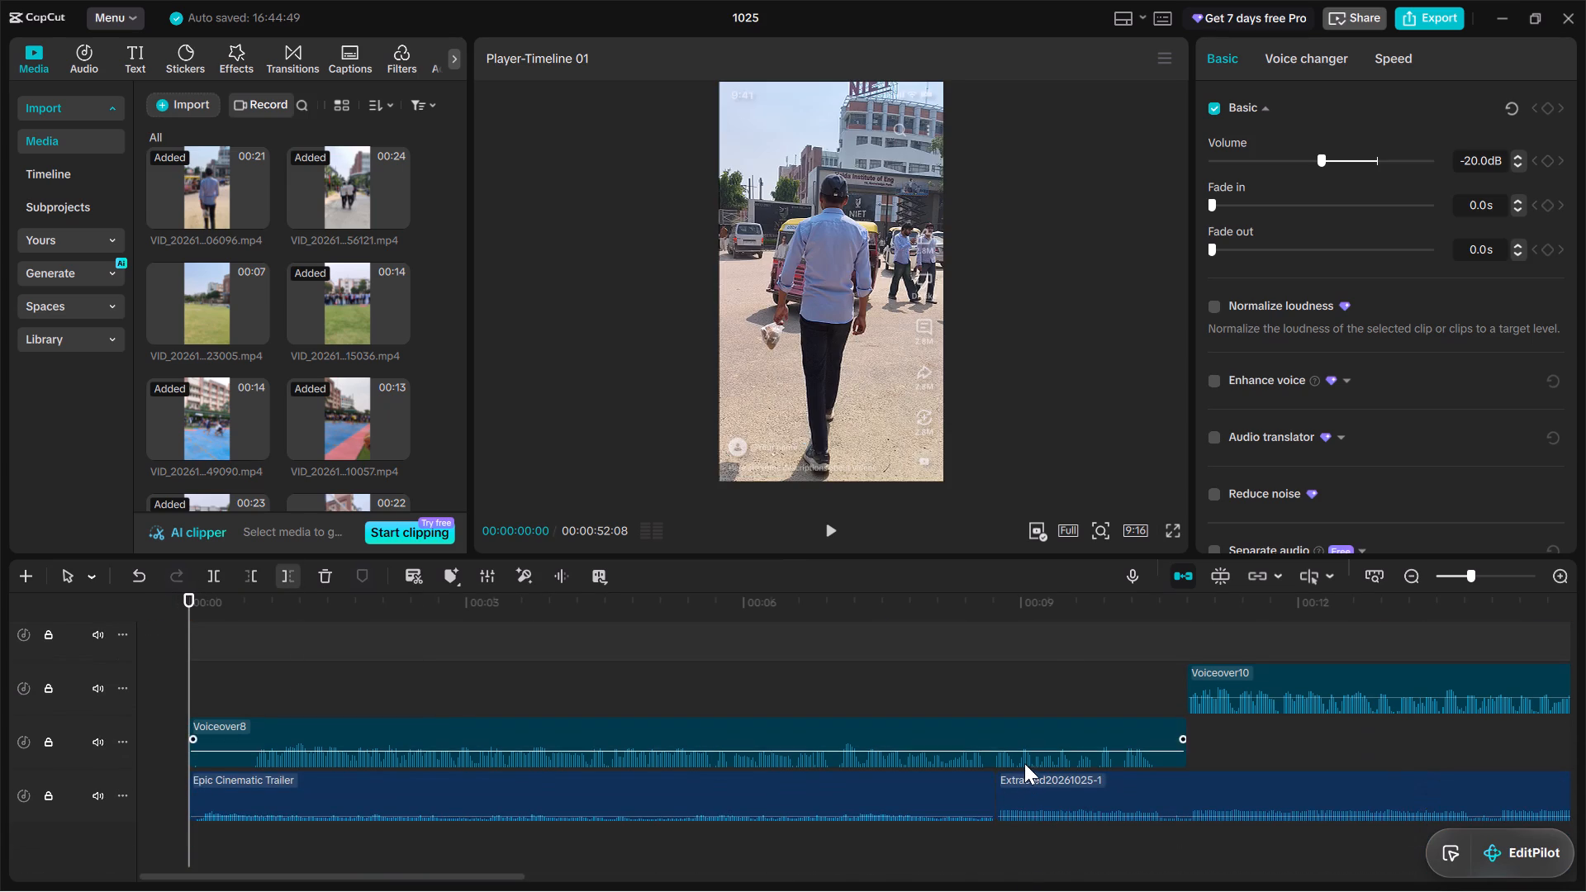
click(842, 529)
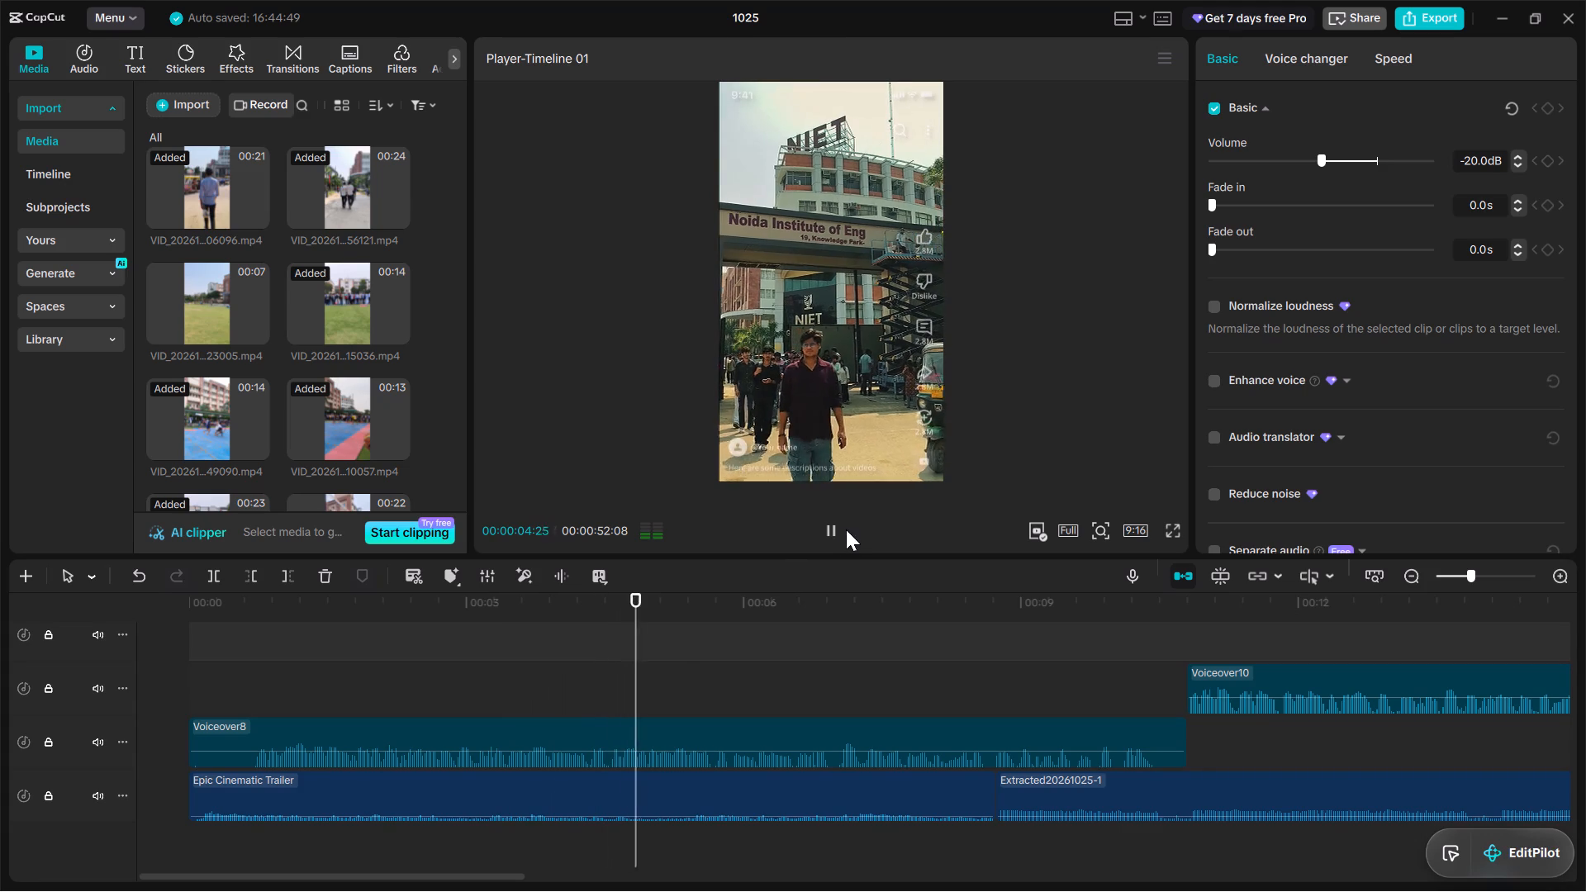
scroll(927, 773, left, 1)
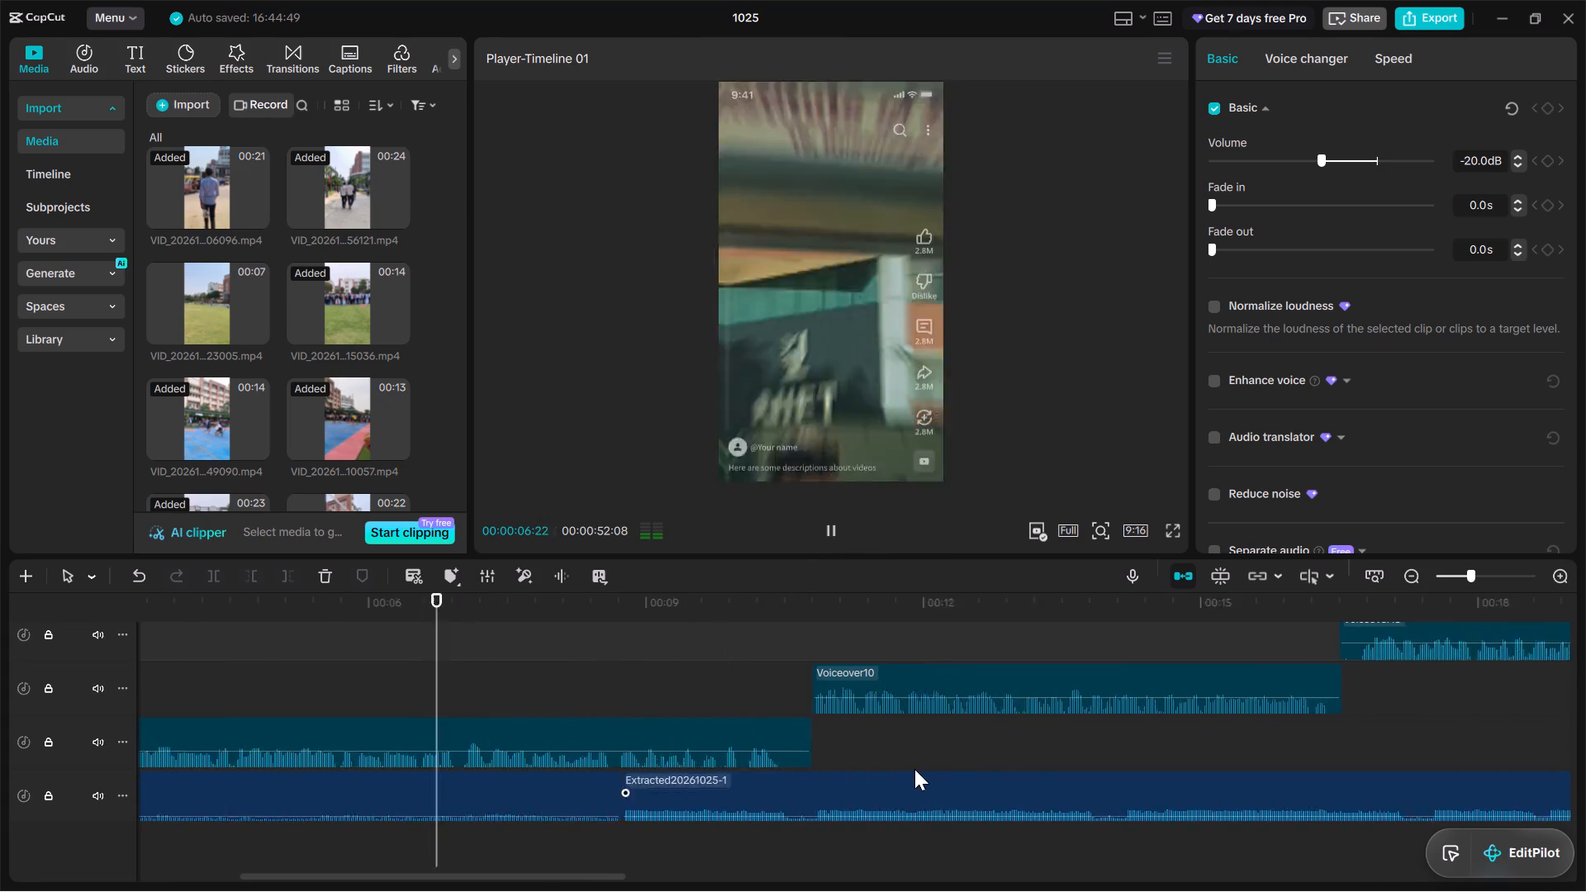
scroll(914, 769, left, 1)
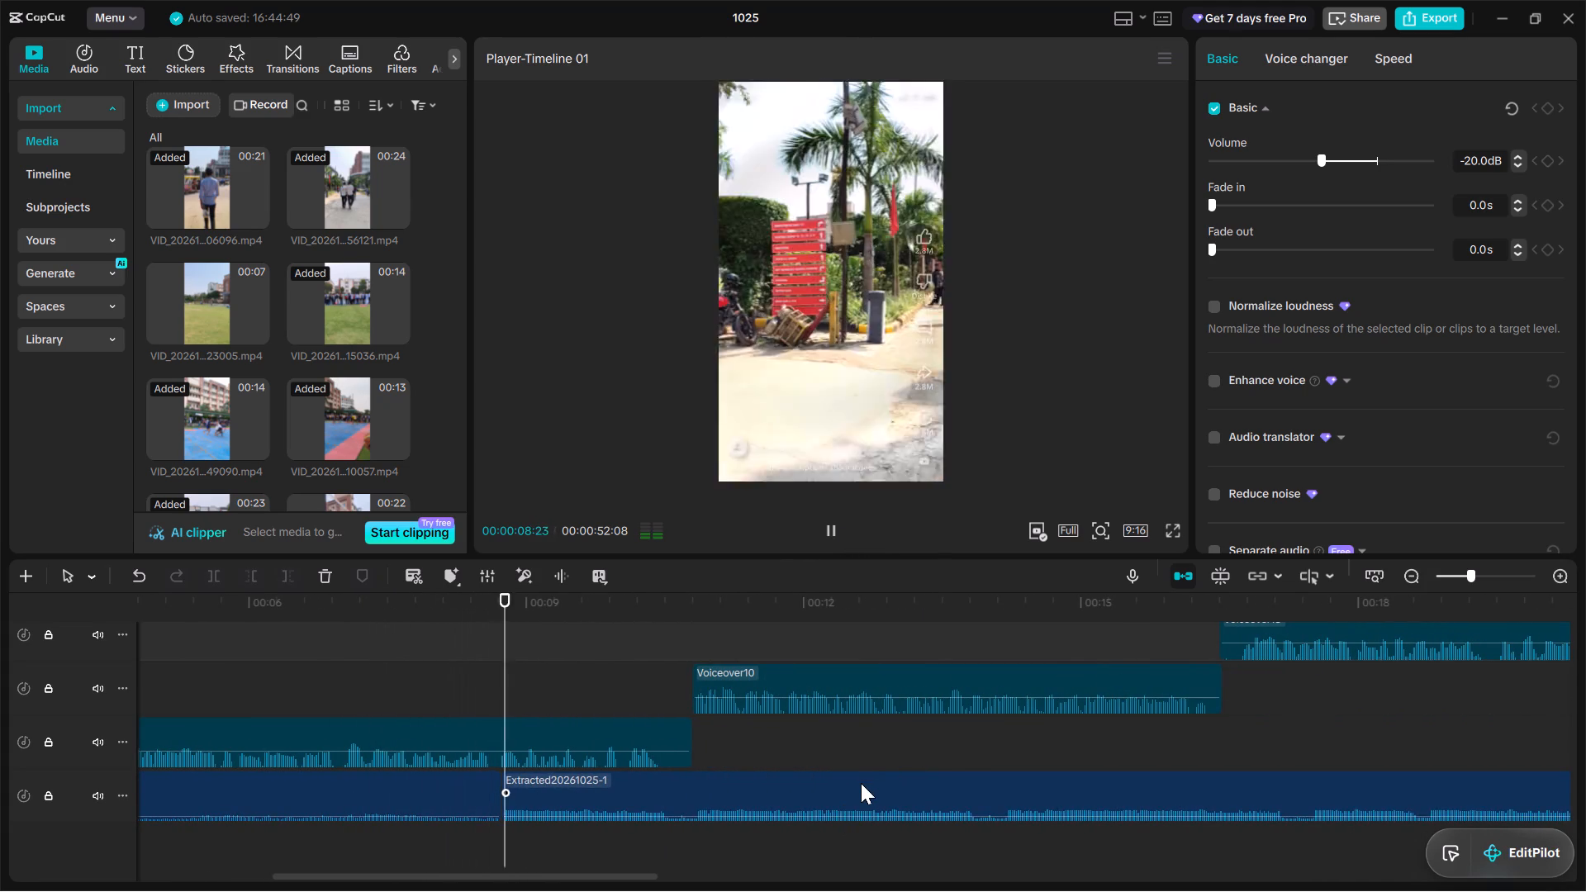
key(space)
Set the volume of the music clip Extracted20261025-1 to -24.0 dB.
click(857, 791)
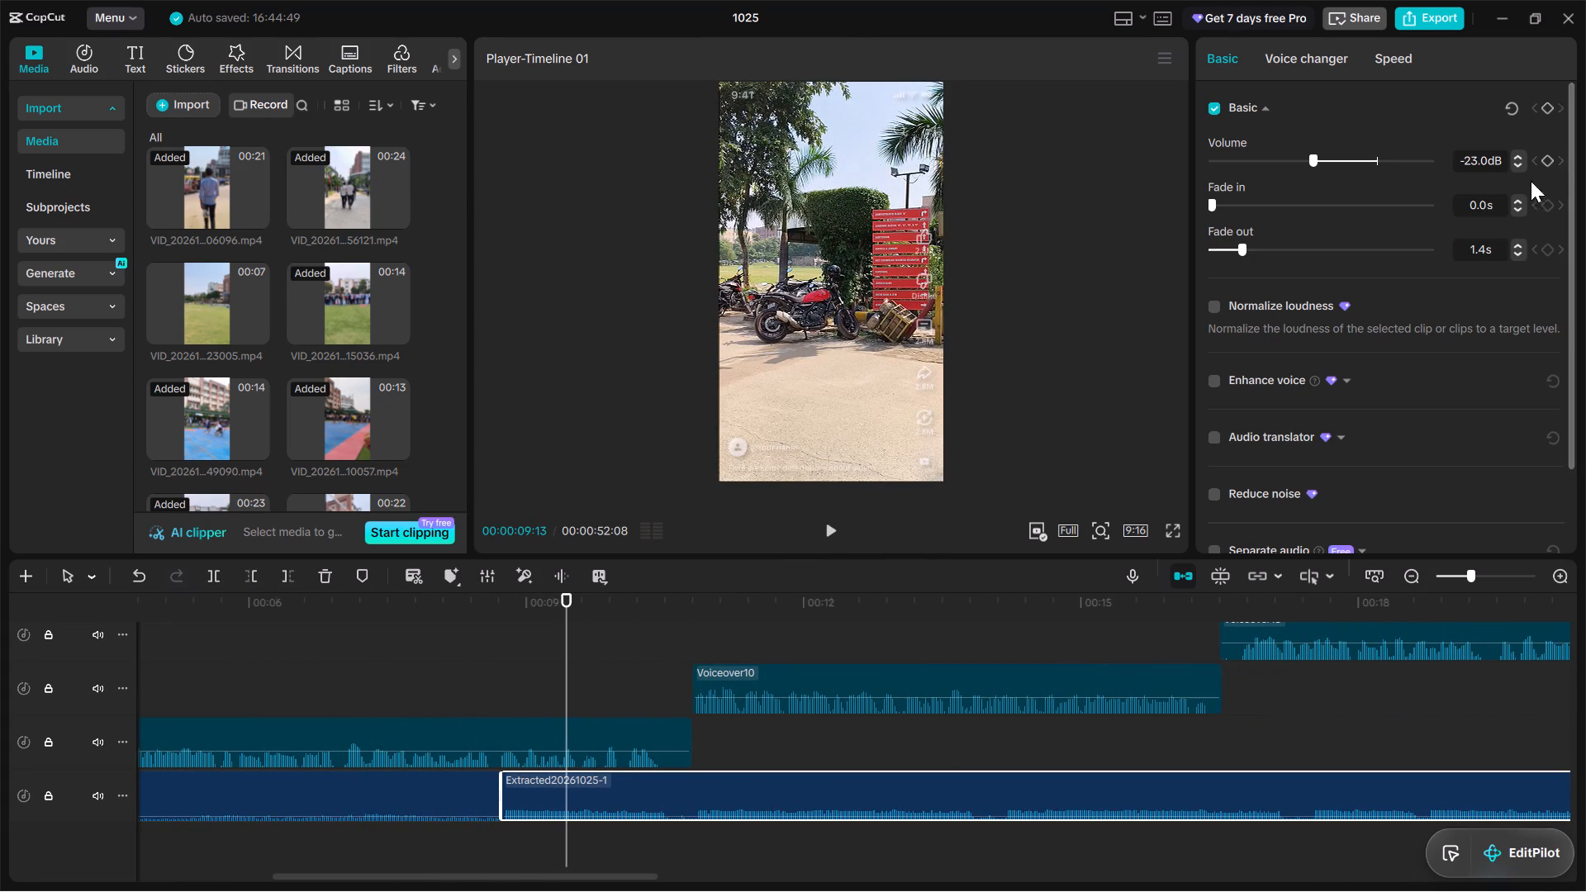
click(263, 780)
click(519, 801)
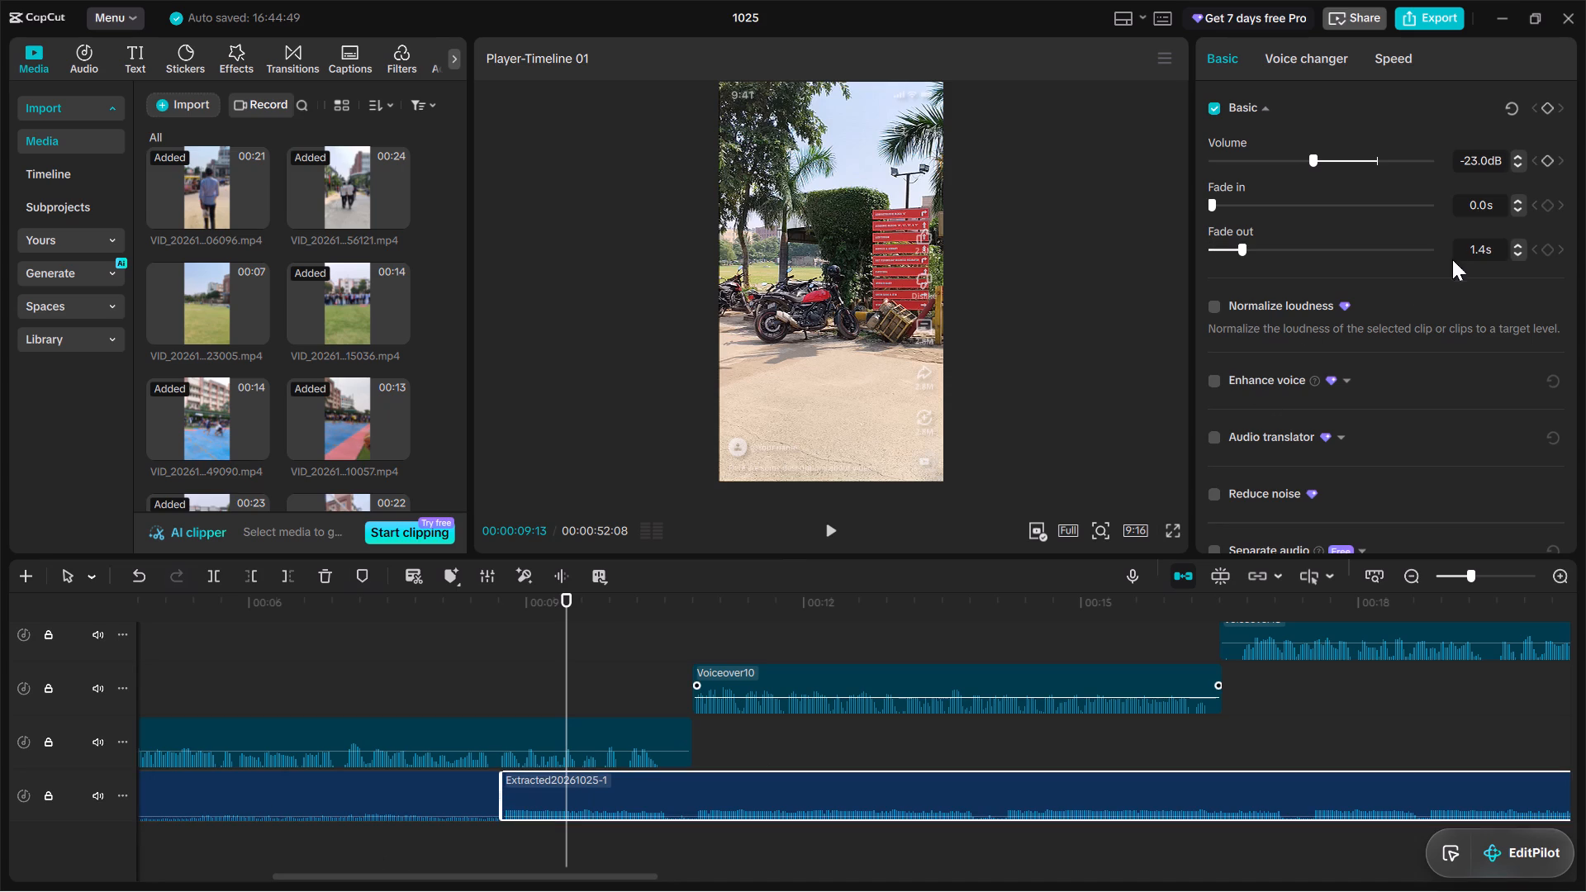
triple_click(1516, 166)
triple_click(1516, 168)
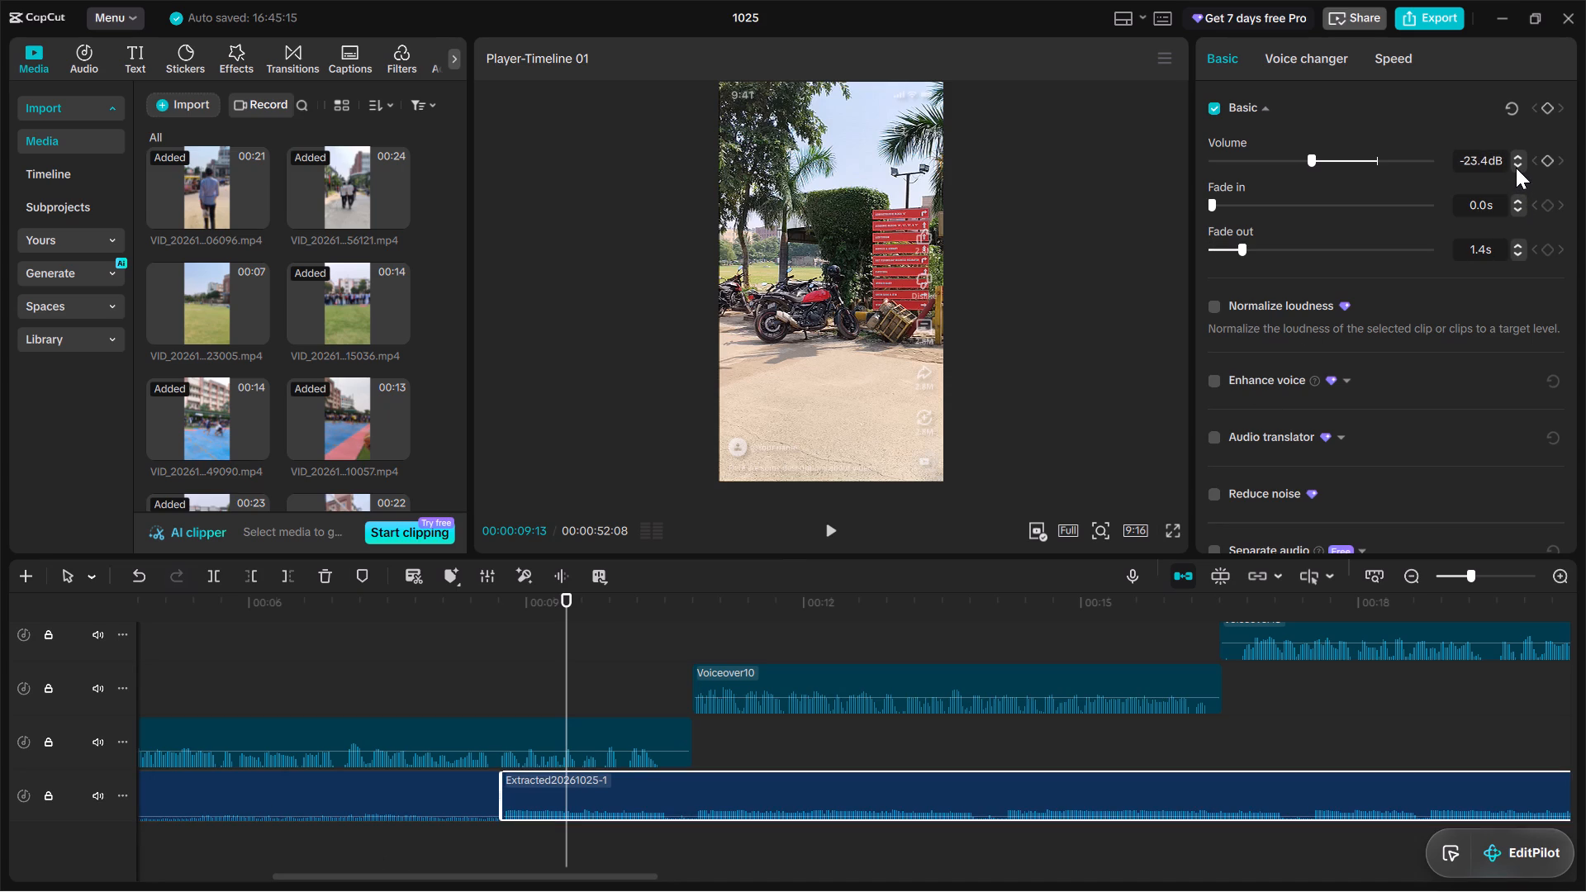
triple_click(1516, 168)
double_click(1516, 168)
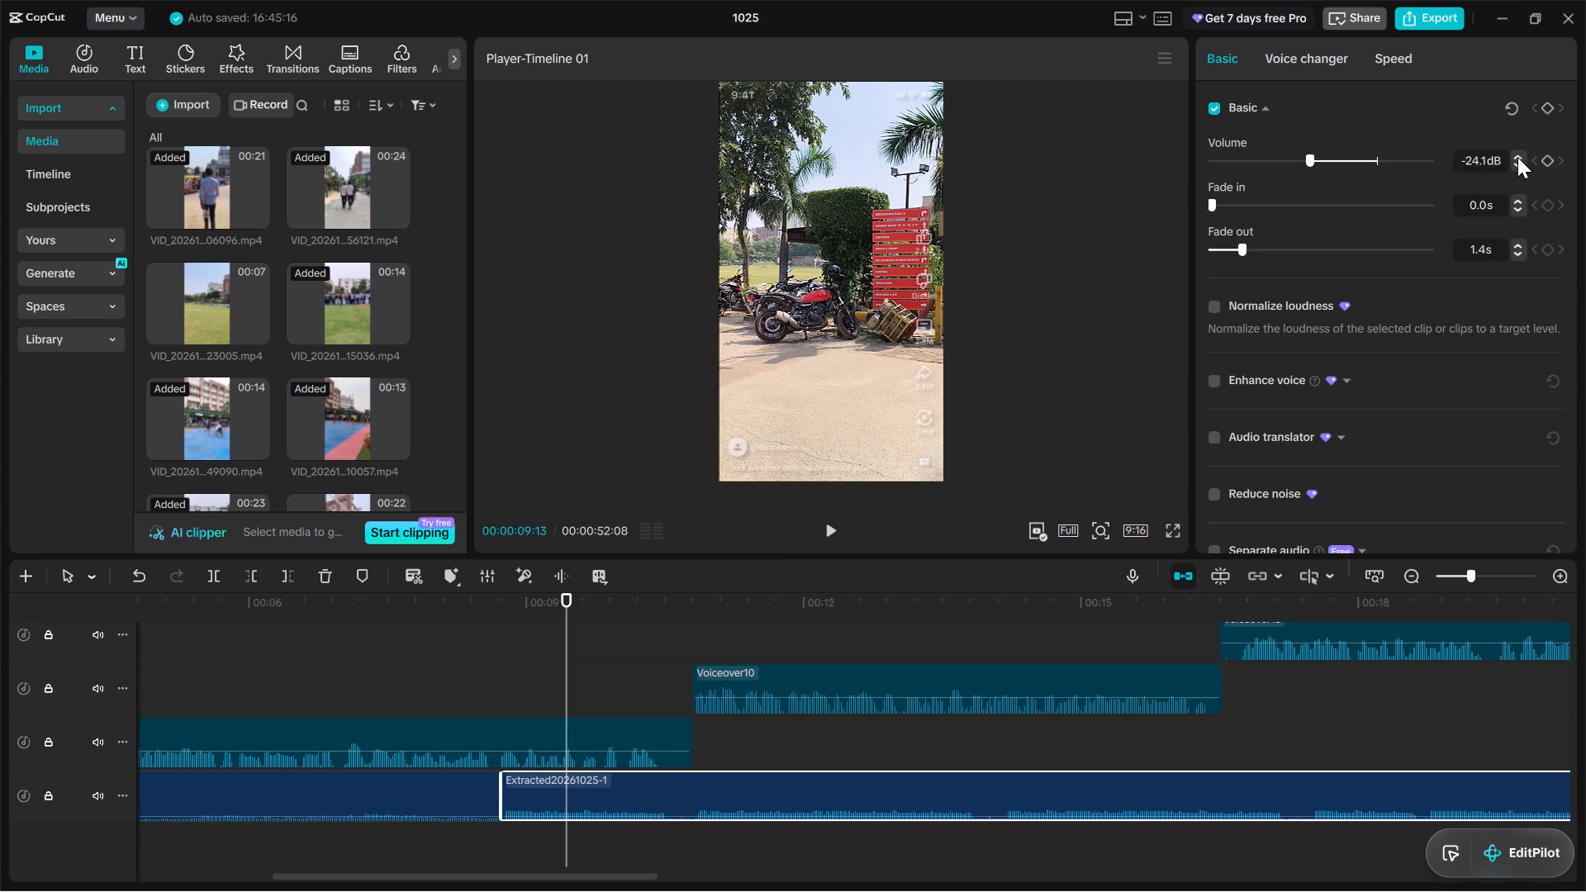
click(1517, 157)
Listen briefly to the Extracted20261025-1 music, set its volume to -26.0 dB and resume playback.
key(space)
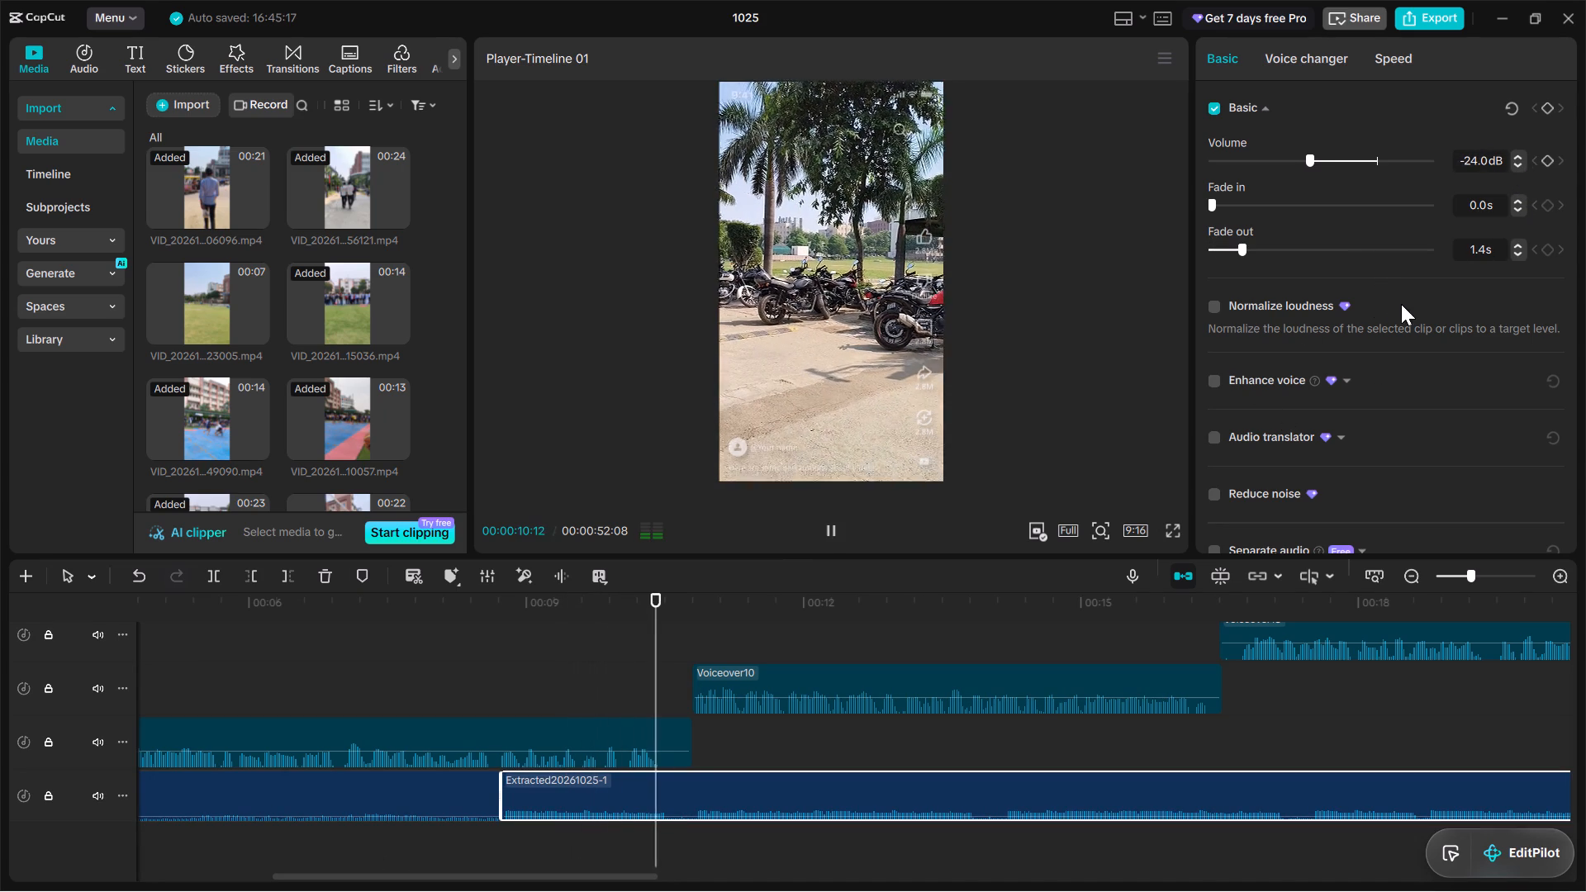
key(space)
triple_click(1517, 164)
triple_click(1517, 164)
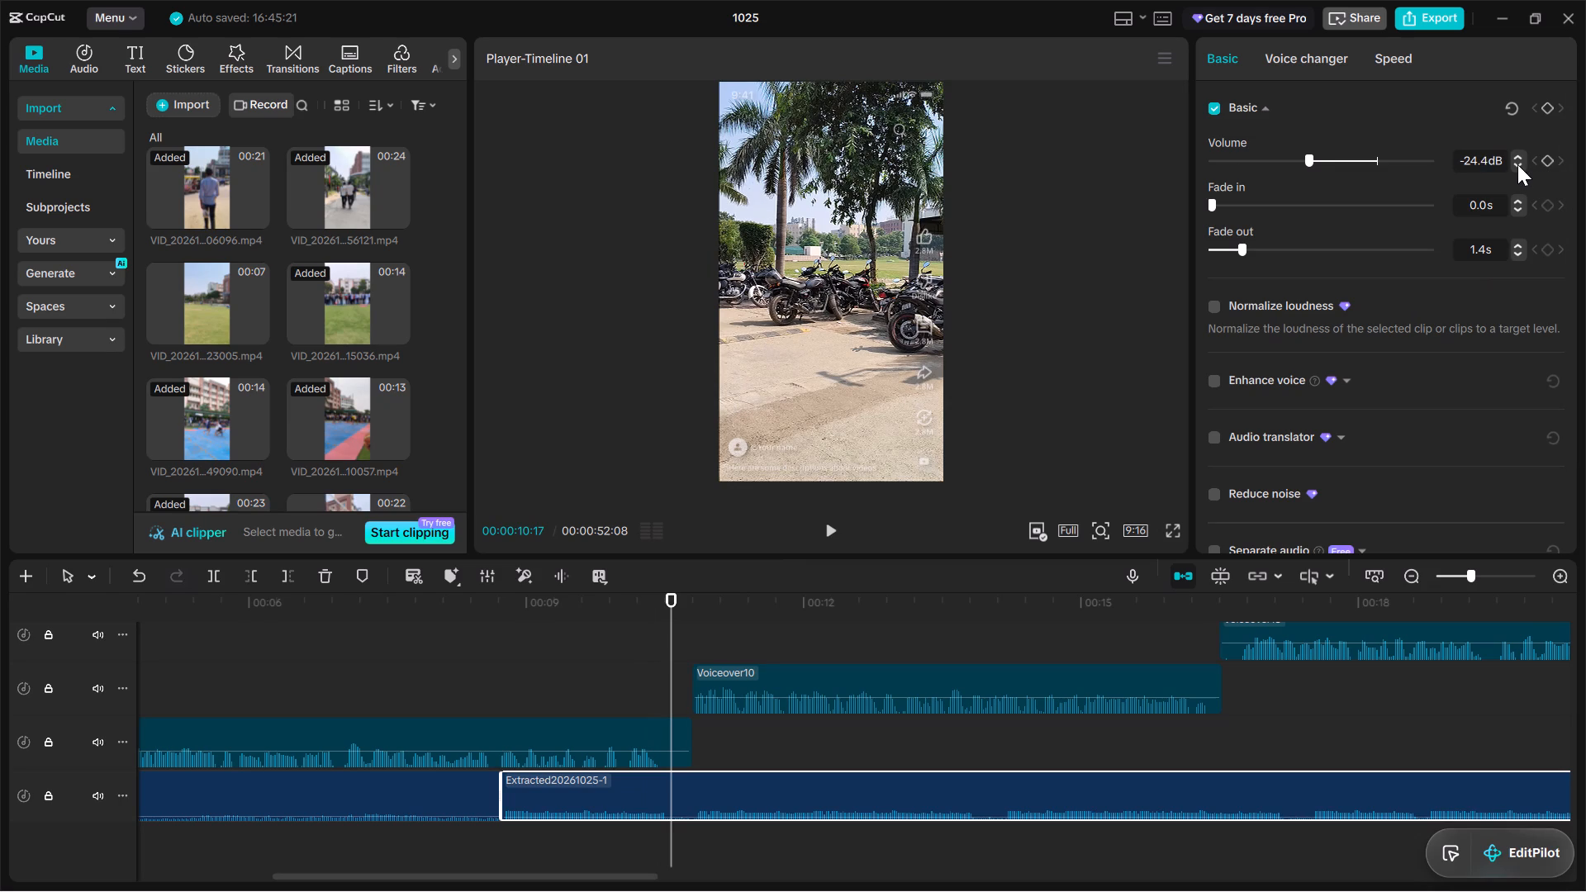
triple_click(1517, 164)
triple_click(1517, 164)
triple_click(1517, 164)
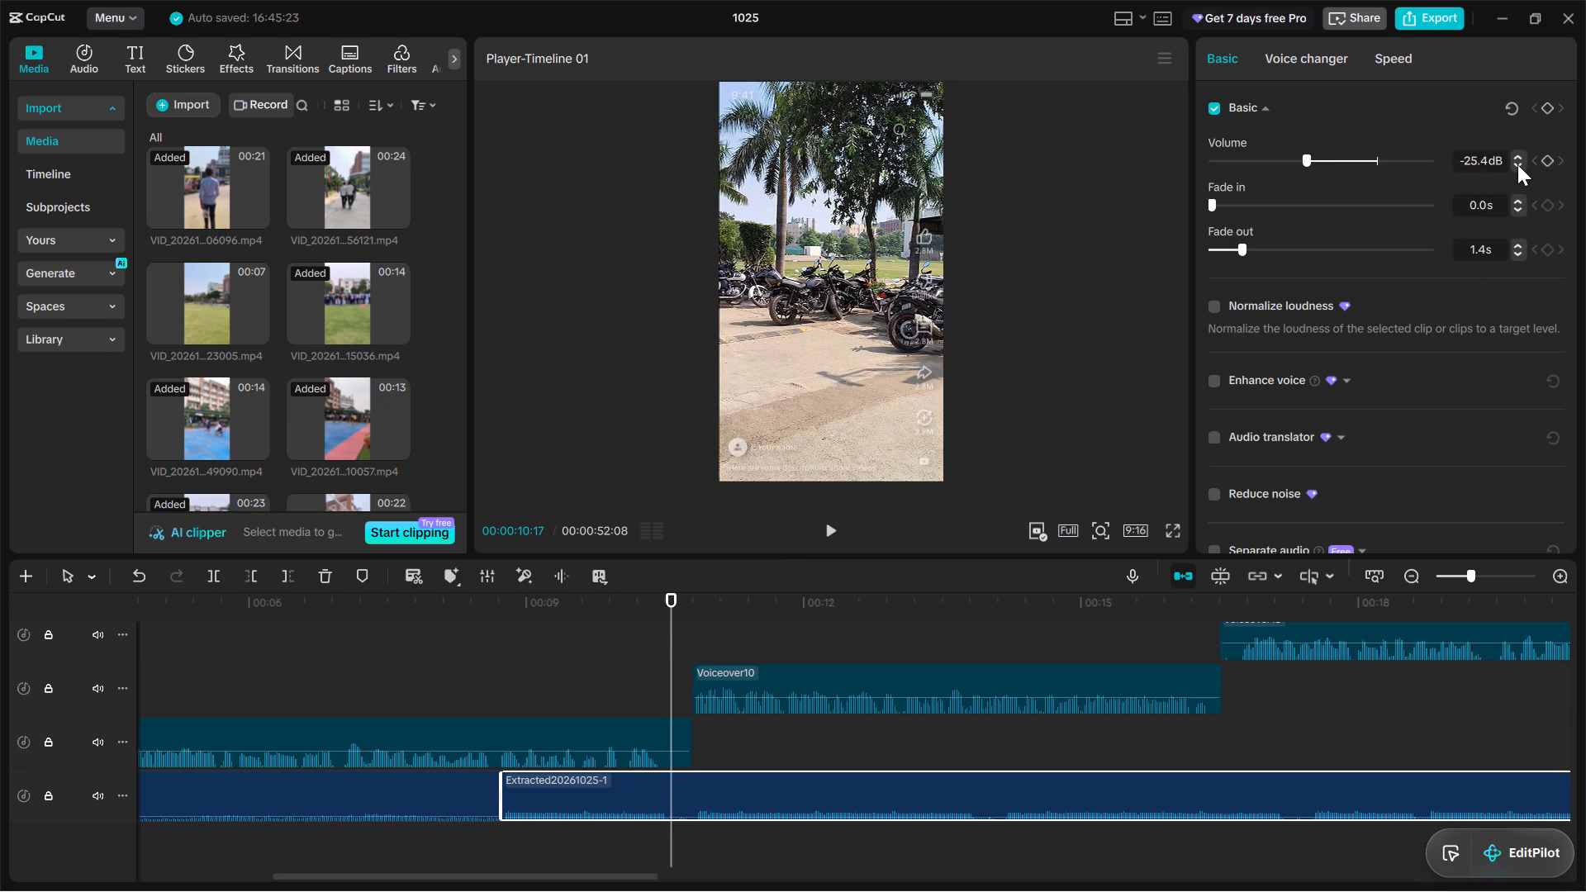
triple_click(1517, 164)
double_click(1517, 164)
key(space)
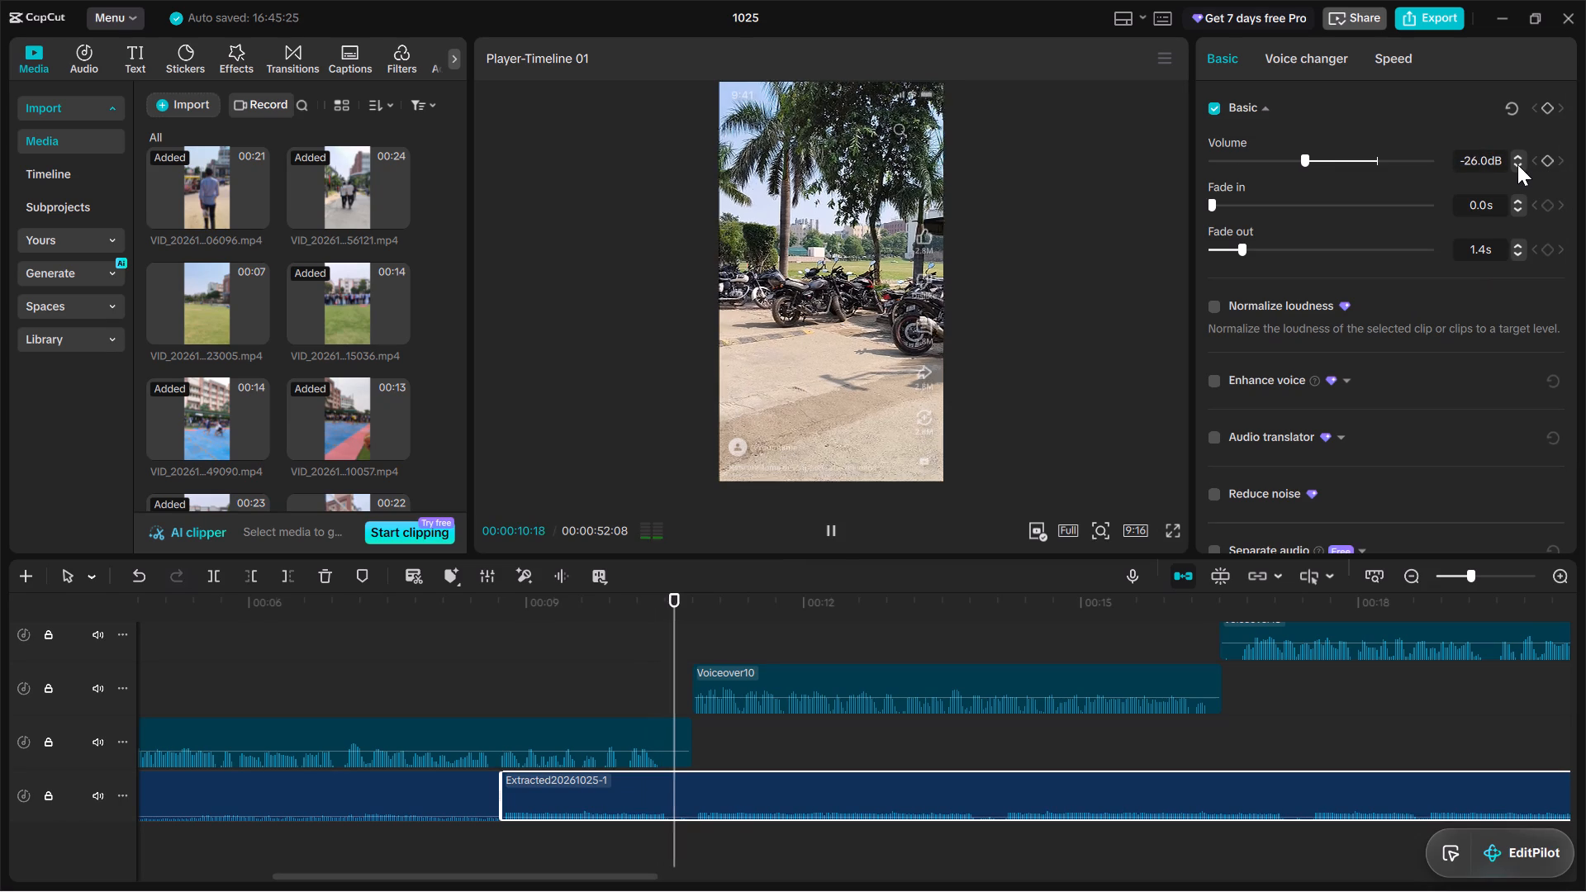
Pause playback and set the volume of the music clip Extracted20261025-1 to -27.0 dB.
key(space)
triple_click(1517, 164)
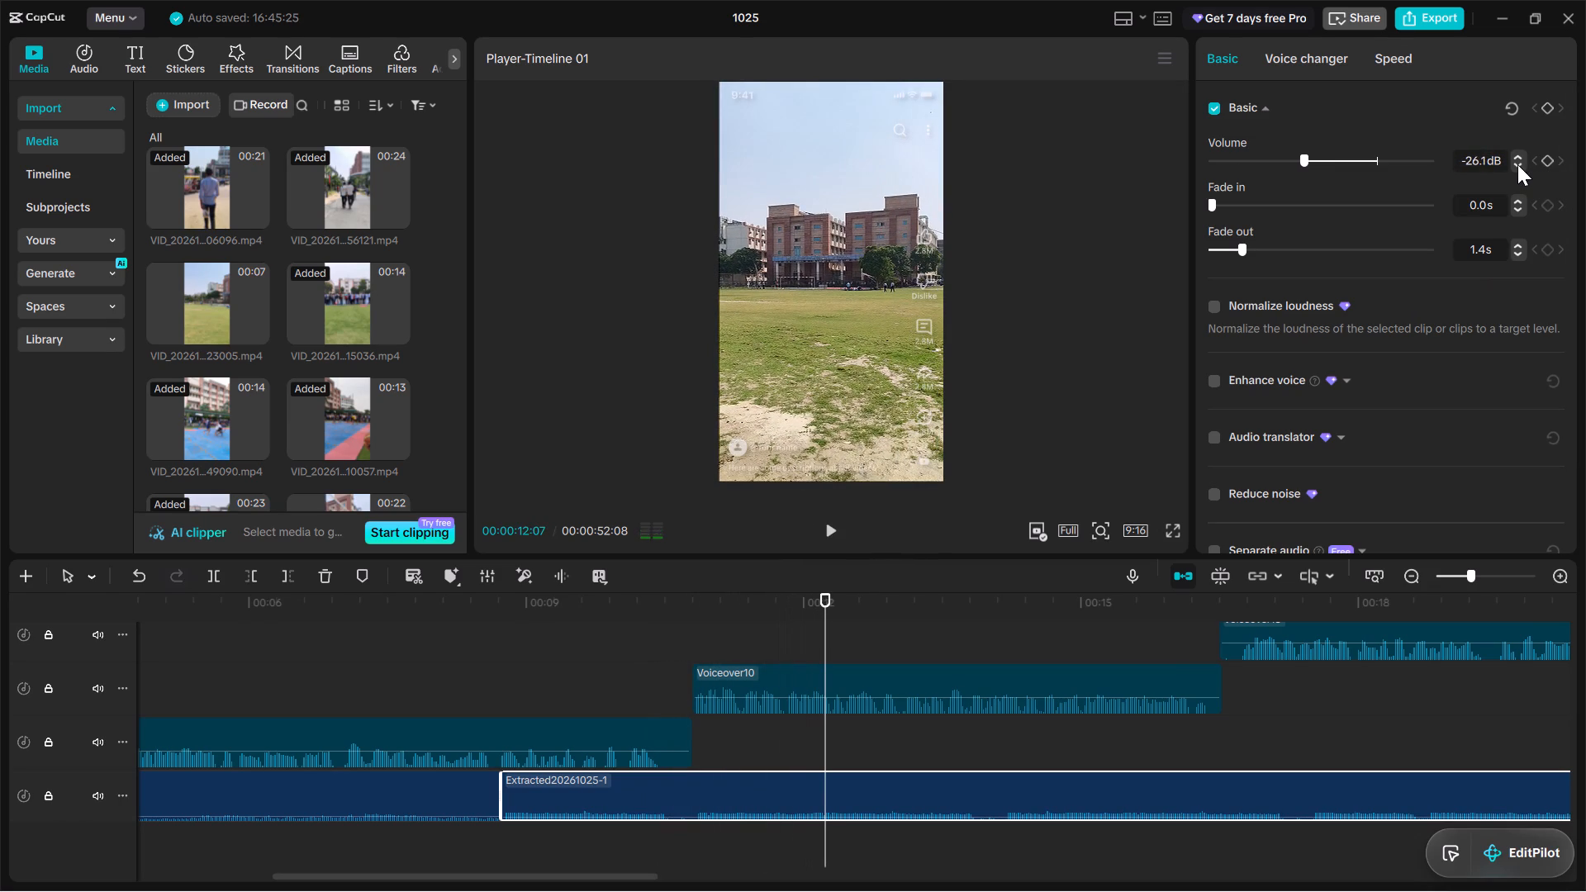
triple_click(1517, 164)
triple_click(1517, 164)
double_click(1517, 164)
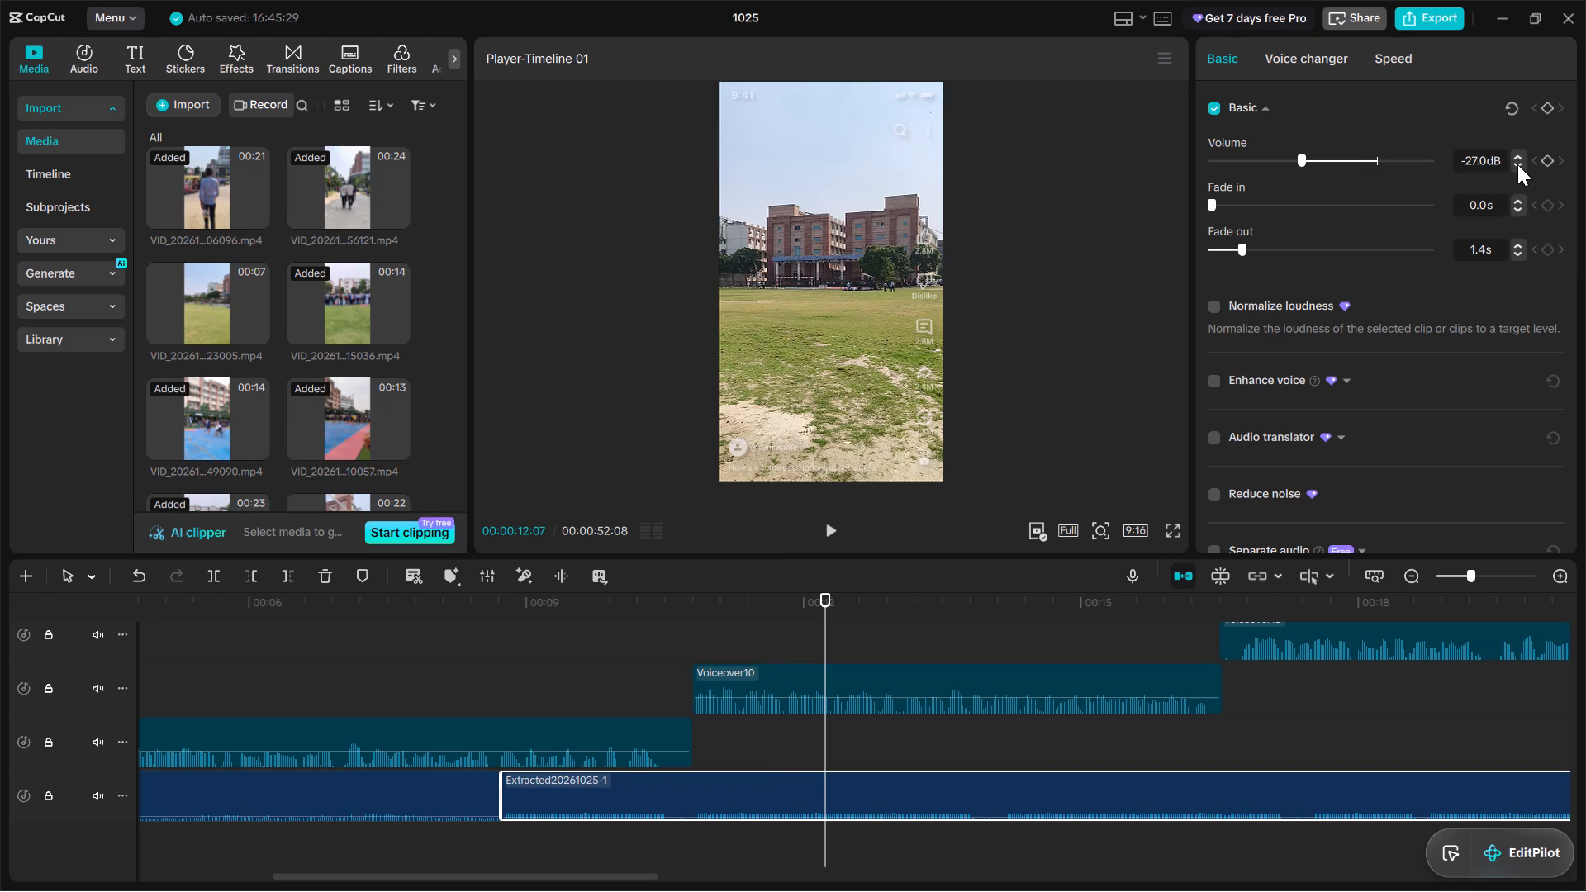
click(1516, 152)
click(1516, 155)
Play the timeline from about 12 to 23 seconds to check the music level against the voiceover.
key(space)
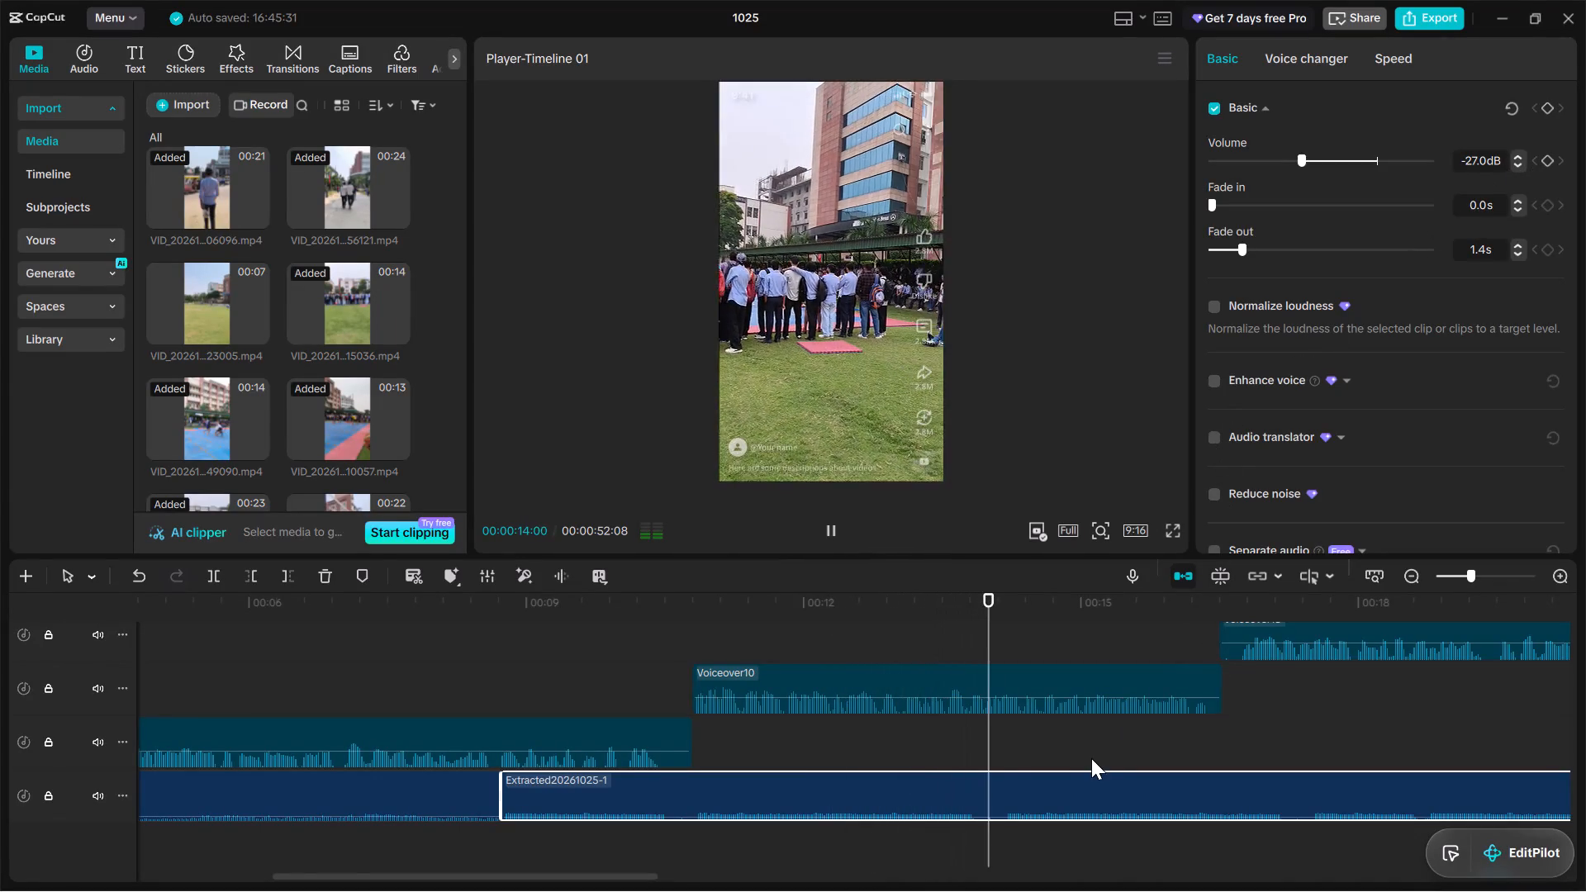
scroll(1091, 758, left, 1)
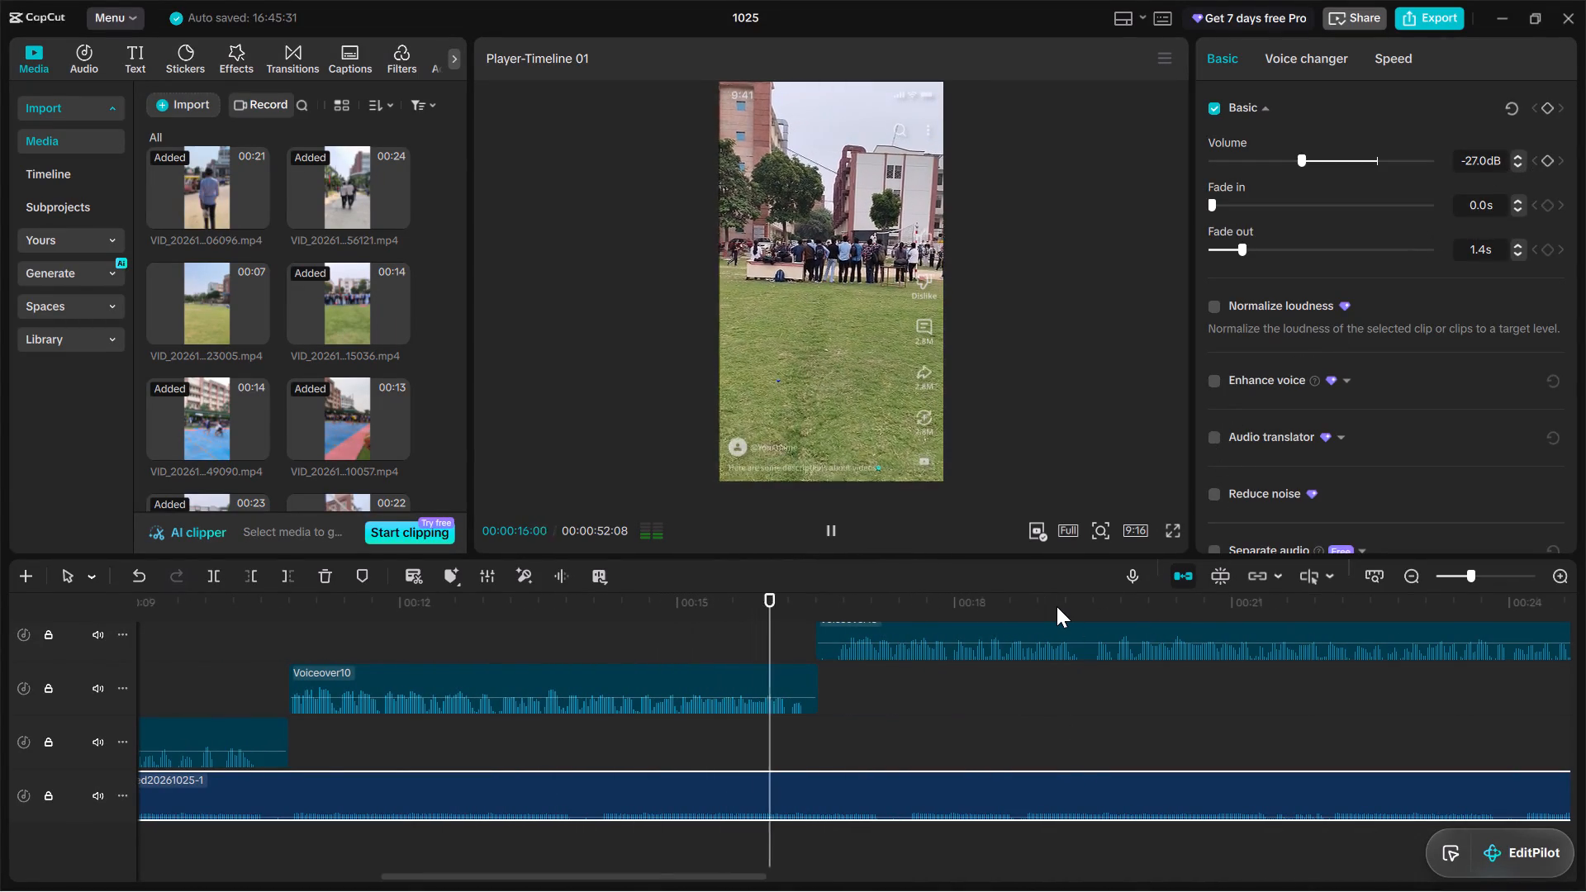
scroll(1102, 762, left, 1)
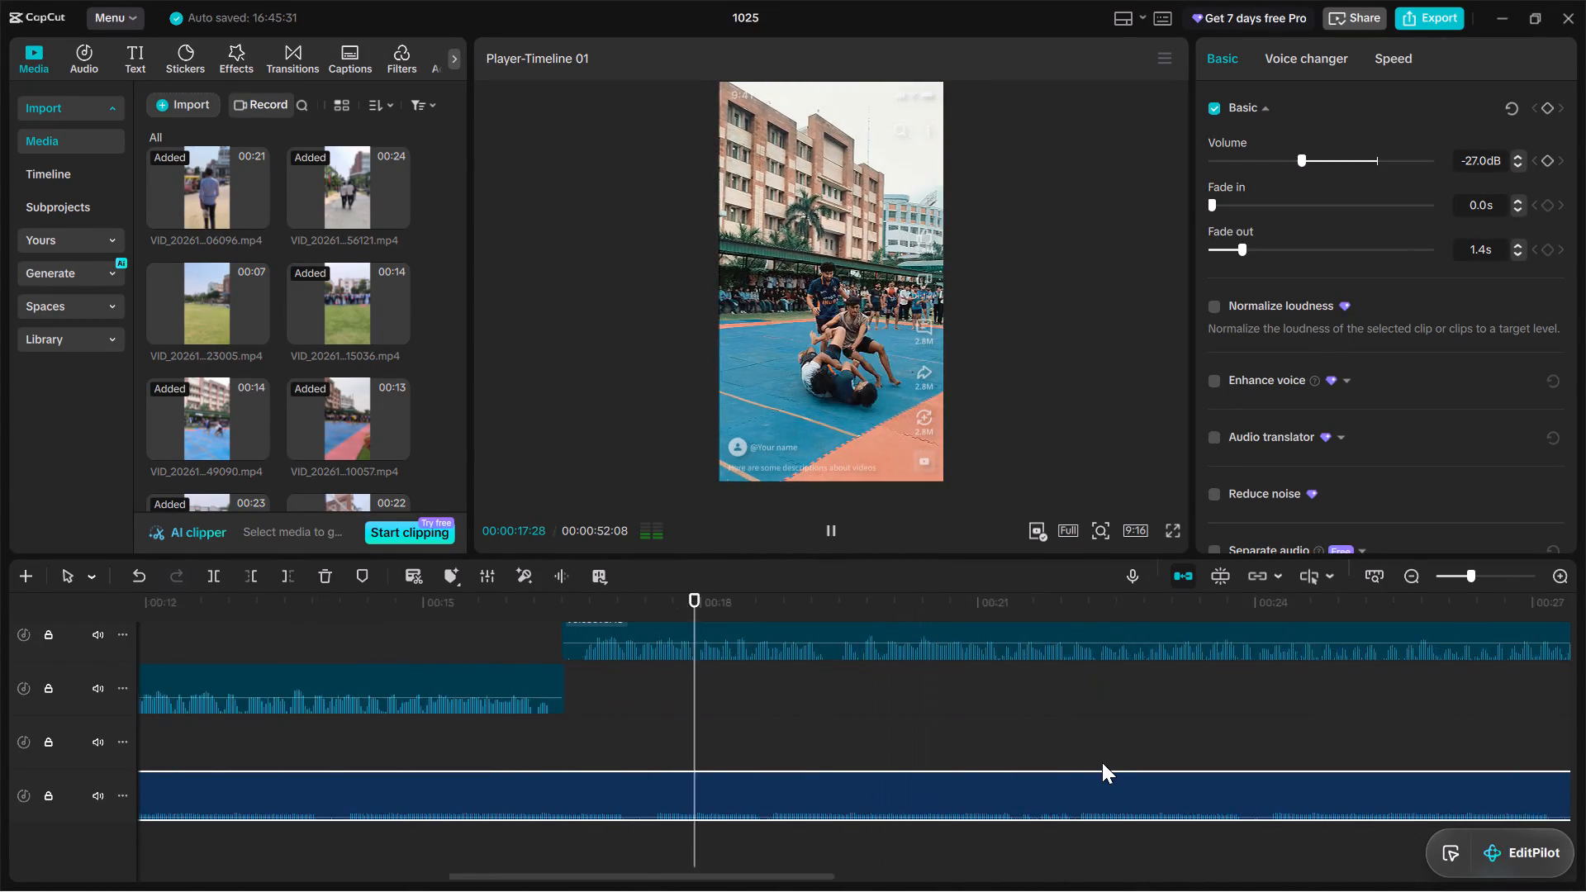
scroll(1102, 762, left, 1)
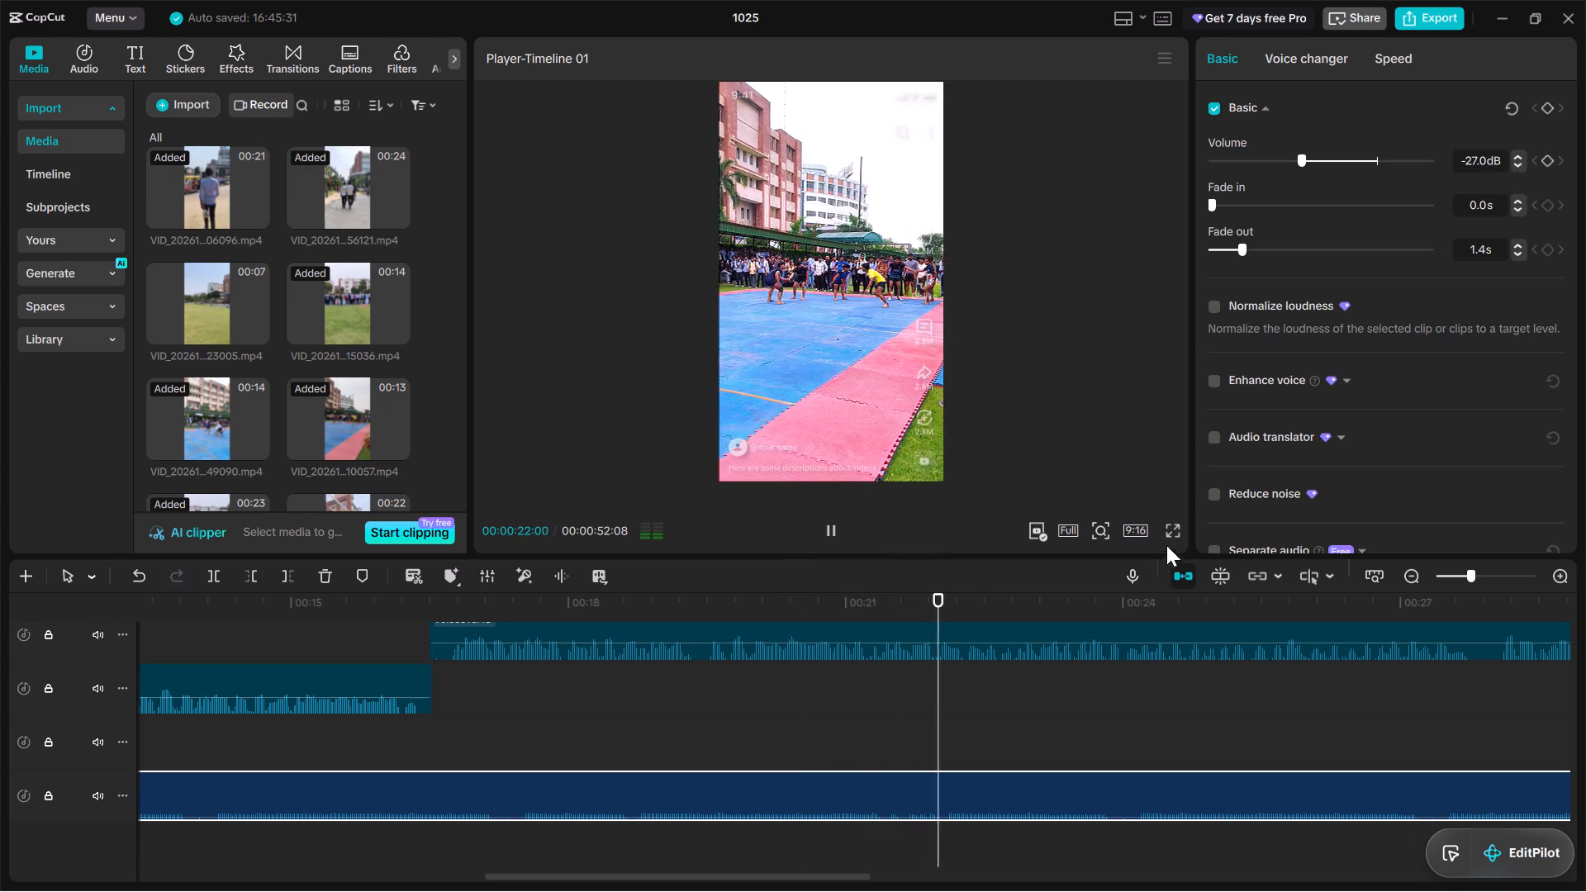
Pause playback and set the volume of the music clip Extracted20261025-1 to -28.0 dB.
key(space)
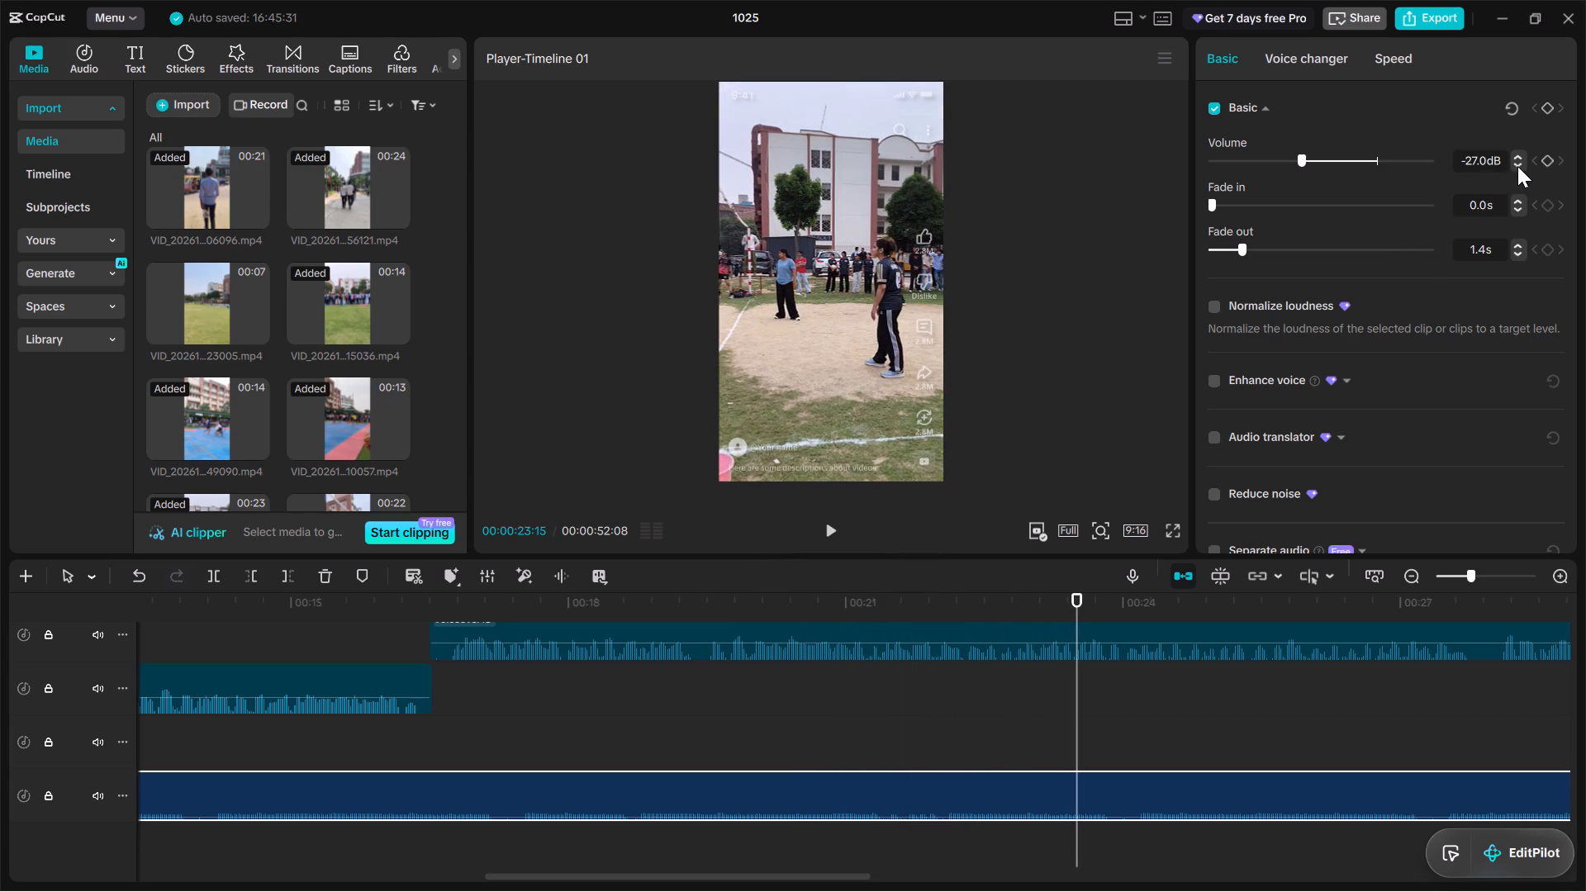
triple_click(1517, 163)
triple_click(1517, 163)
triple_click(1517, 163)
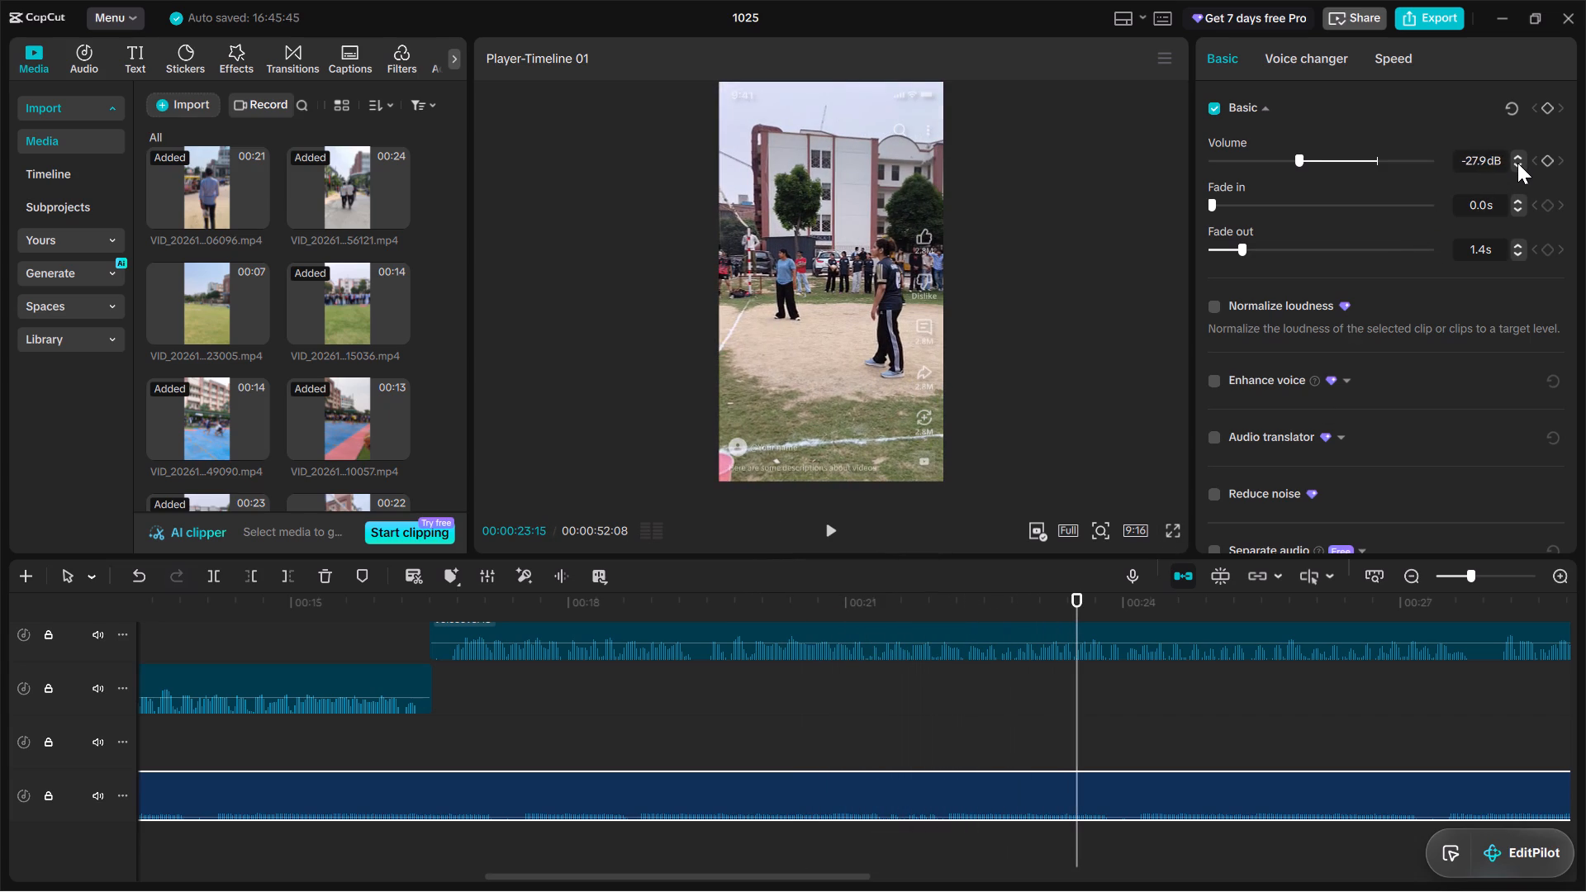
click(1517, 163)
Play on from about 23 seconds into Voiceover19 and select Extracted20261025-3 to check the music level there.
key(space)
scroll(1166, 794, left, 1)
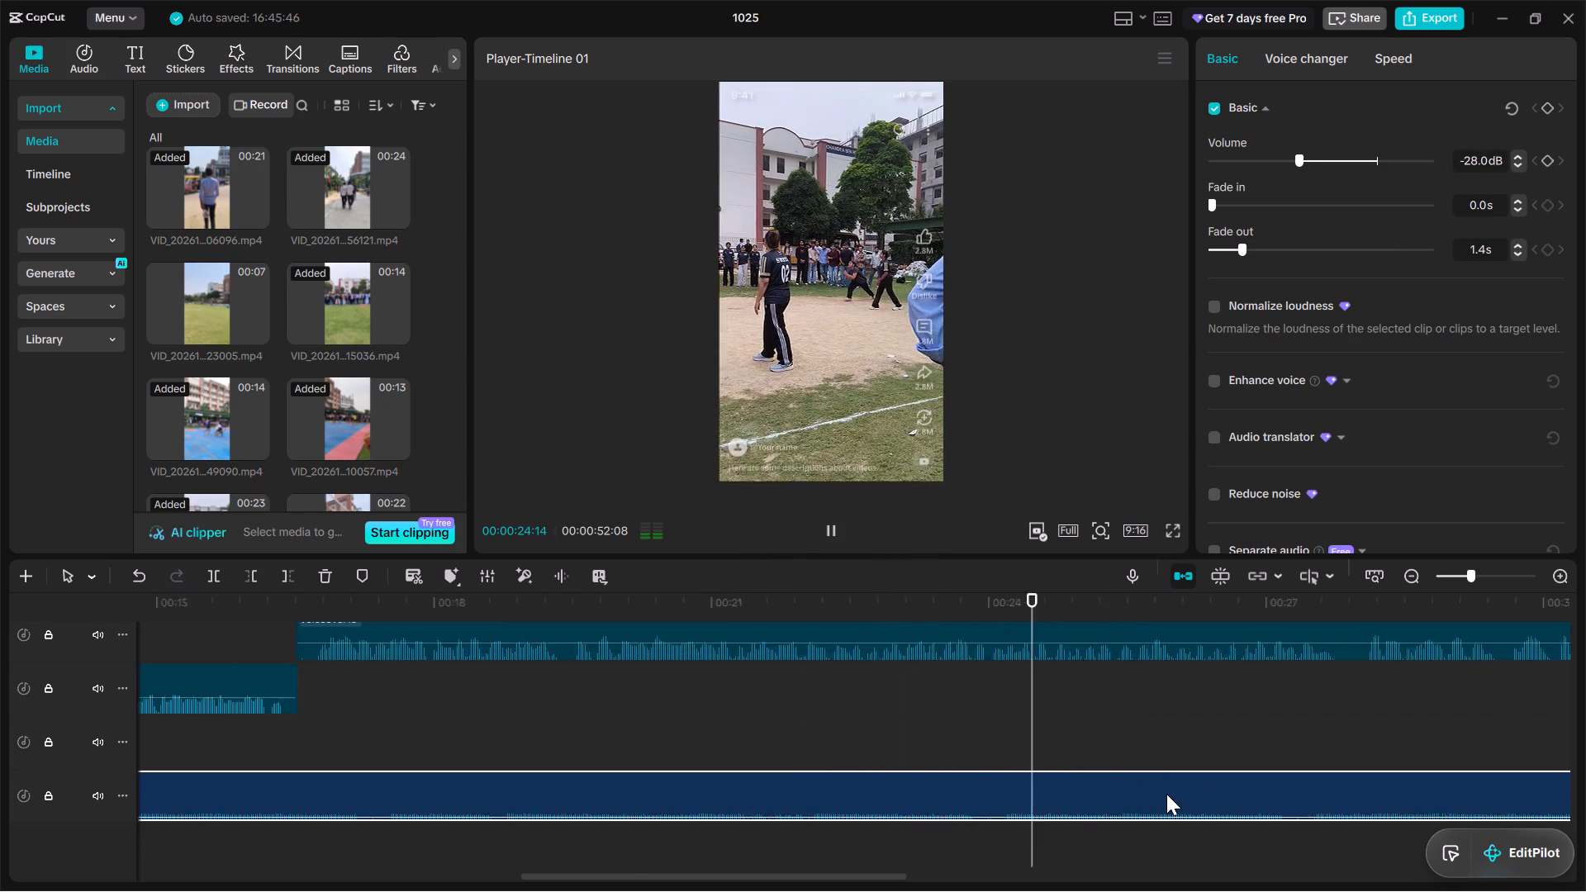
scroll(1166, 794, left, 1)
scroll(1049, 738, left, 1)
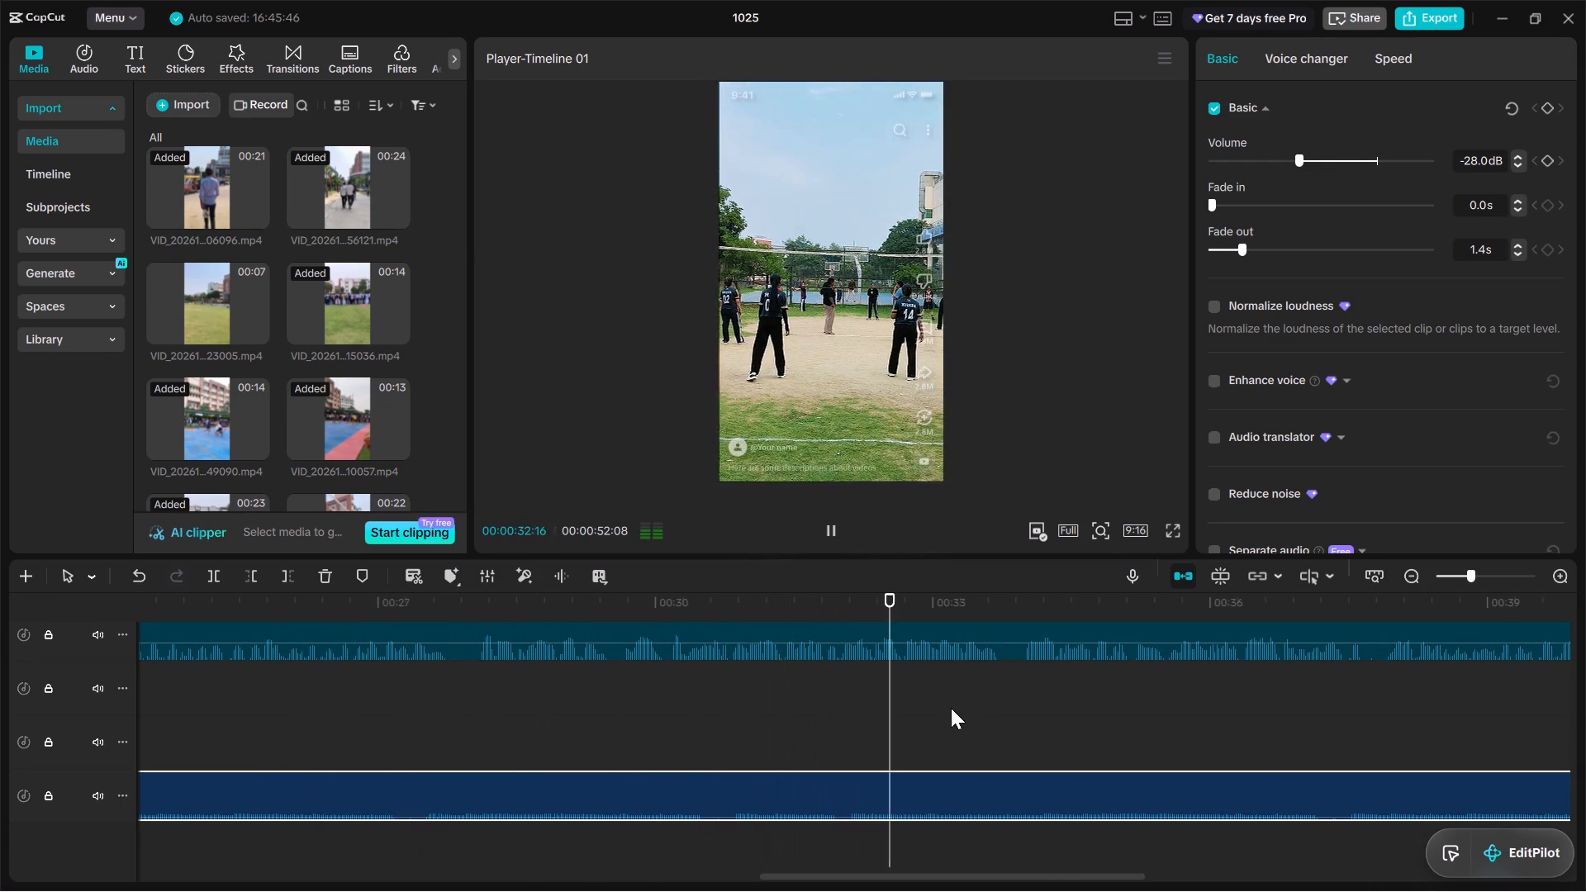
scroll(1291, 726, up, 1)
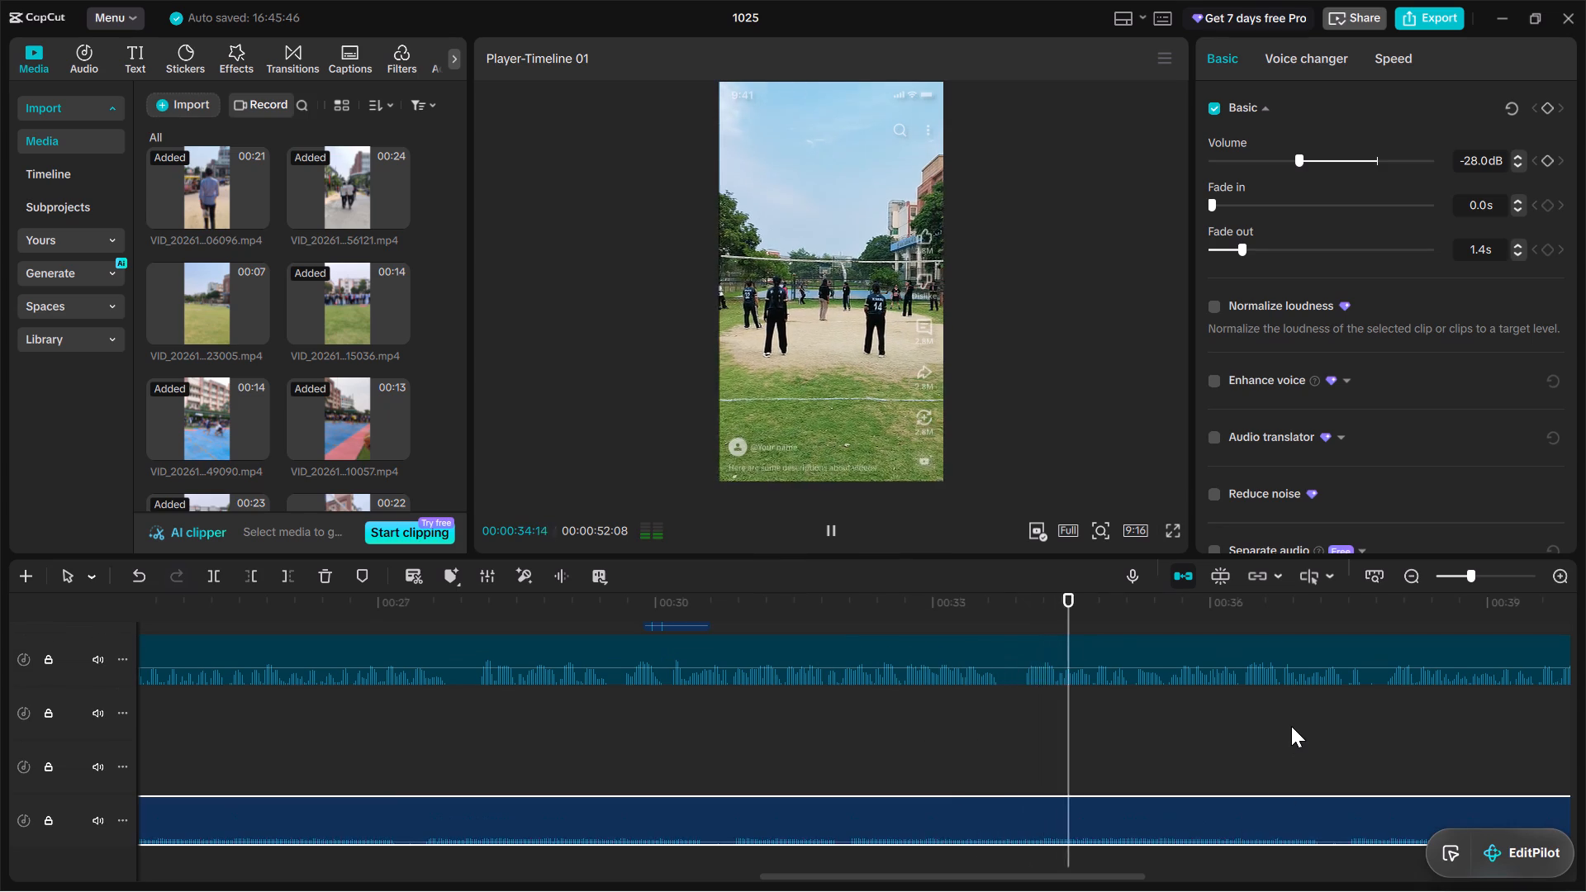
scroll(1291, 726, up, 2)
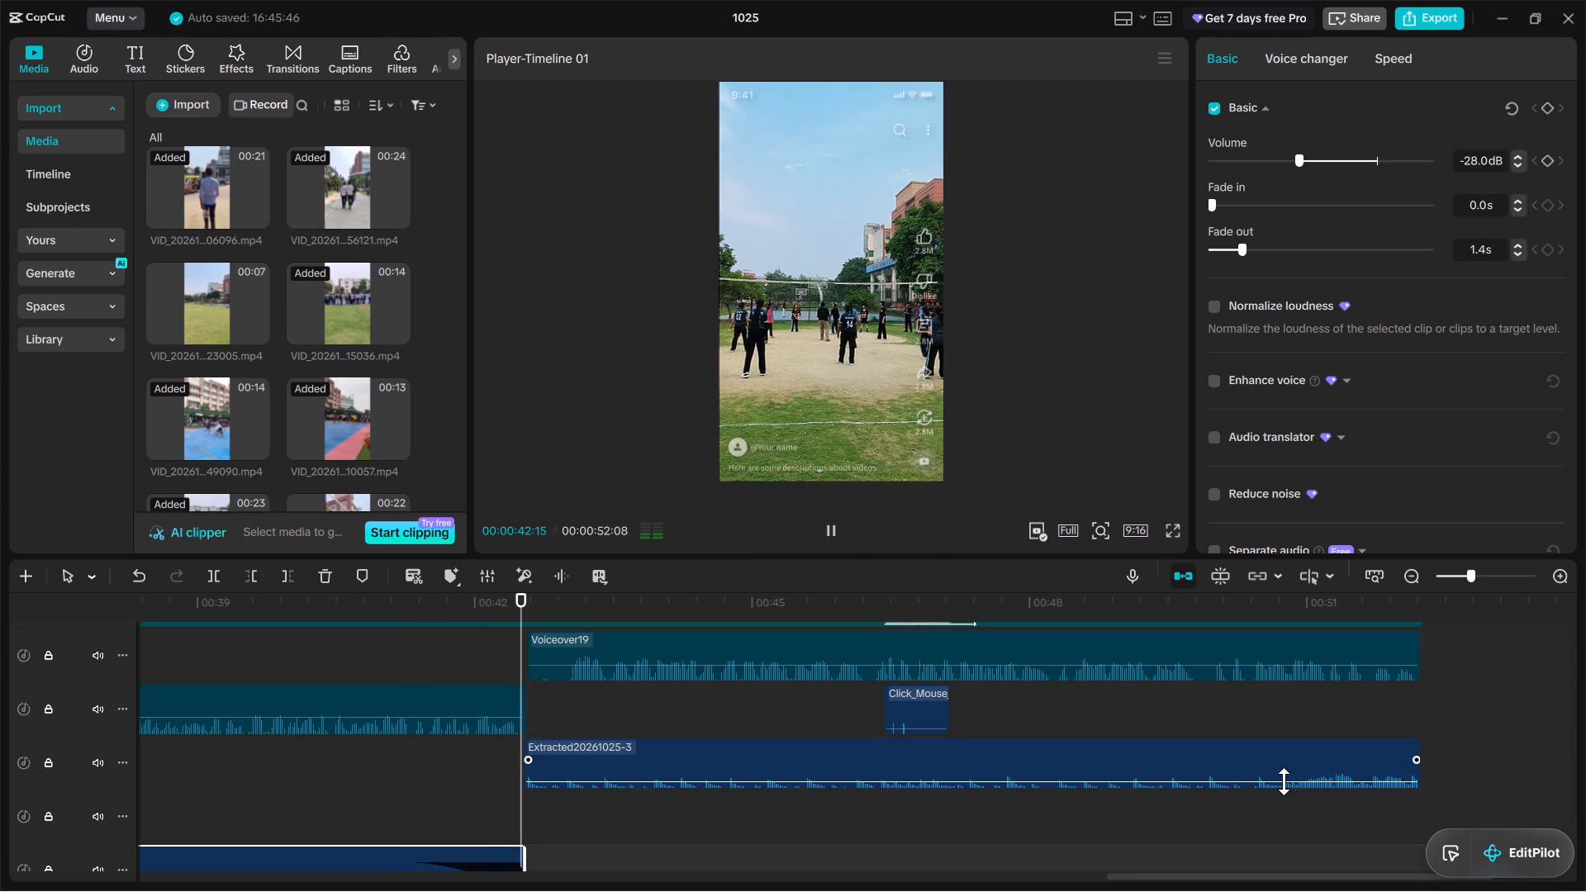
click(906, 781)
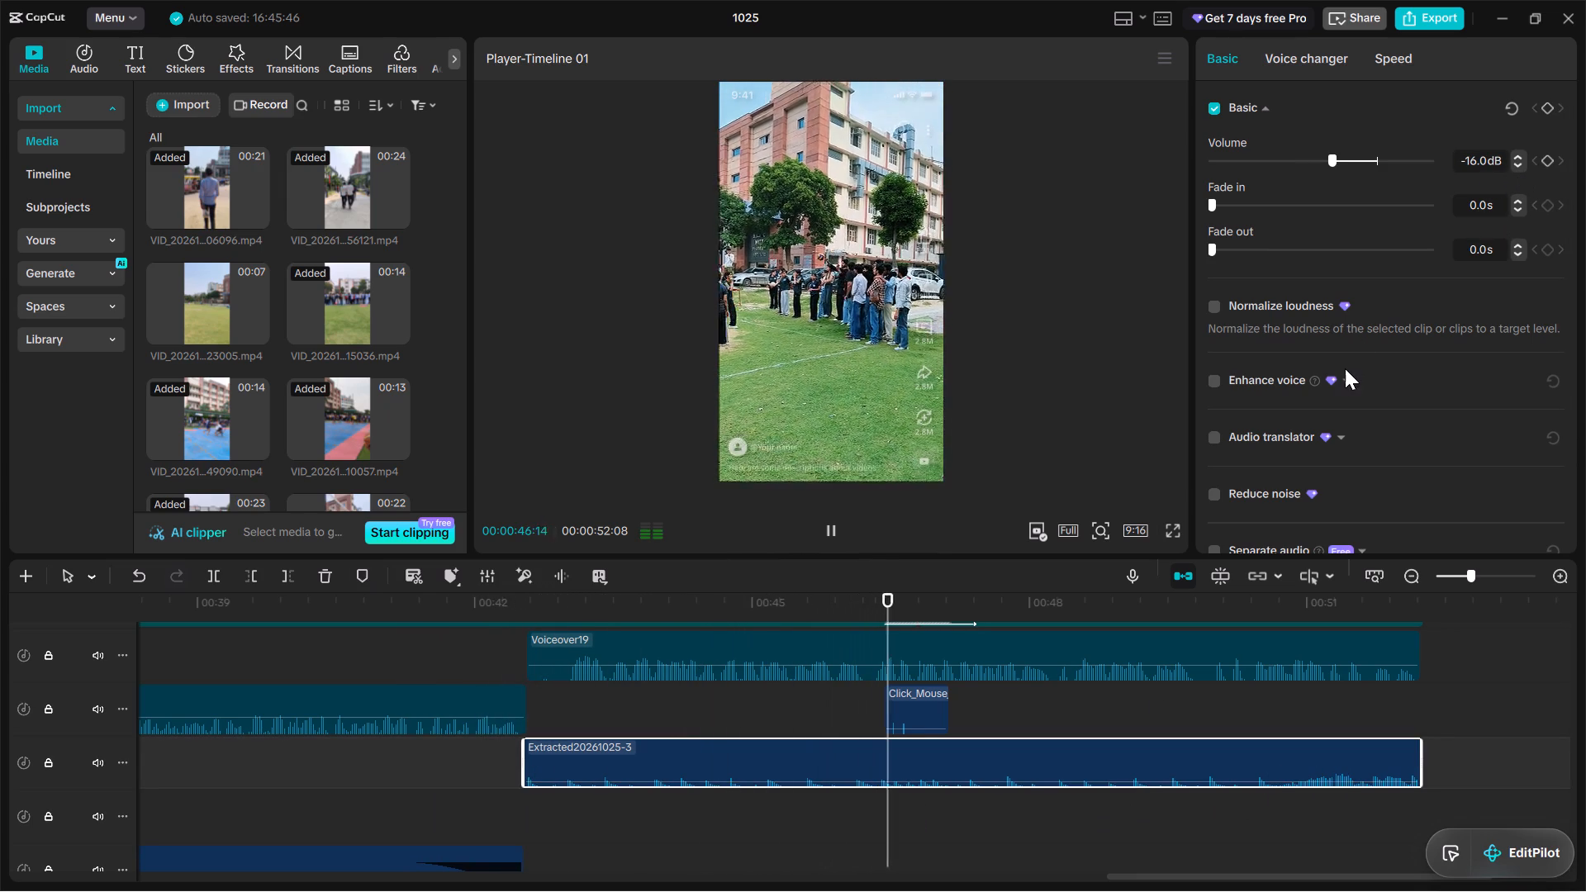
Place the playhead at 00:00:46:13, at the start of the transition into VID_20261023_165117029.mp4 where the last Click_Mouse clip begins.
key(Left)
key(Left)
key(Left)
key(Left)
key(Left)
key(Left)
key(Left)
key(Left)
key(Left)
key(Left)
key(Left)
key(Left)
key(Left)
key(Left)
key(Left)
key(Left)
key(Left)
key(Left)
key(Left)
key(Left)
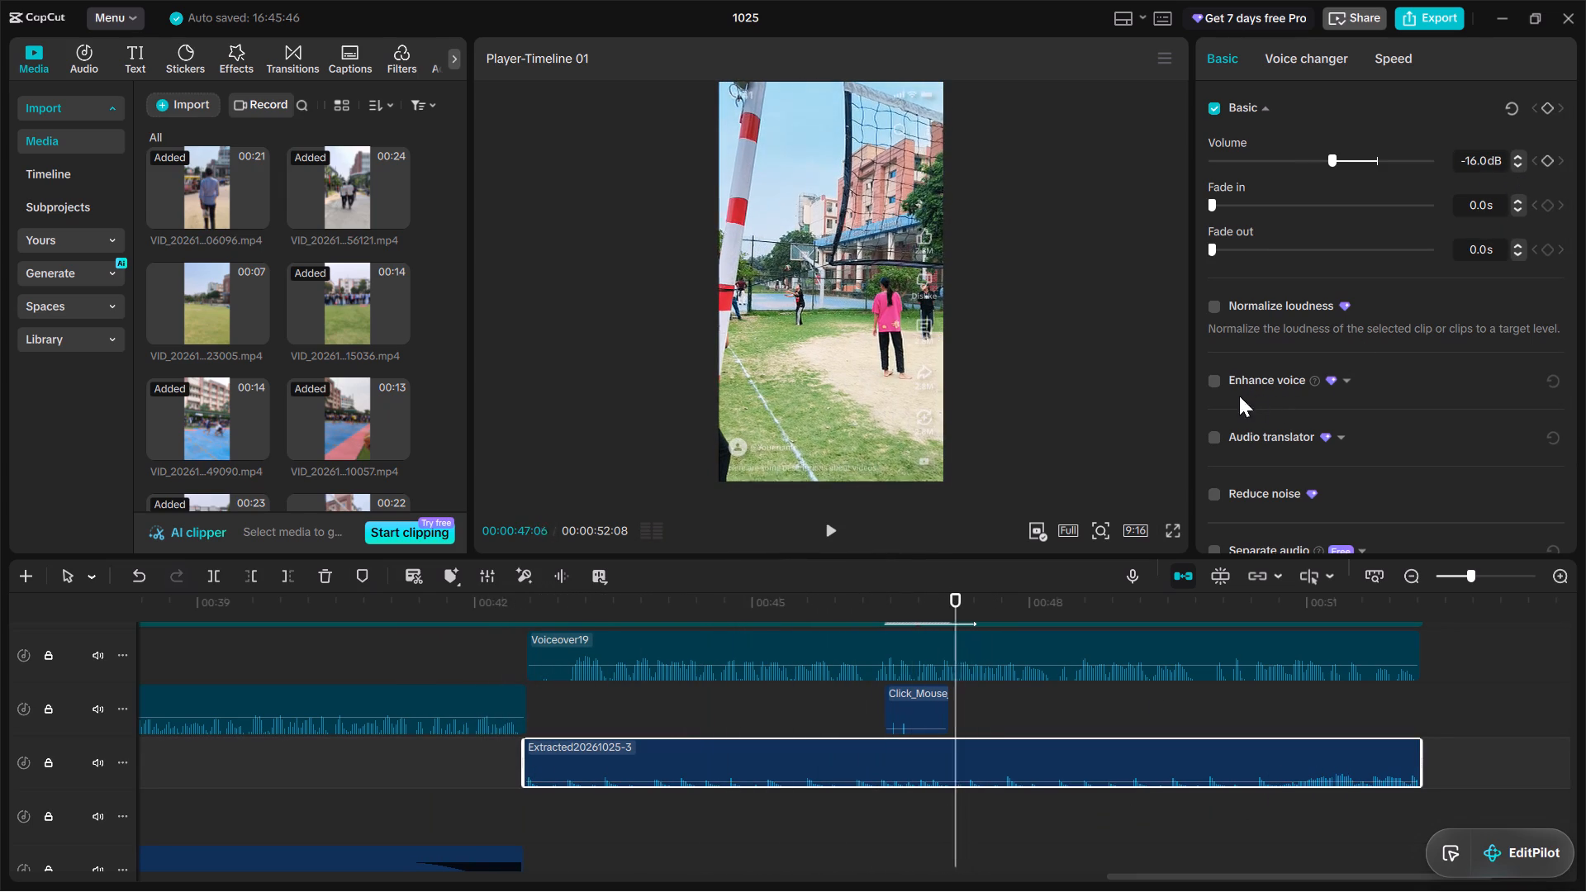
key(space)
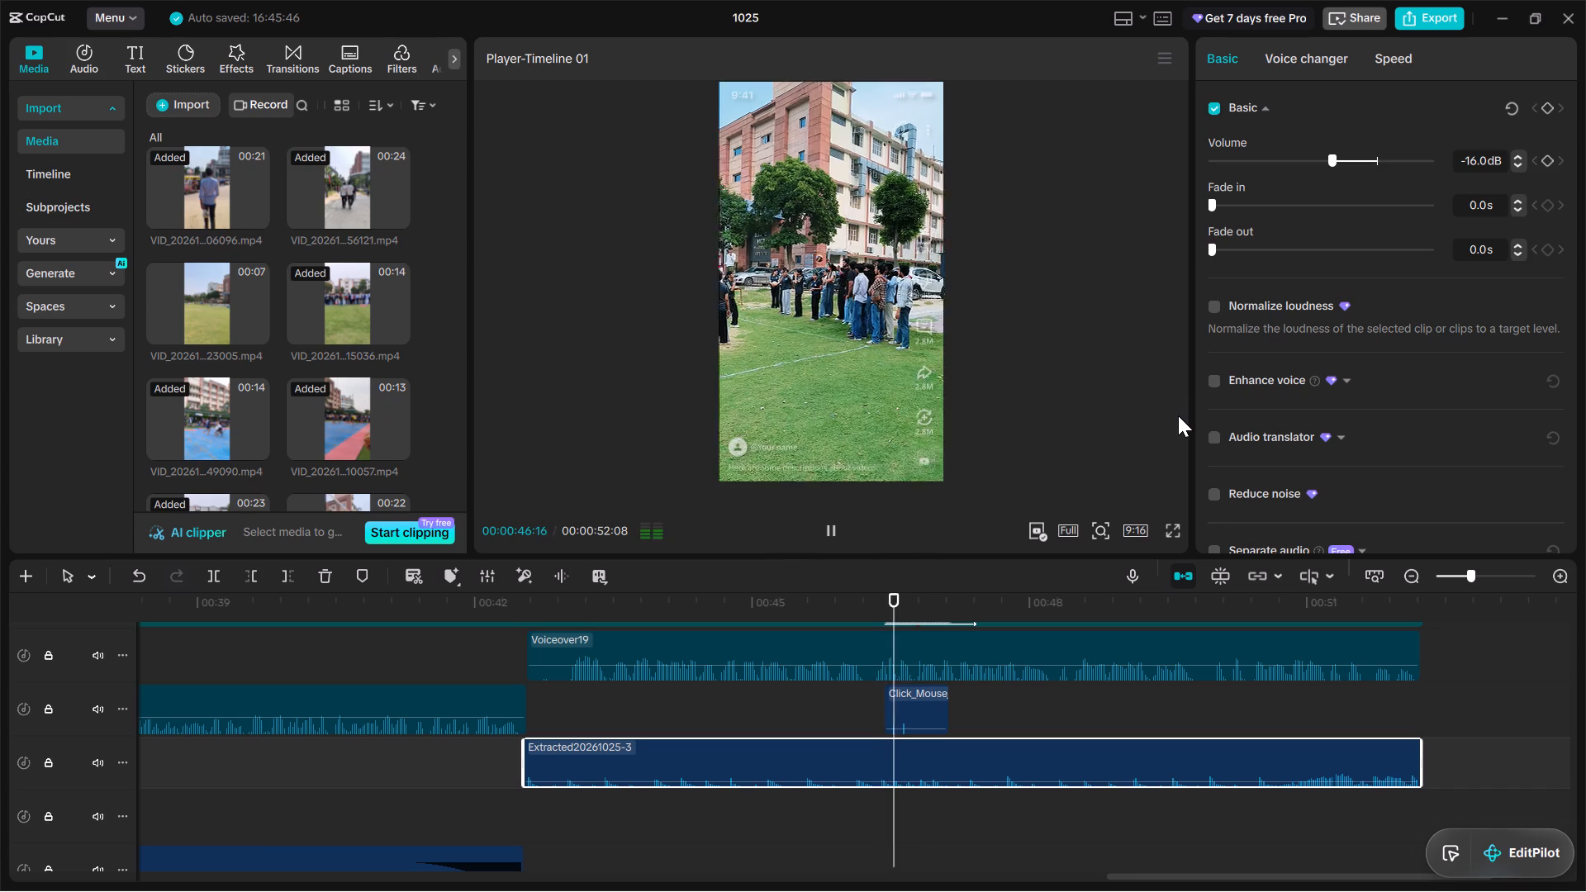
key(space)
key(Left)
key(Left)
key(Left)
key(Left)
key(Left)
key(Left)
key(Left)
key(Left)
key(Left)
key(Left)
key(Left)
key(Left)
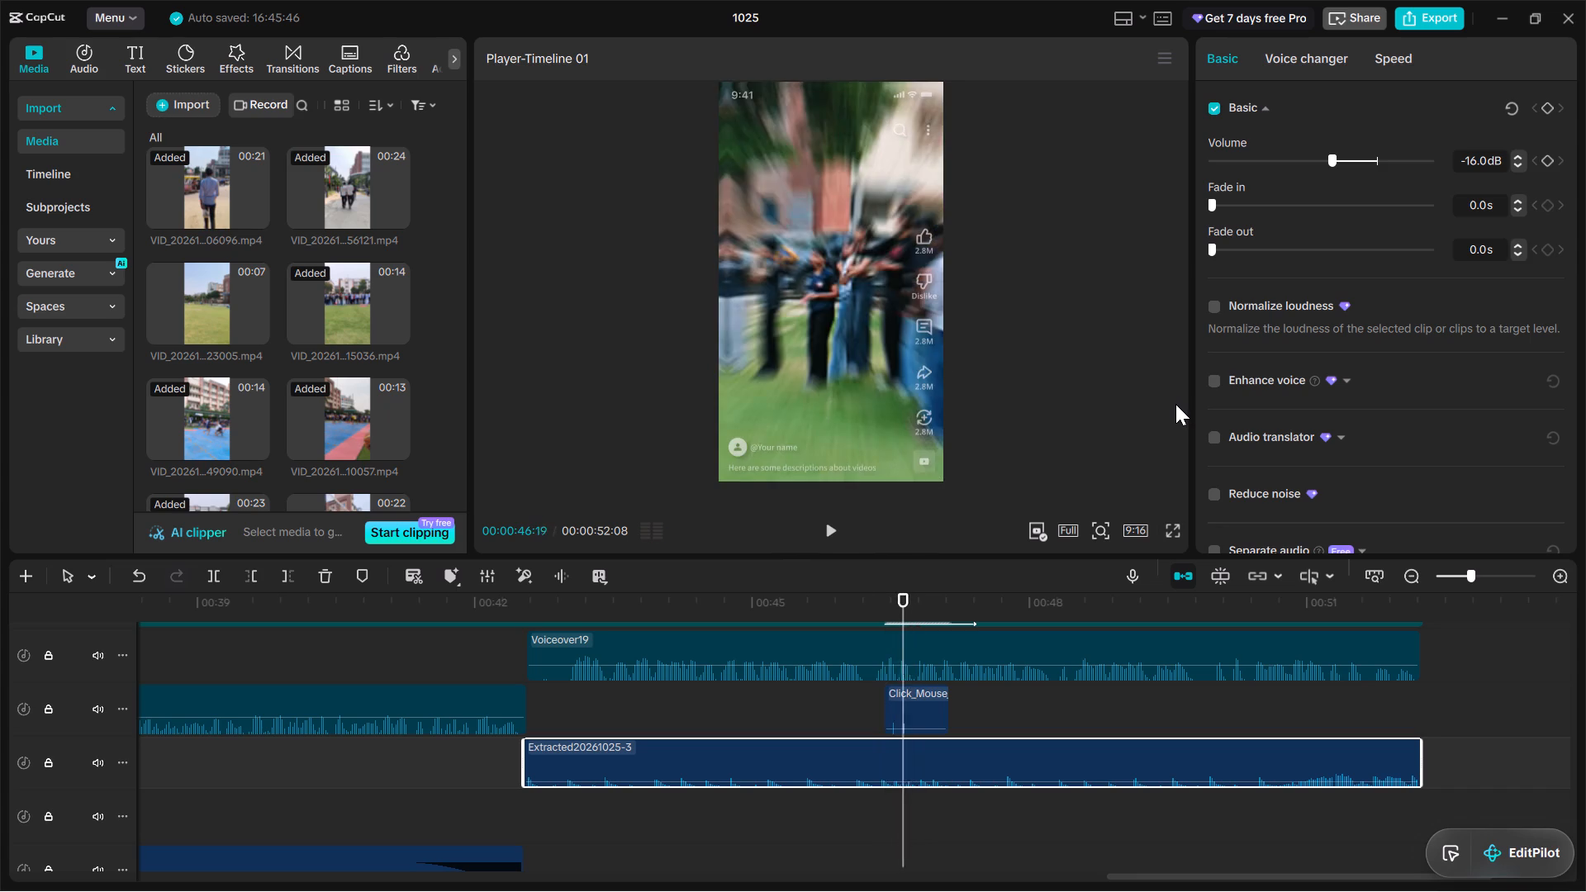
key(Right)
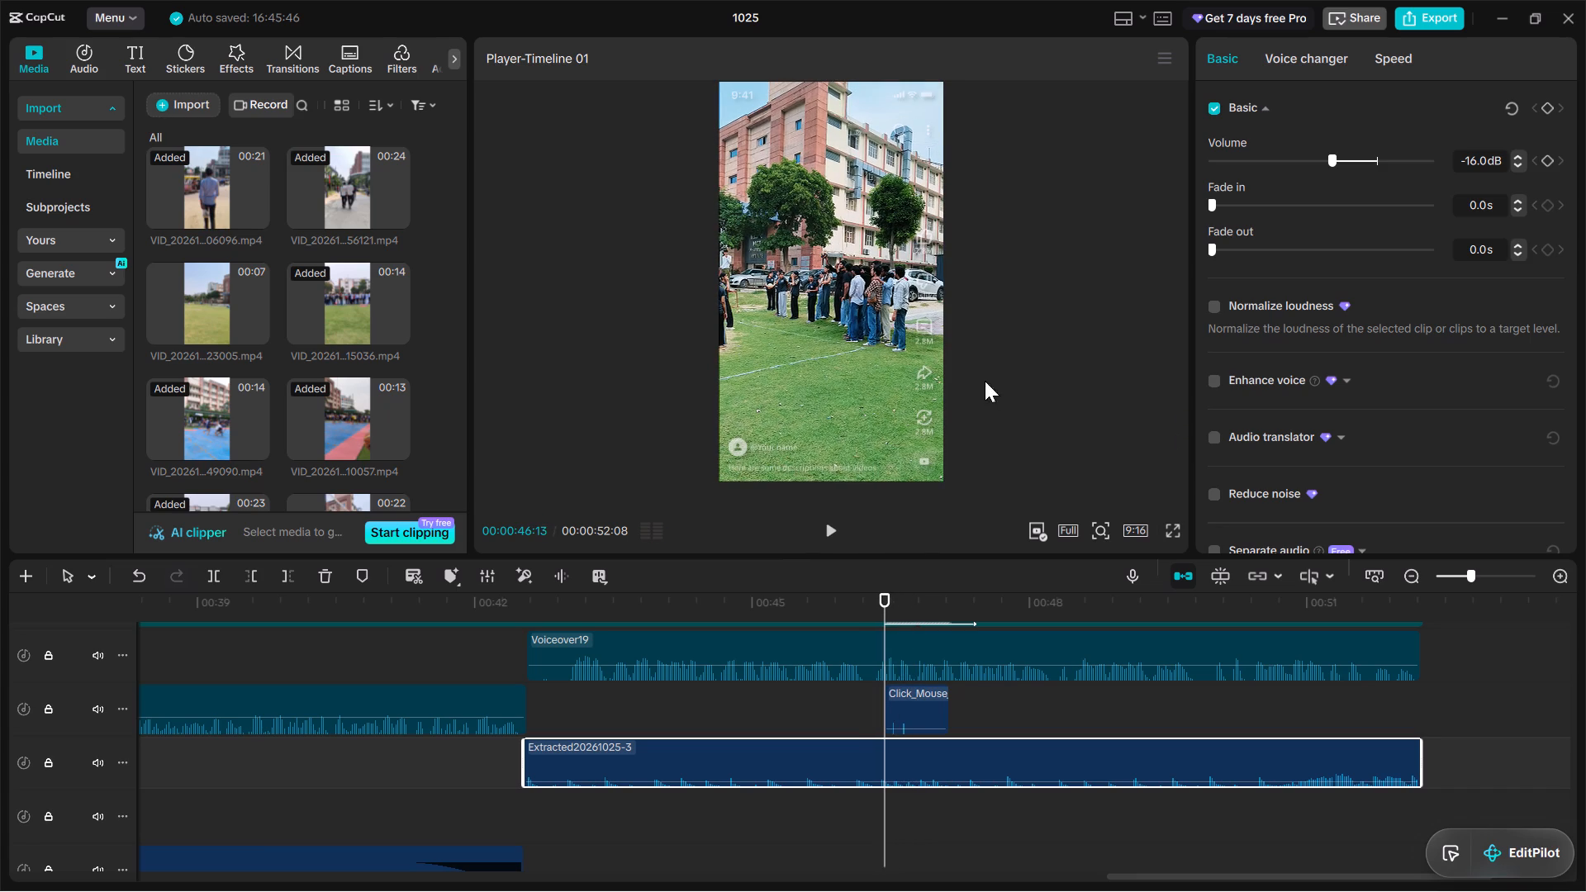
Browse the favorite stickers and preview the Subscribe banner with the bell and the round red bell sticker.
click(190, 65)
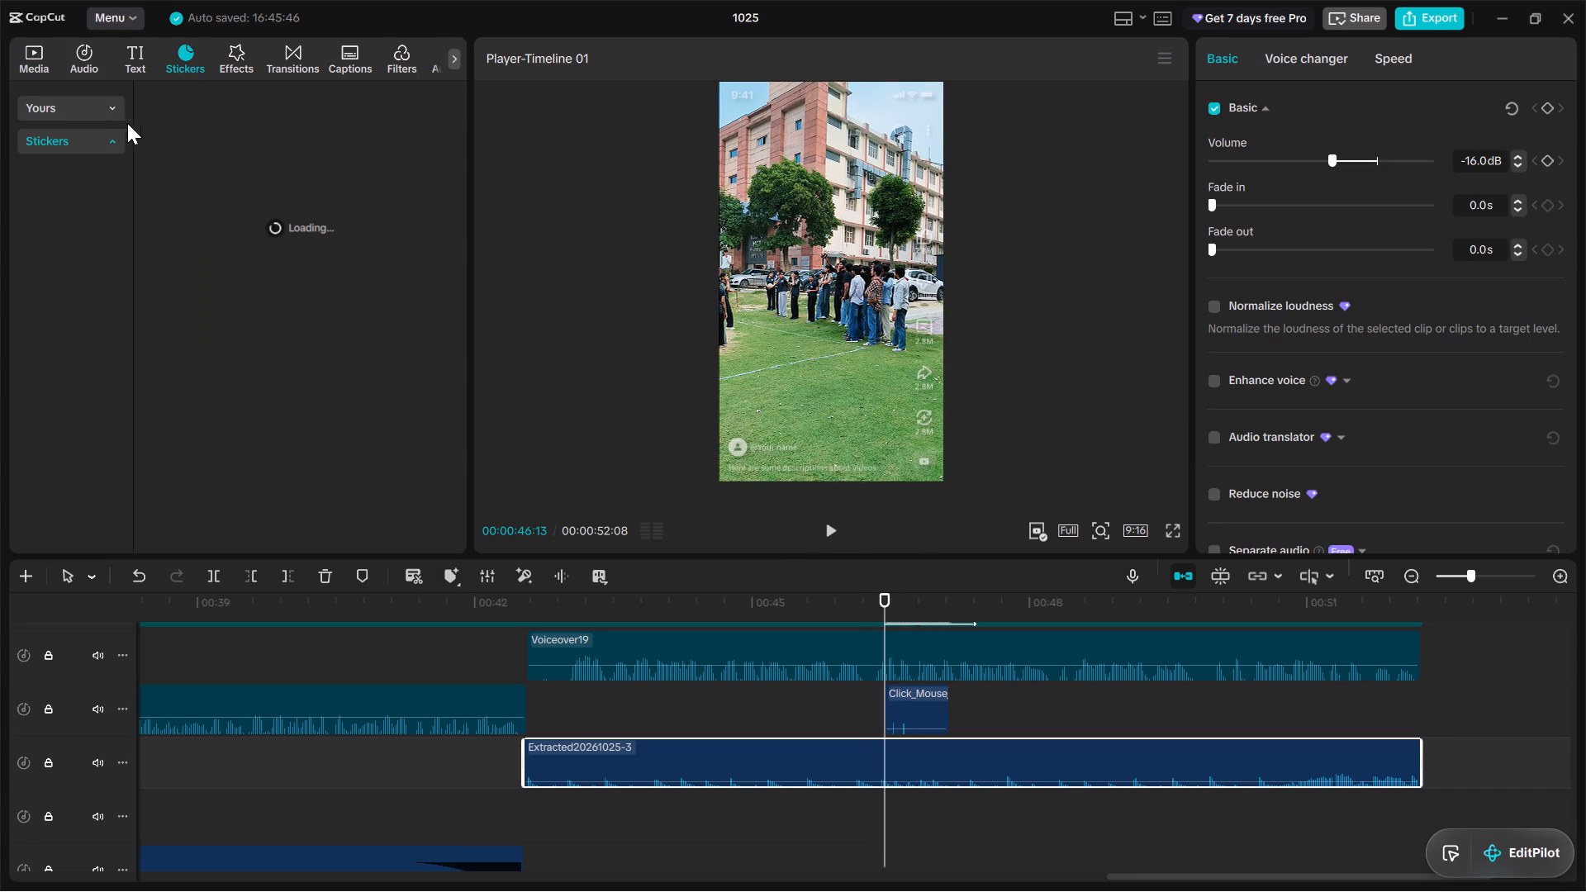
click(98, 110)
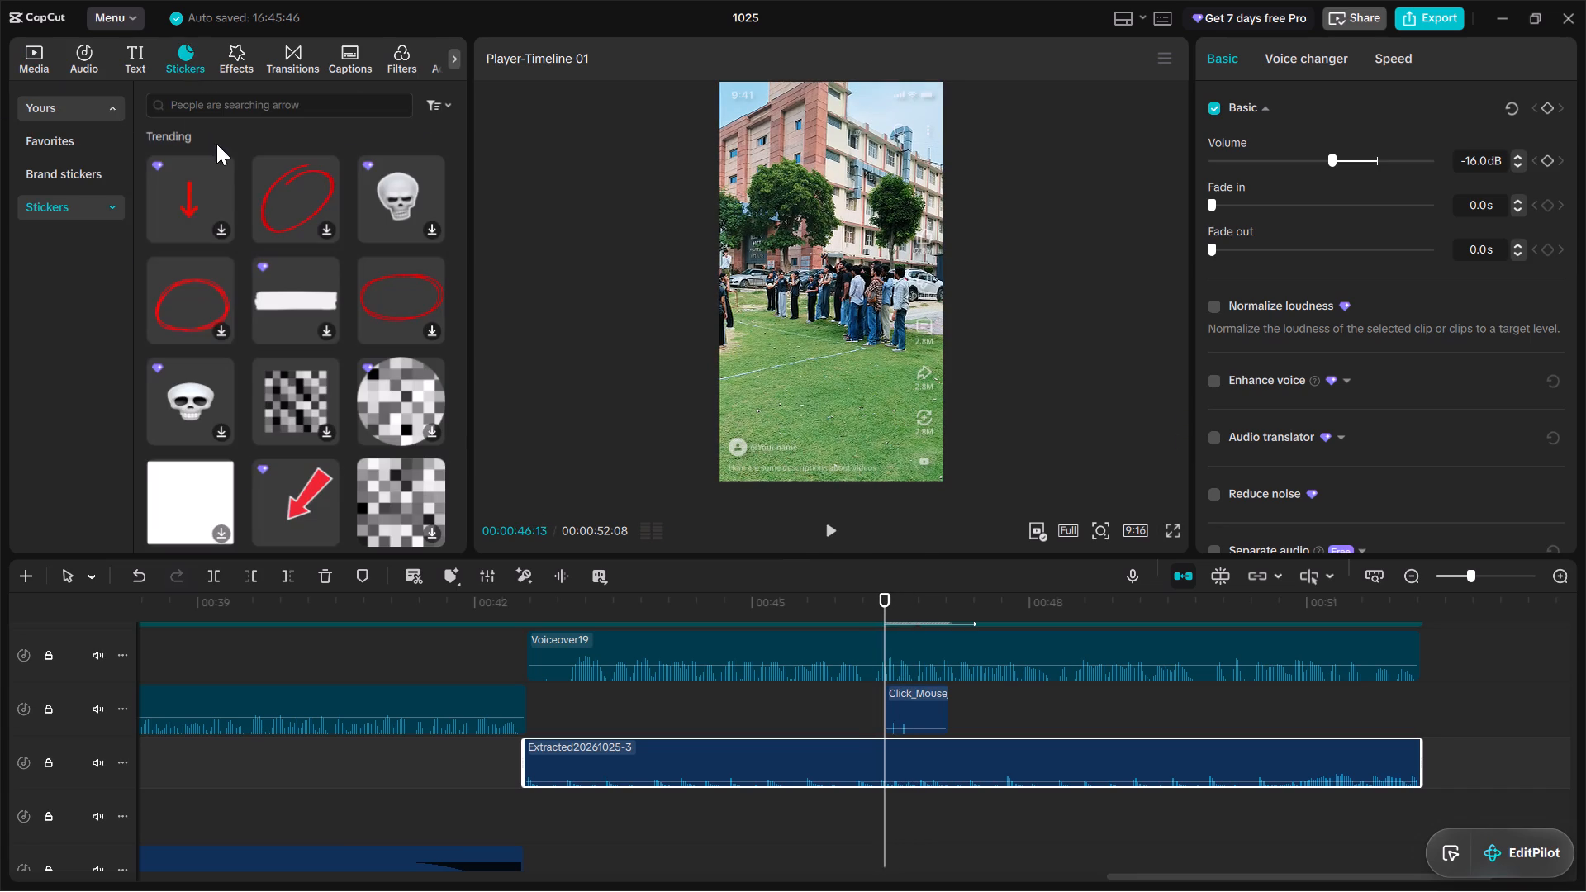
click(93, 104)
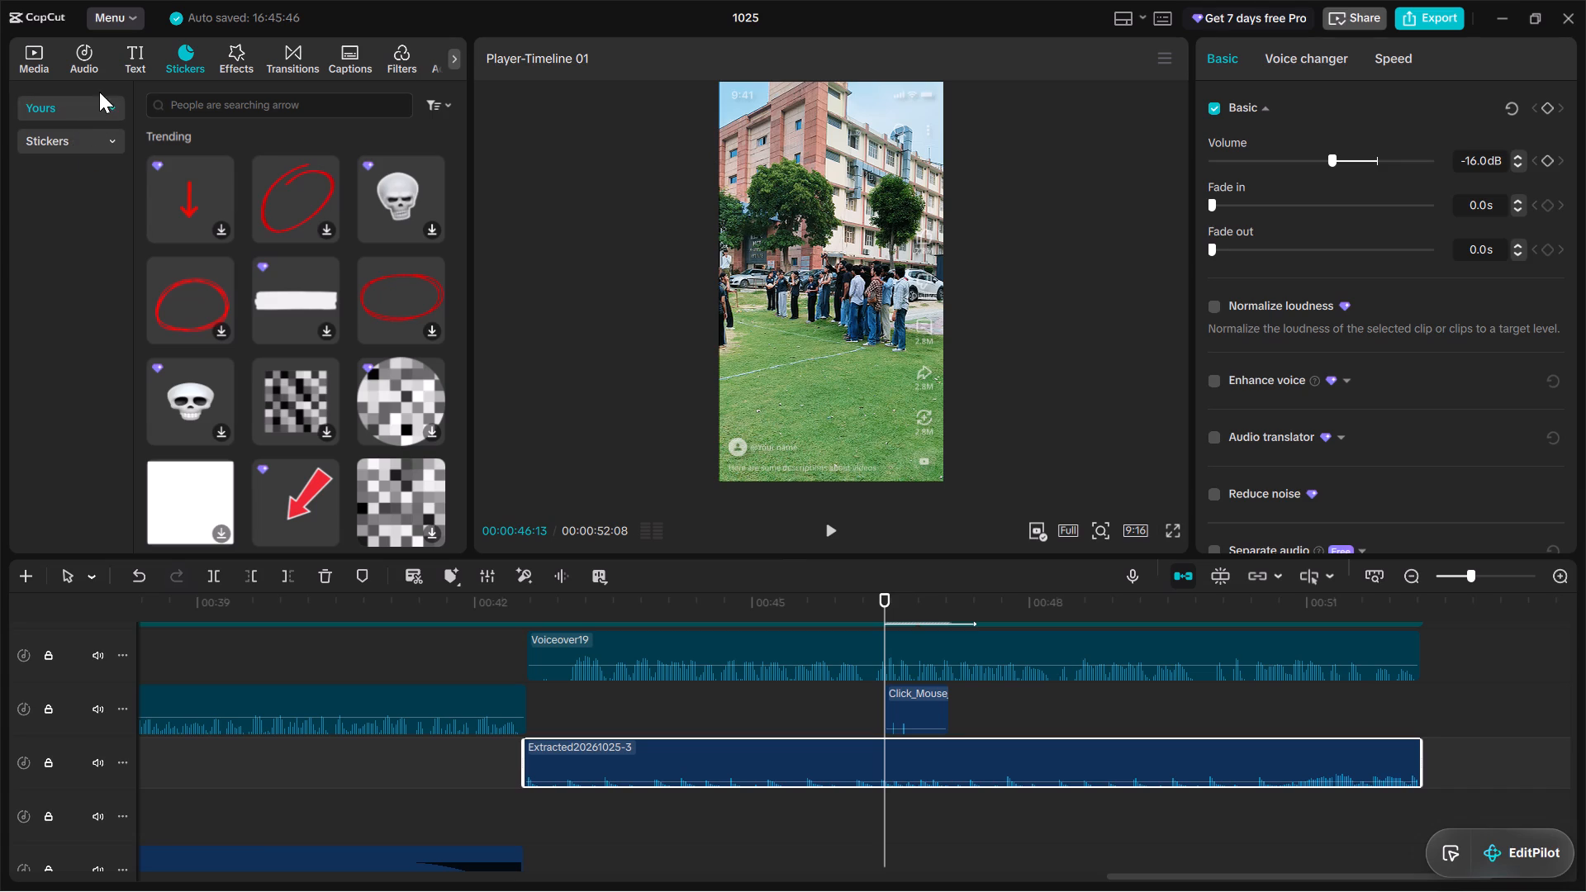
click(99, 92)
click(96, 103)
click(79, 144)
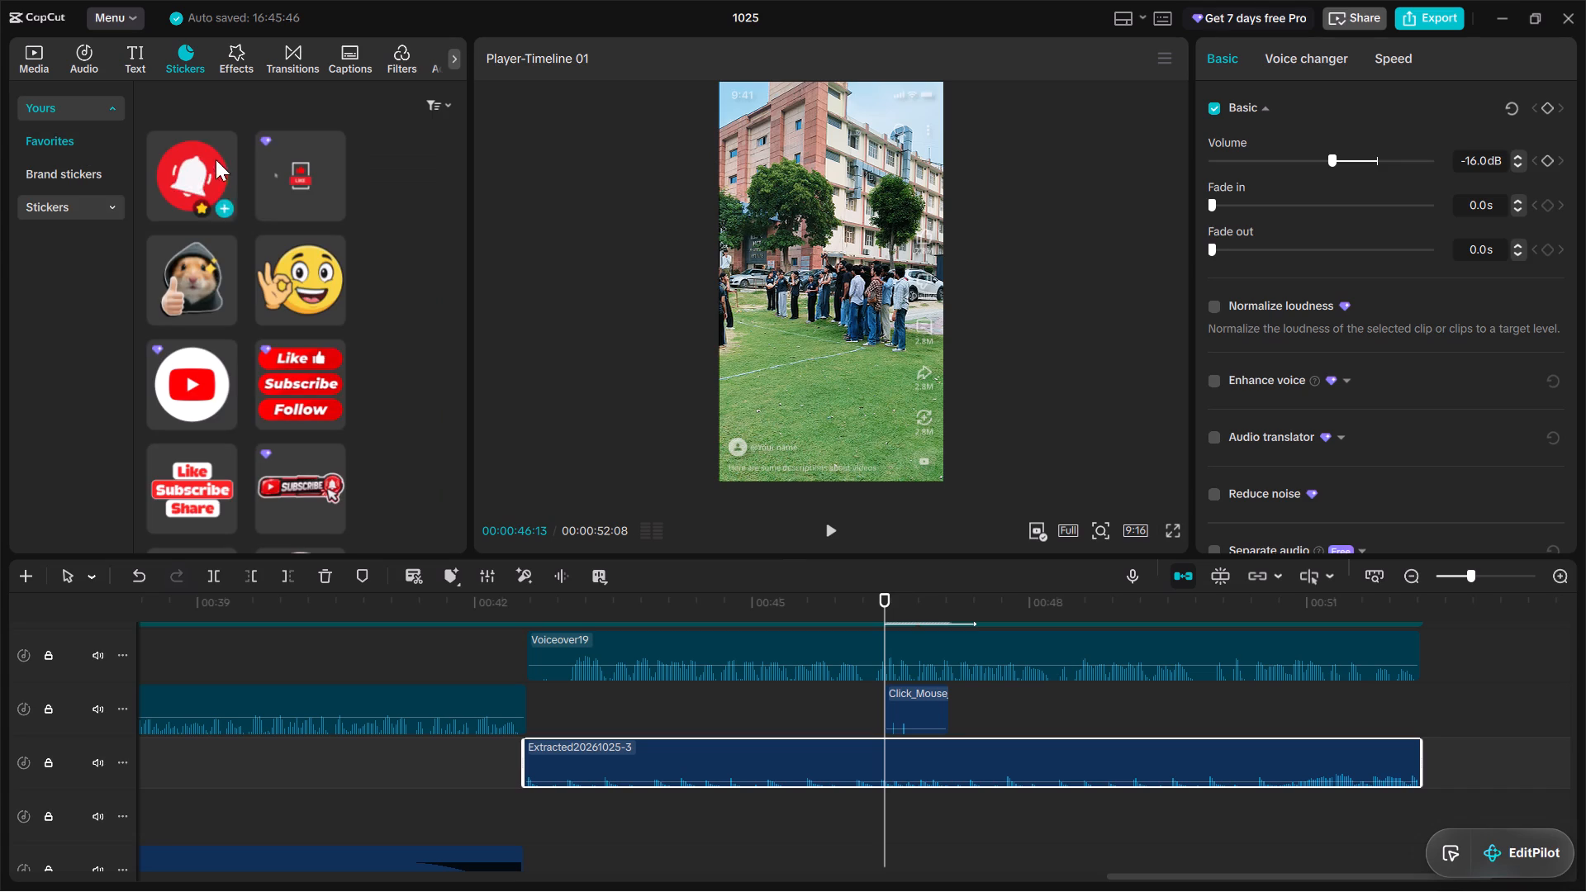
scroll(284, 413, down, 1)
click(289, 458)
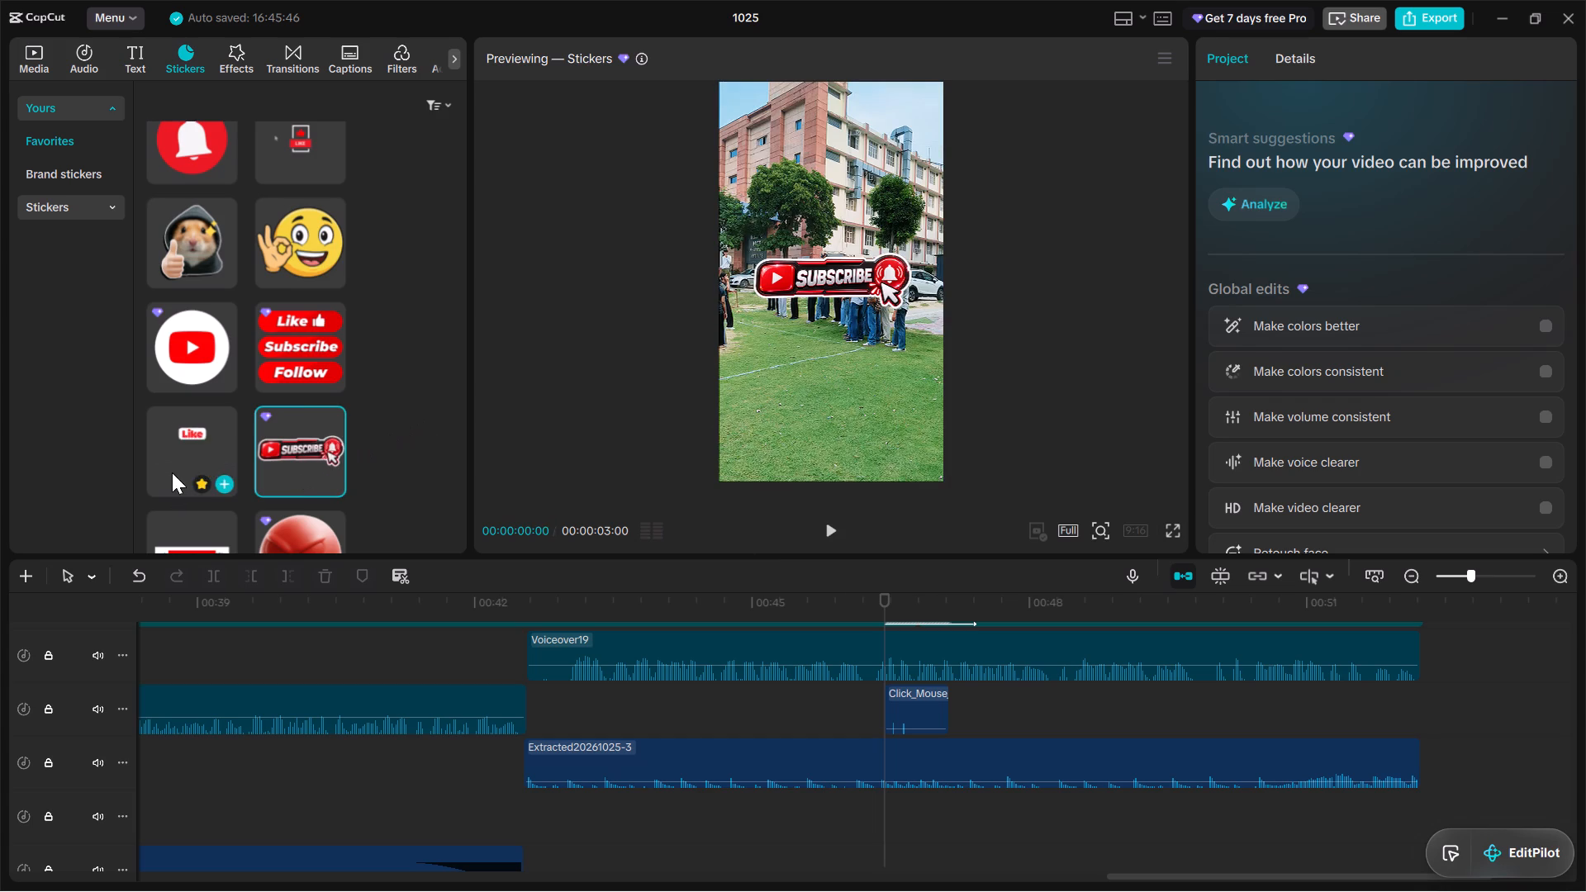
scroll(205, 429, down, 7)
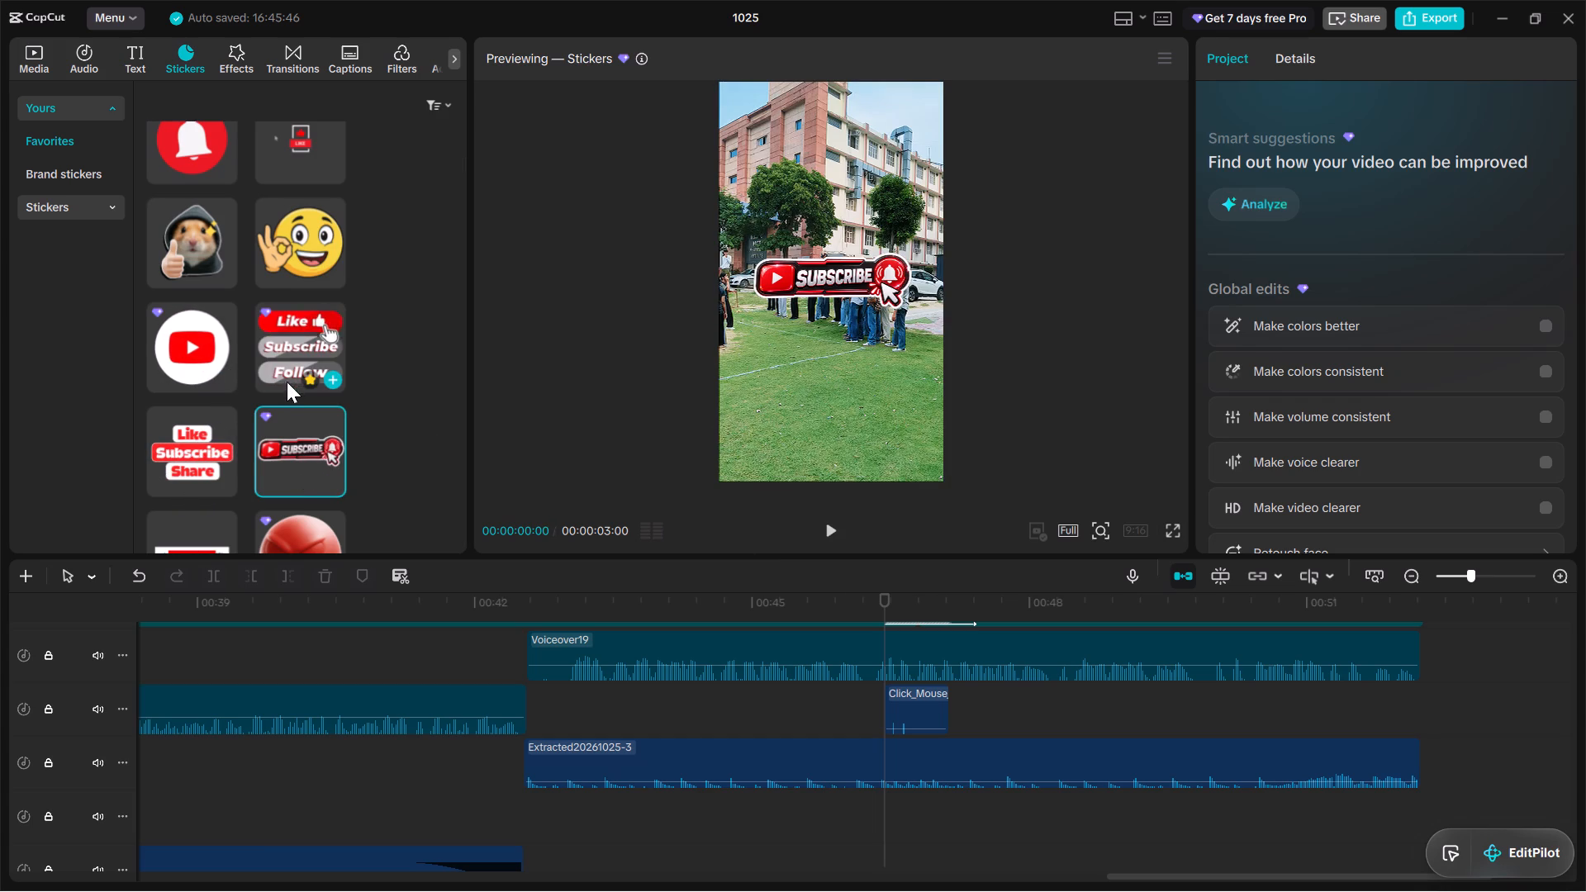
click(805, 286)
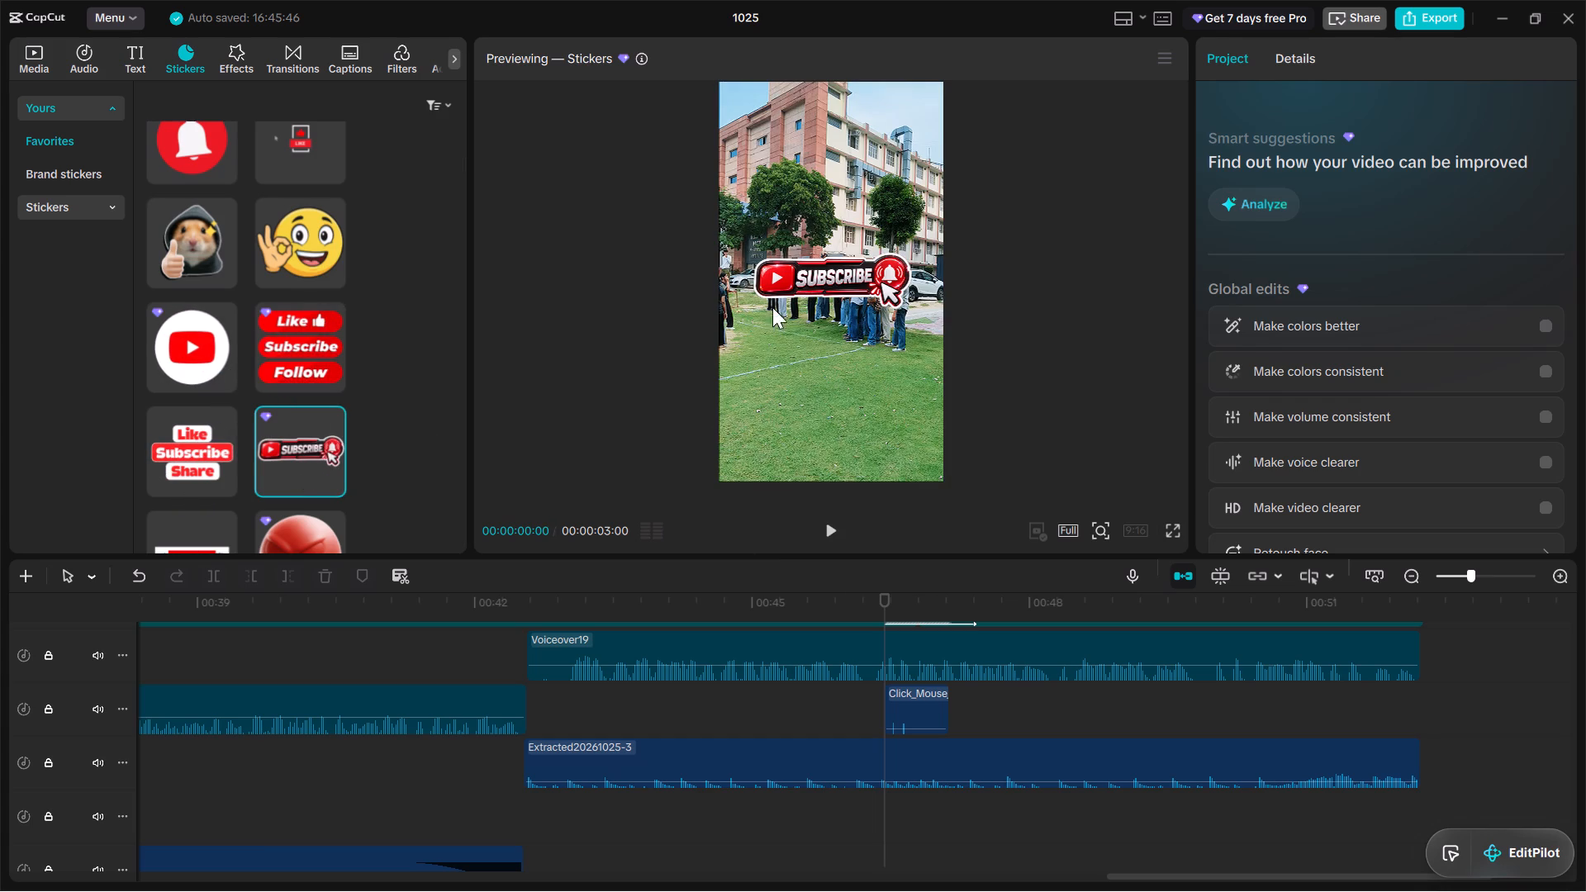
scroll(308, 355, up, 2)
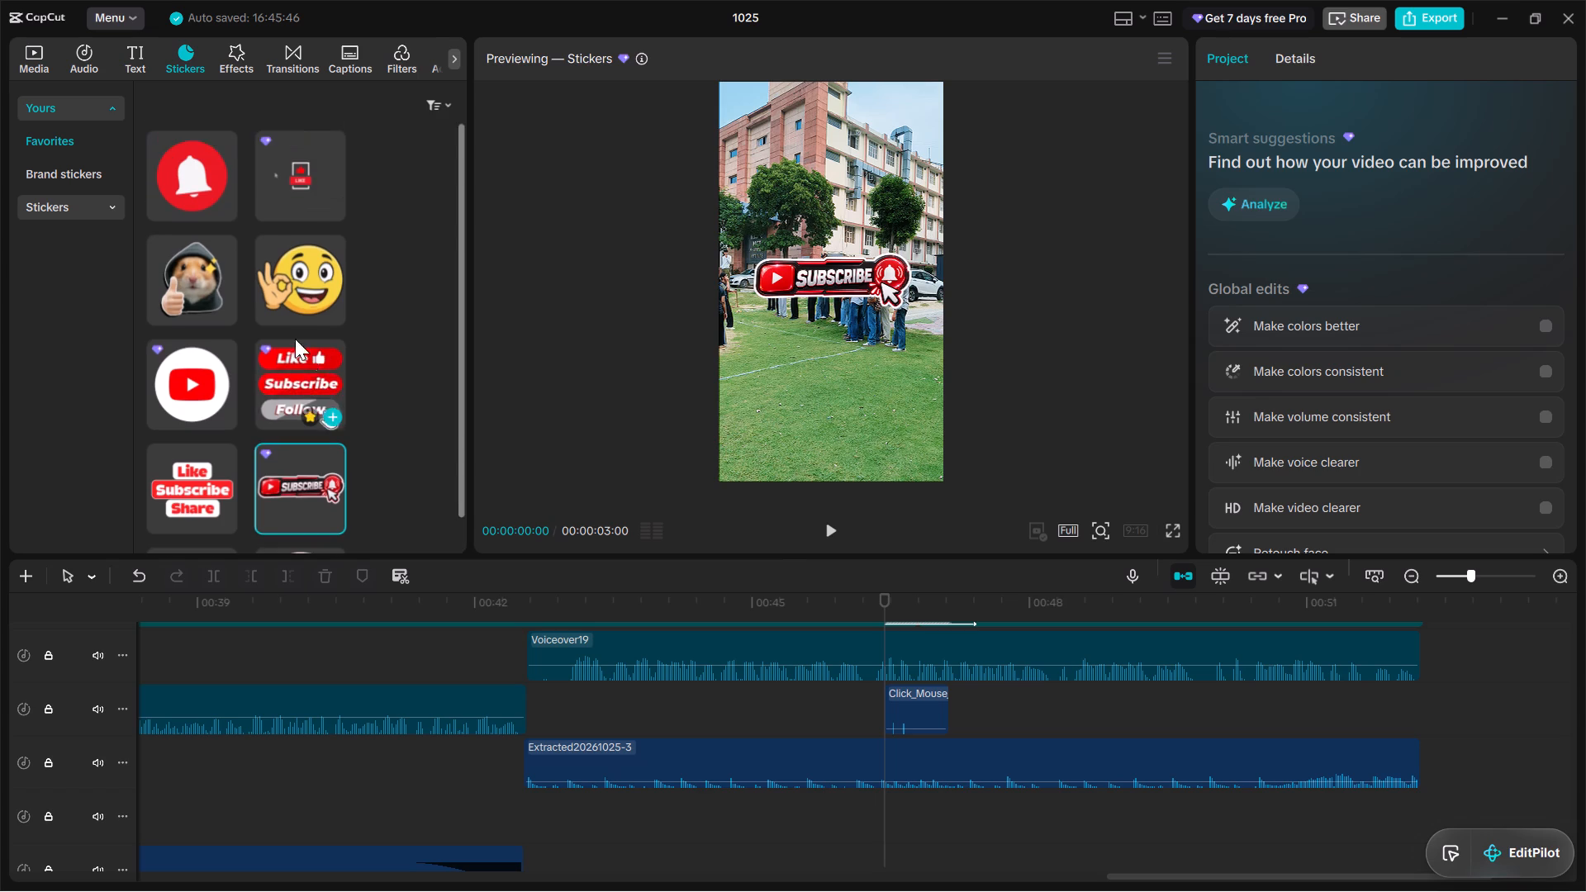
click(193, 162)
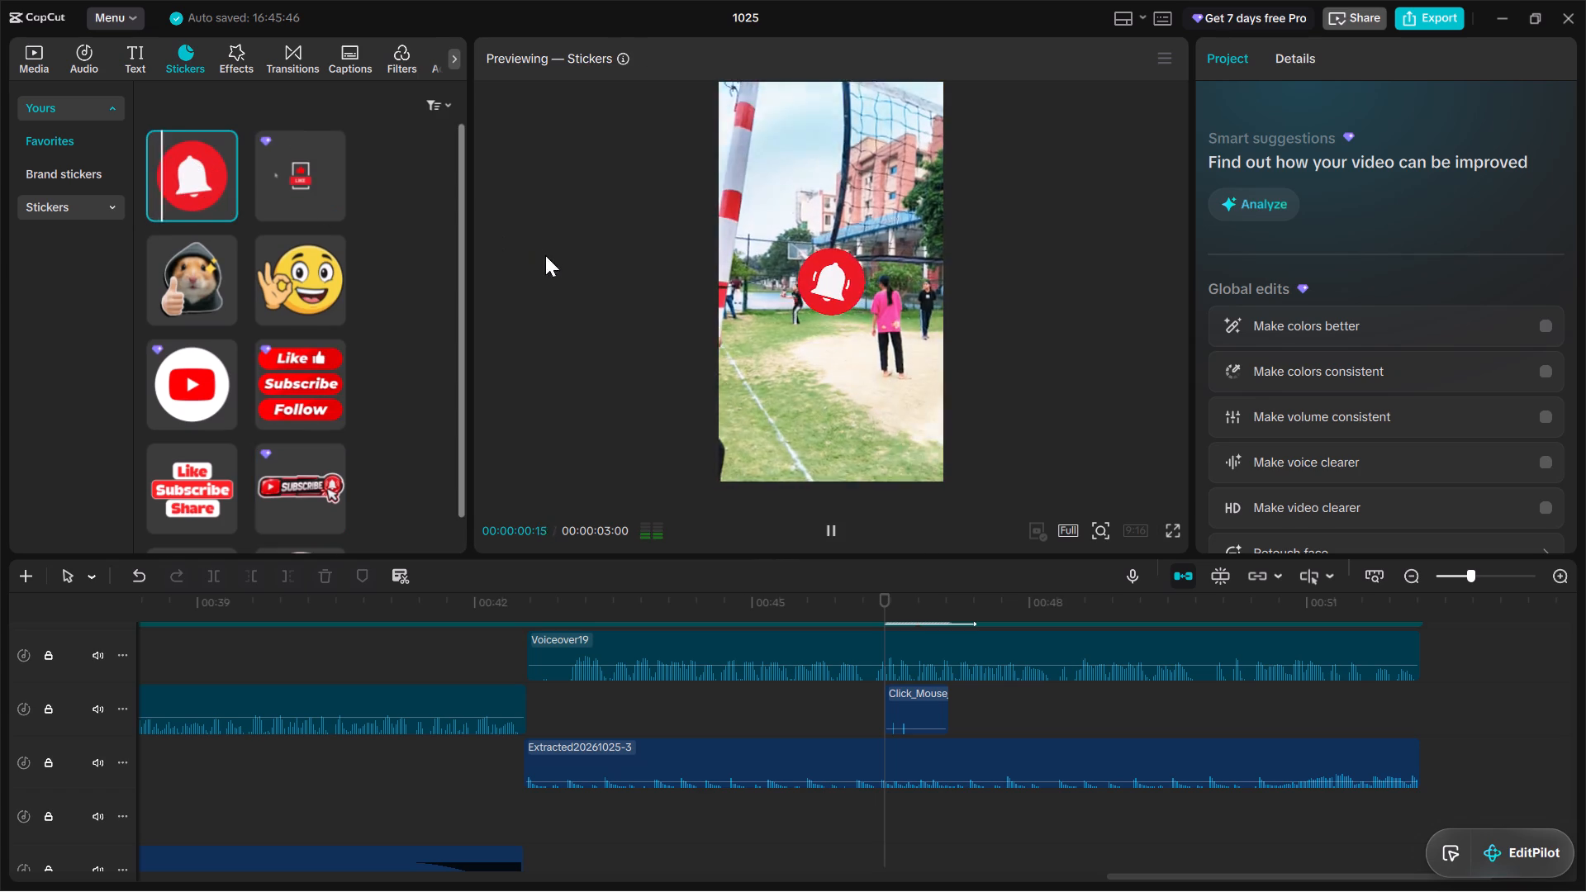
scroll(922, 634, down, 1)
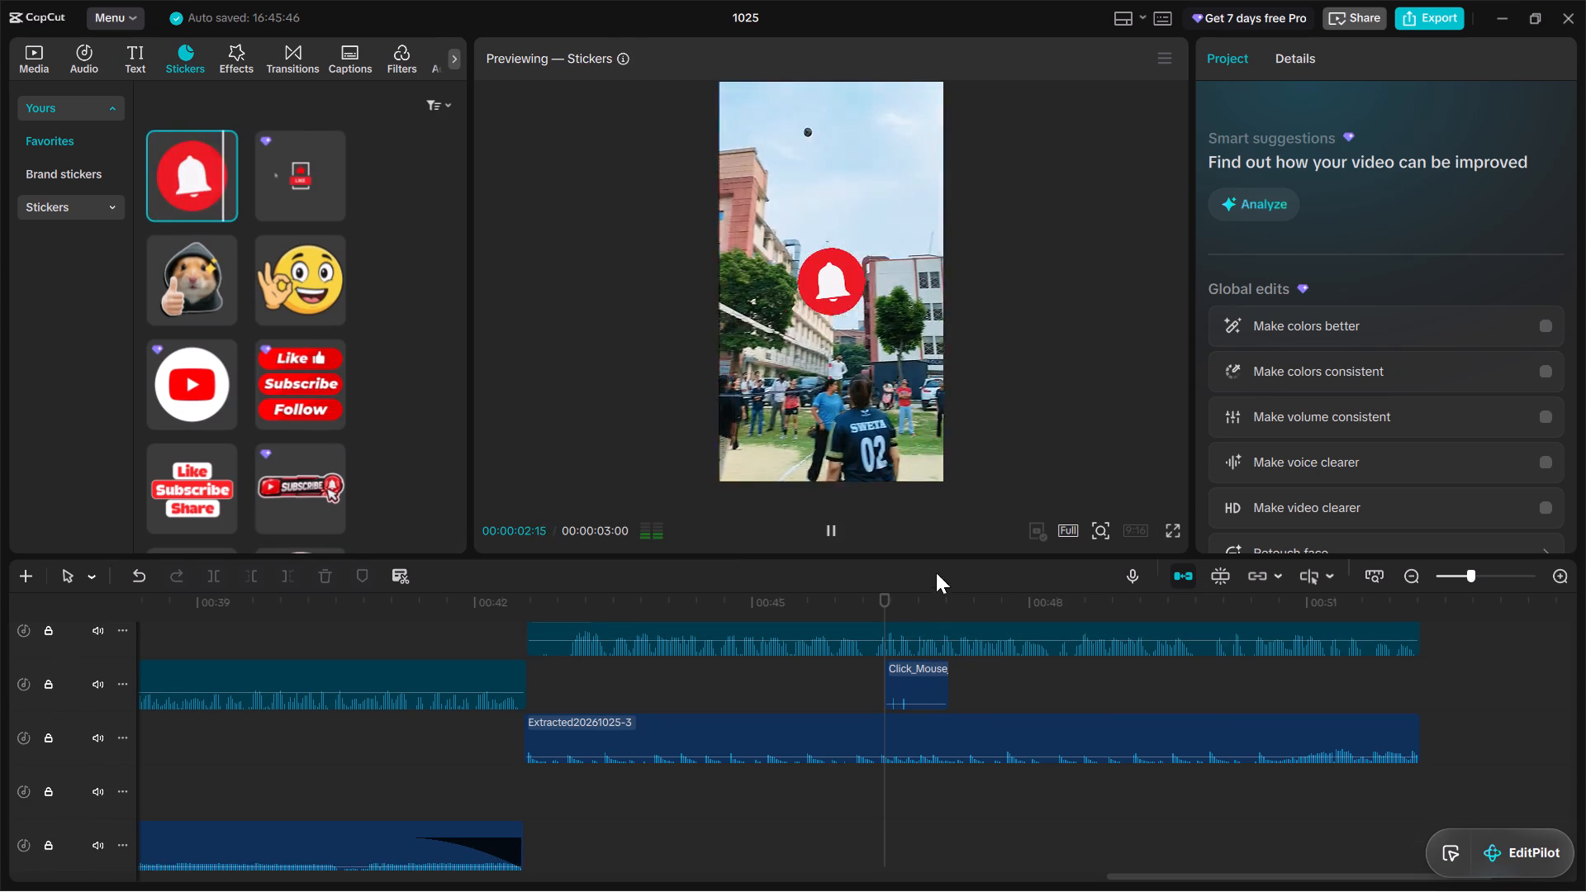
scroll(891, 678, up, 14)
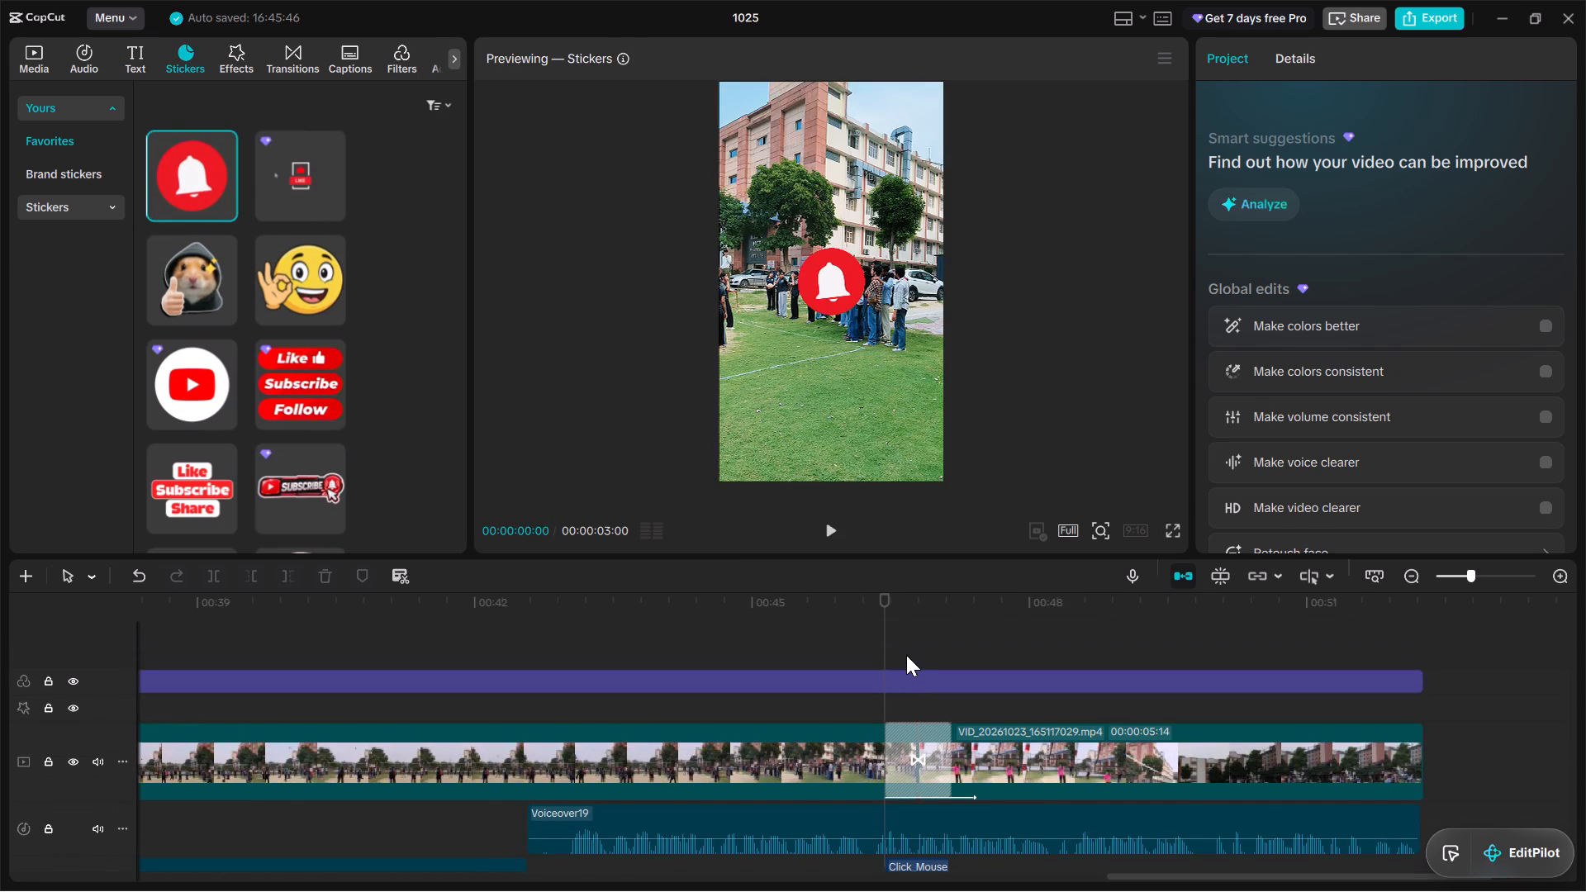
scroll(235, 315, down, 1)
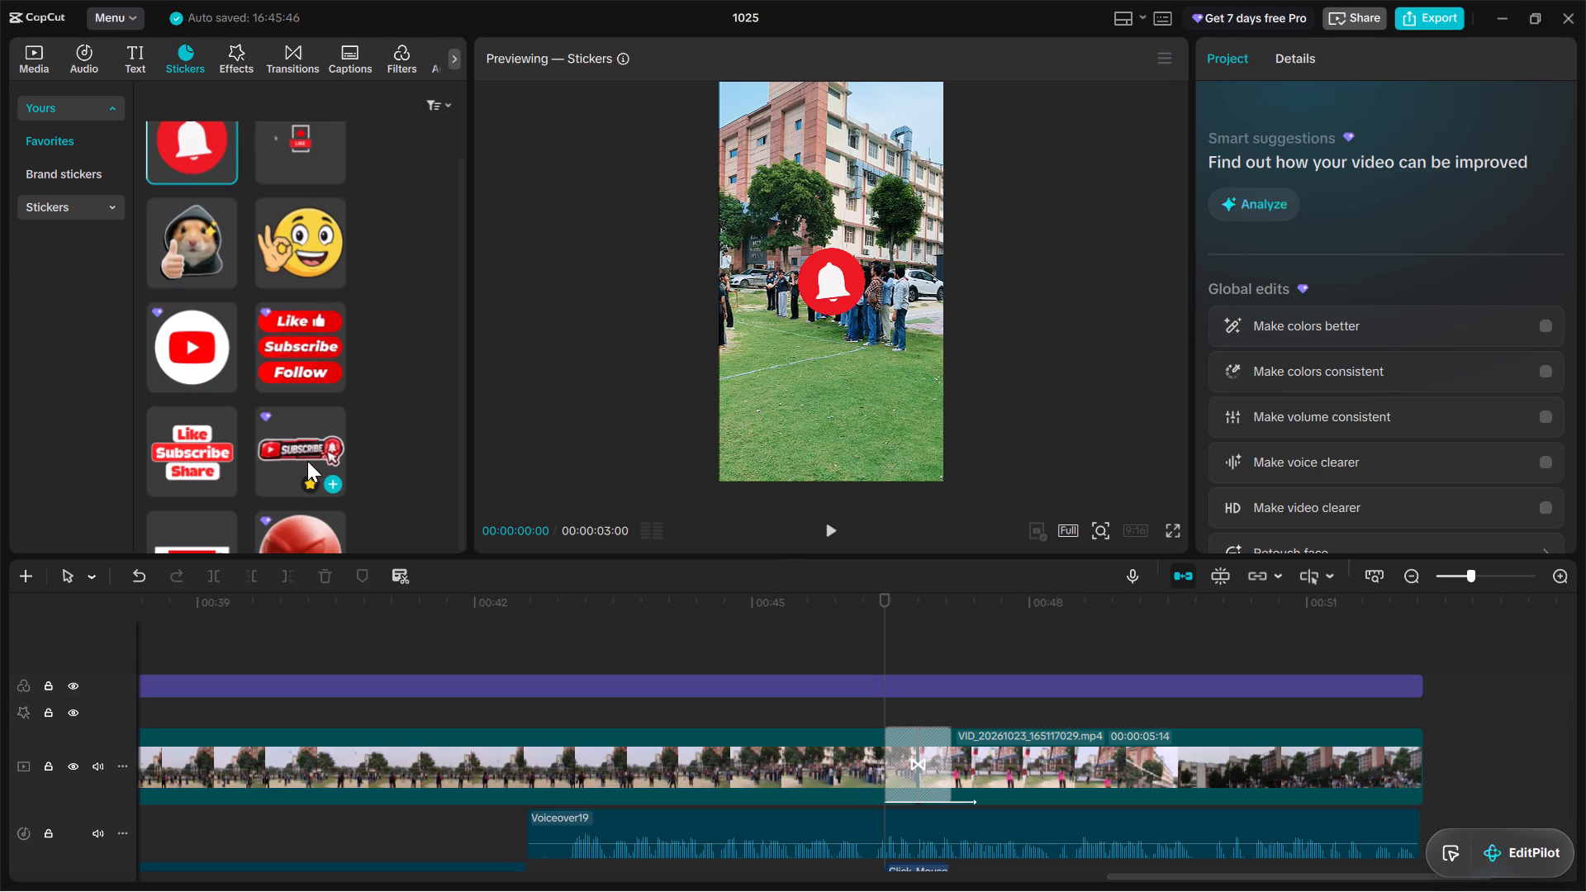
Add the favorite Subscribe banner sticker with bell and cursor to the timeline at 00:00:46:13.
click(303, 453)
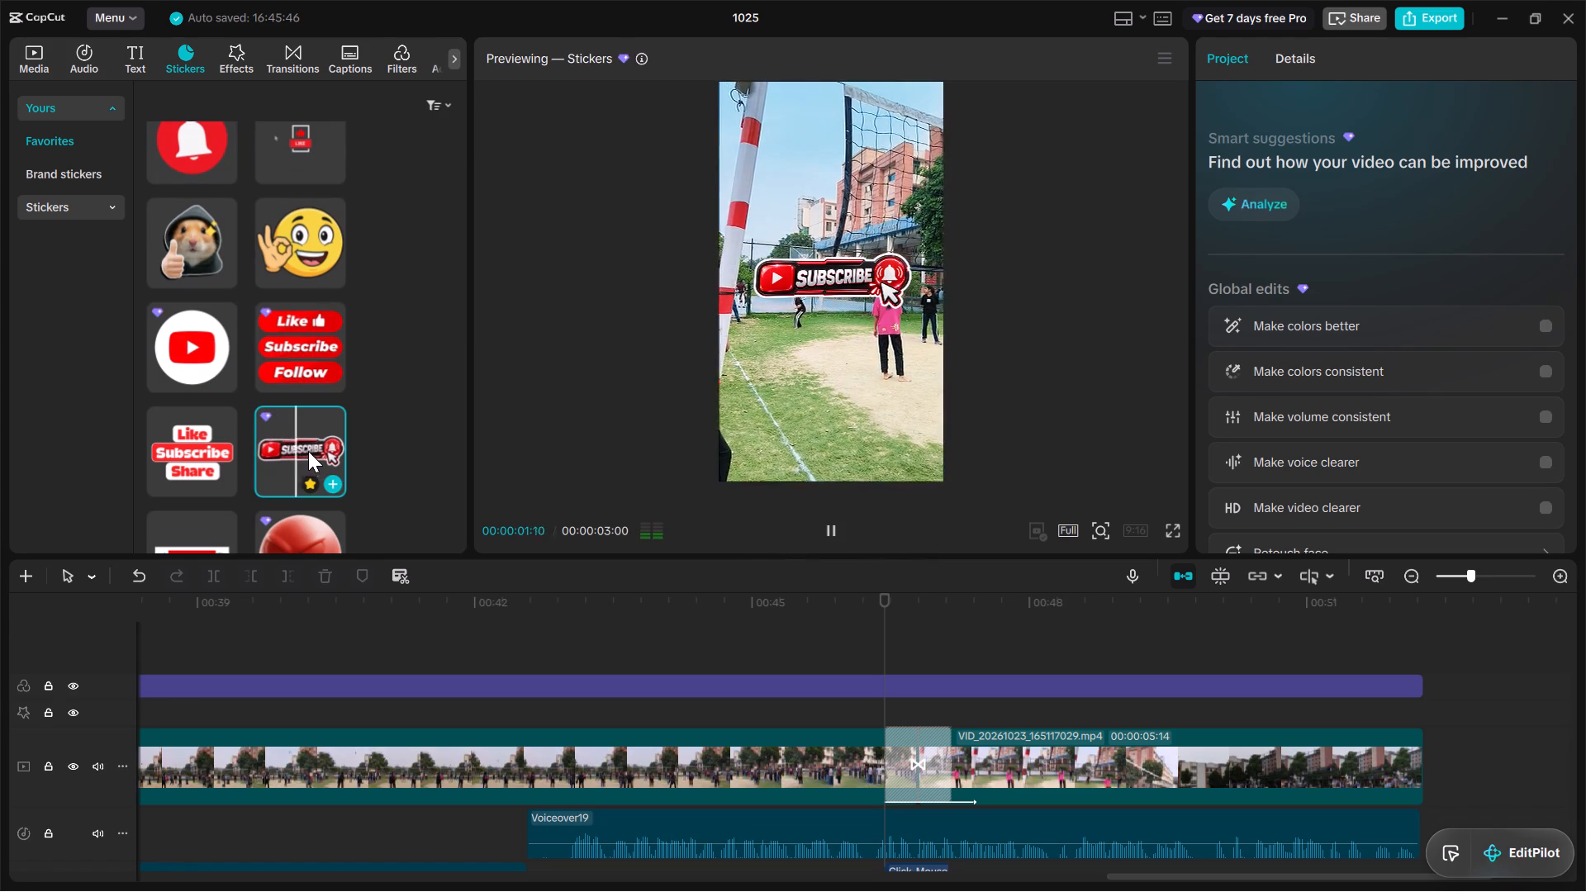
click(329, 486)
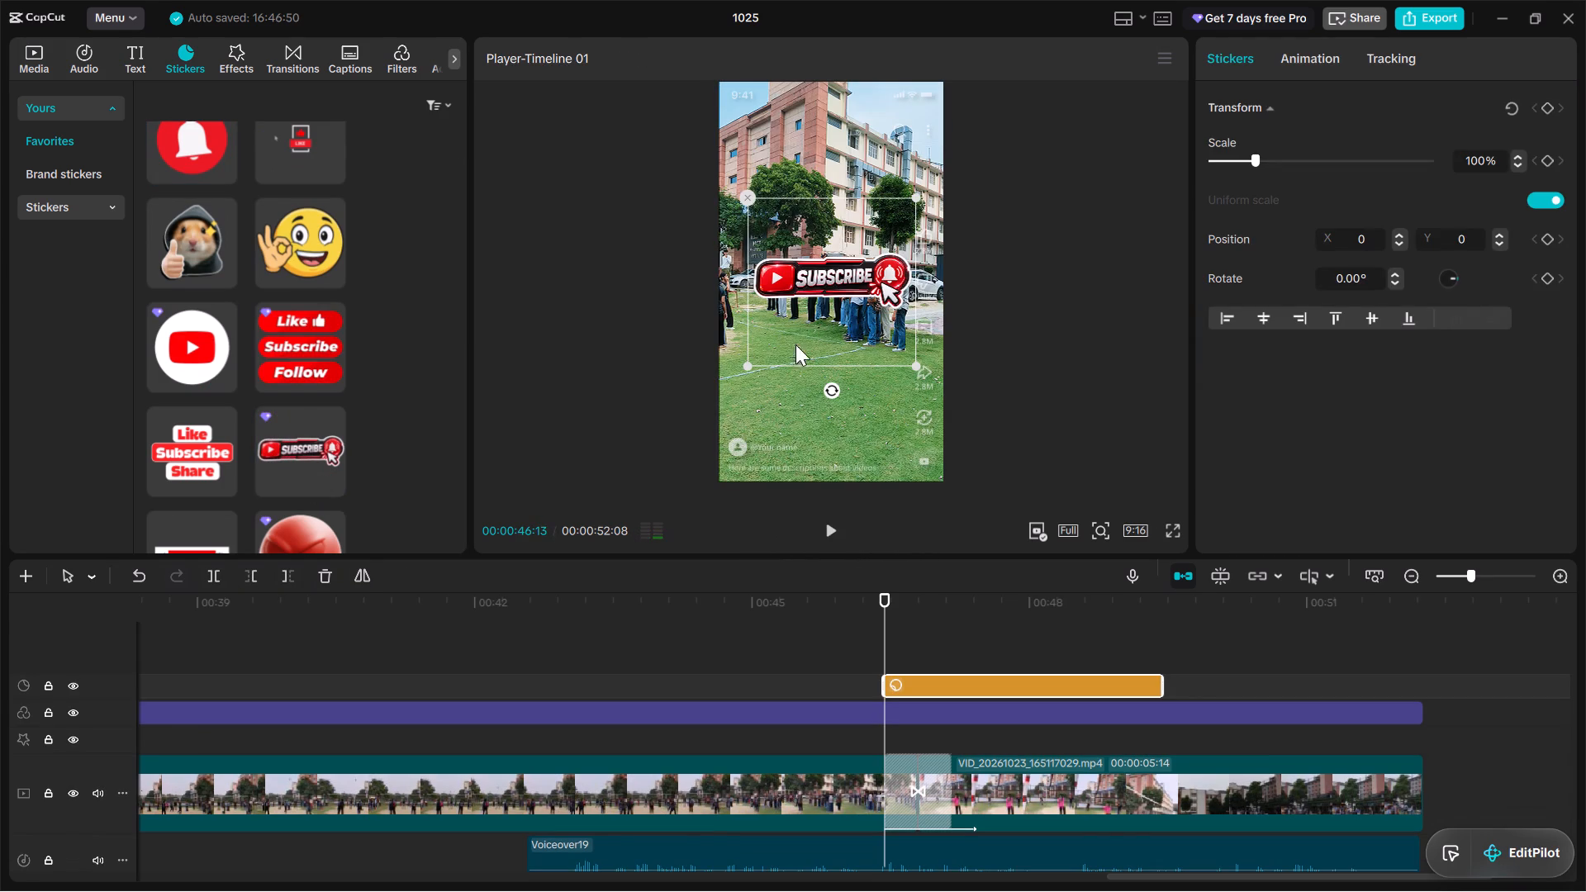
Scale the Subscribe sticker down to 51% and place it just above the channel name in the video frame's lower-left corner.
drag(747, 366, 786, 324)
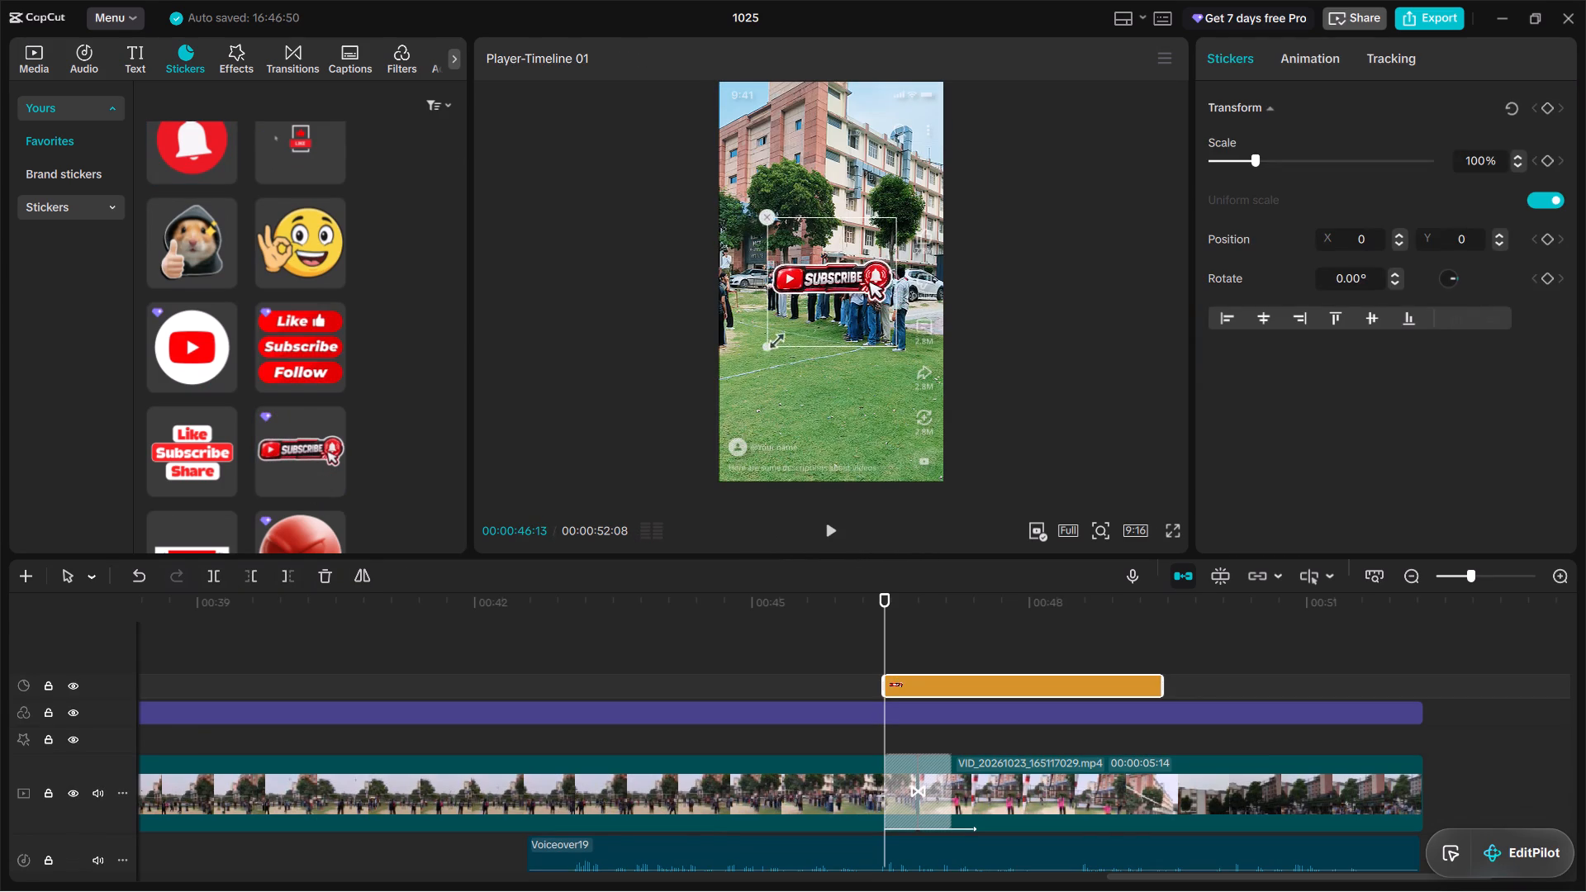
drag(786, 324, 795, 305)
drag(826, 277, 792, 385)
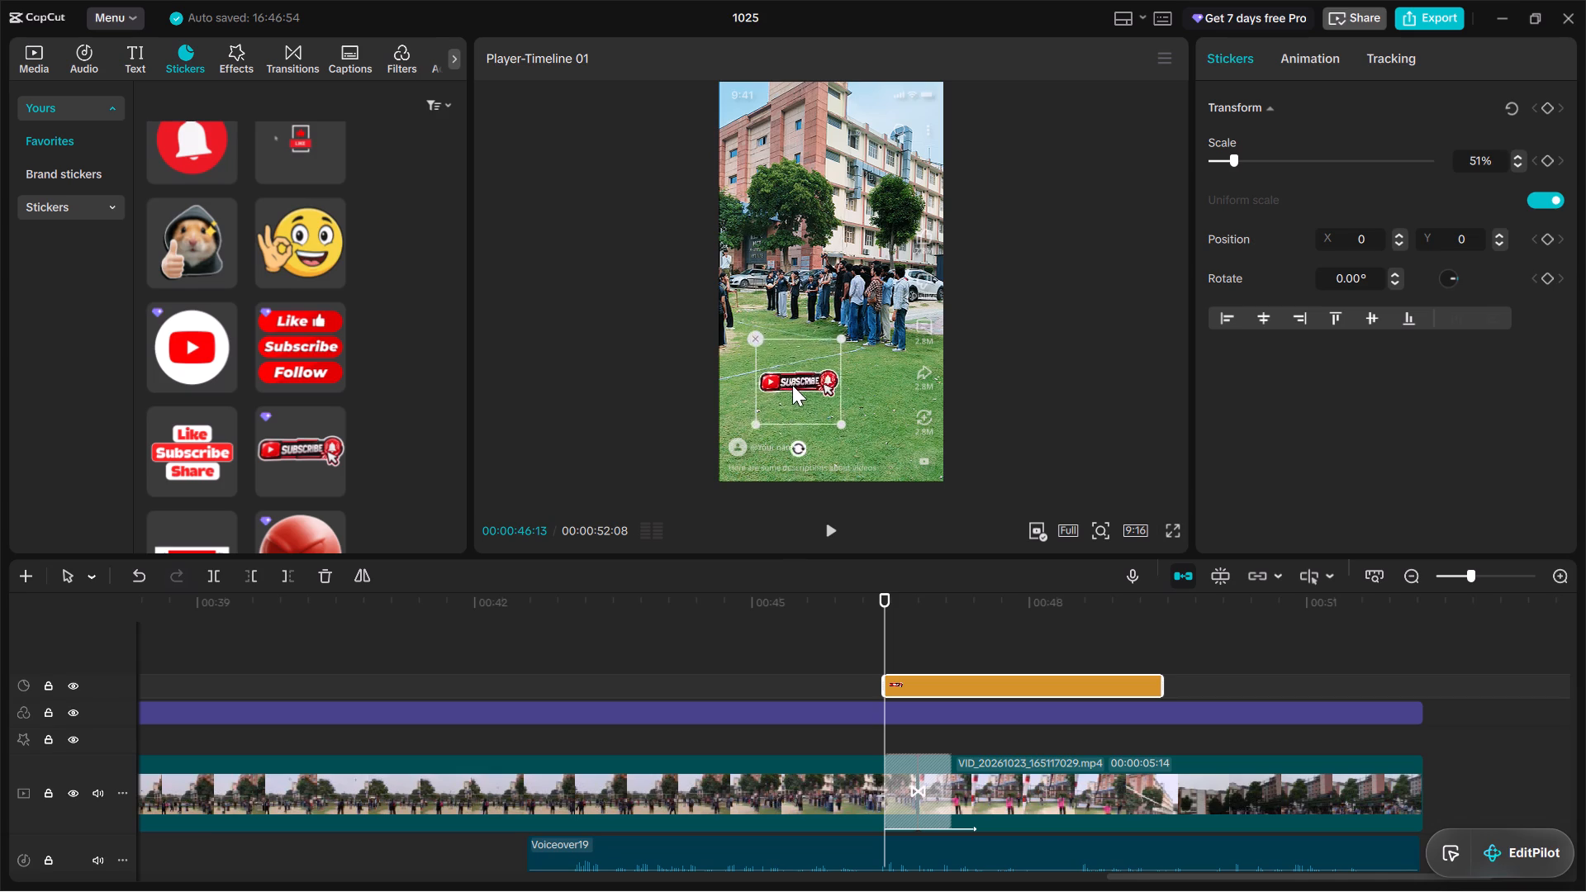
drag(792, 385, 766, 419)
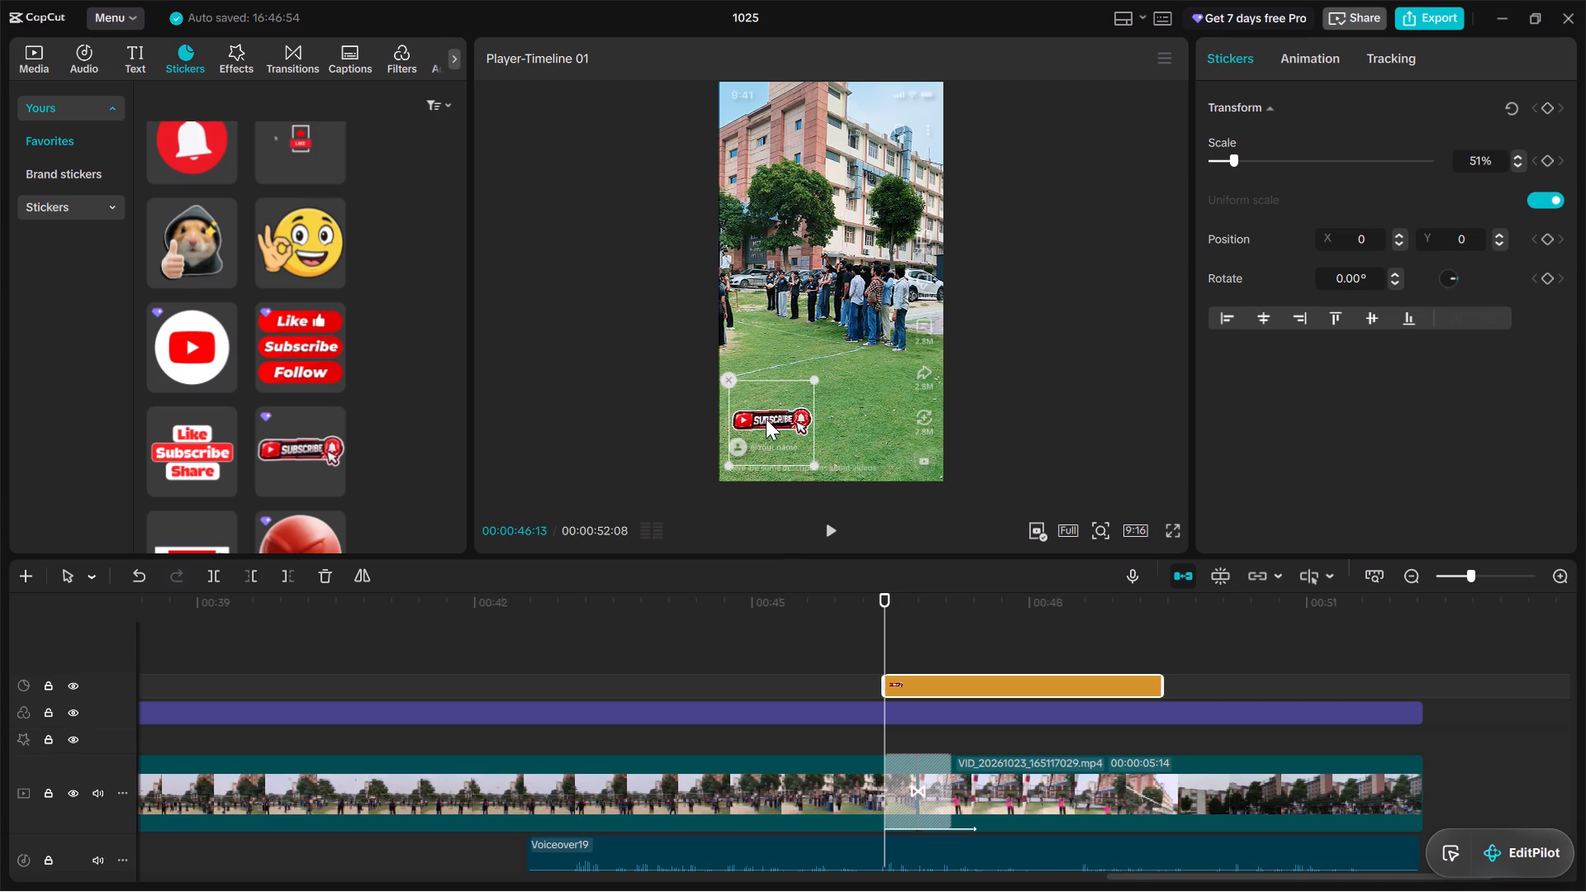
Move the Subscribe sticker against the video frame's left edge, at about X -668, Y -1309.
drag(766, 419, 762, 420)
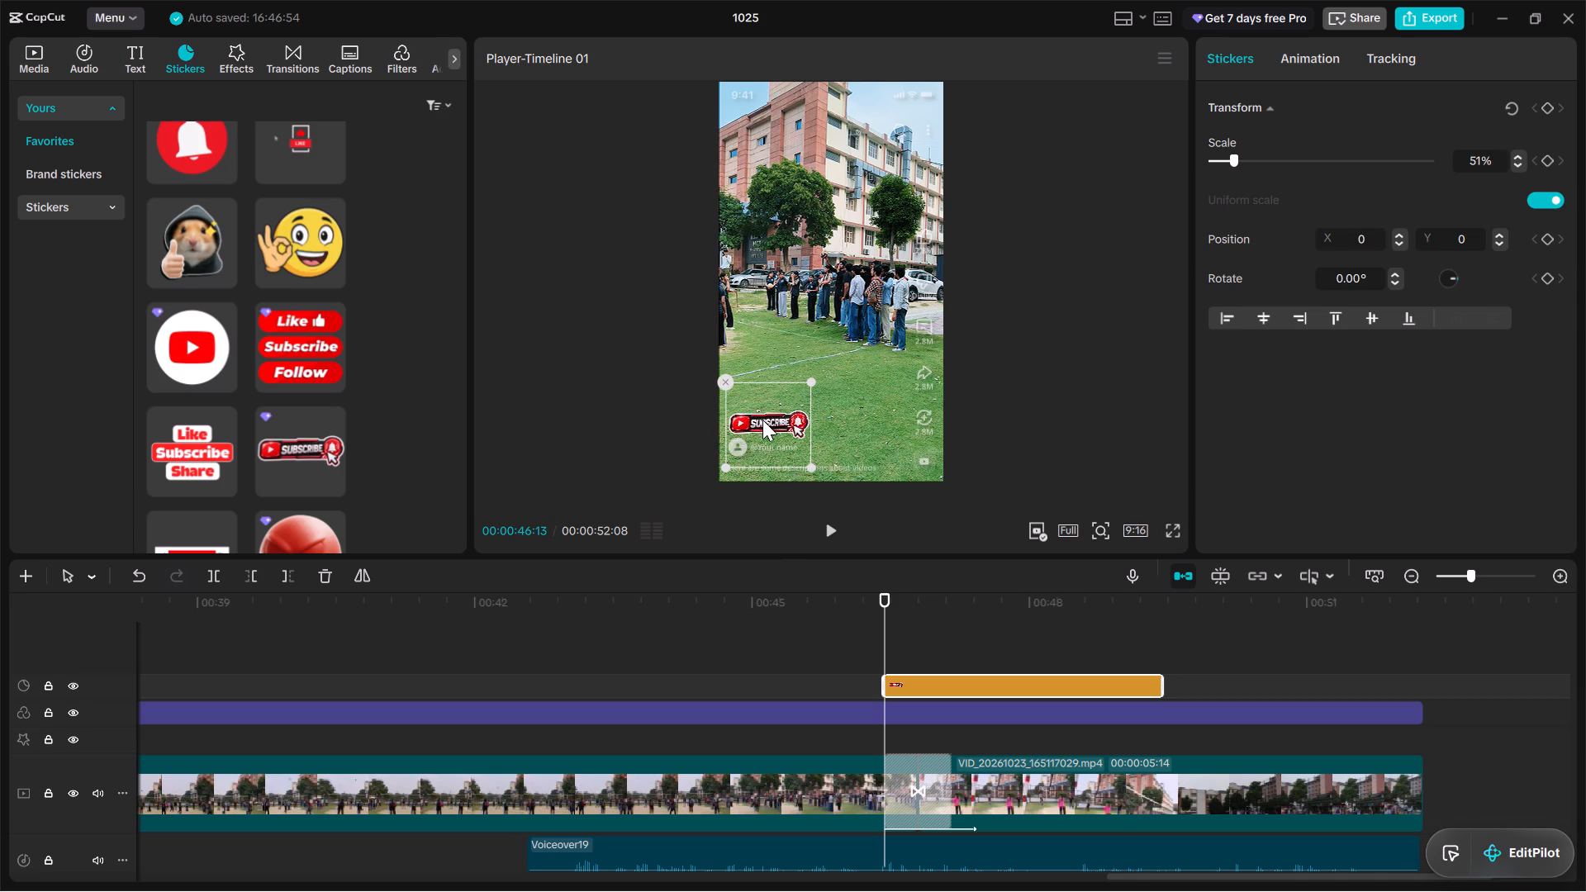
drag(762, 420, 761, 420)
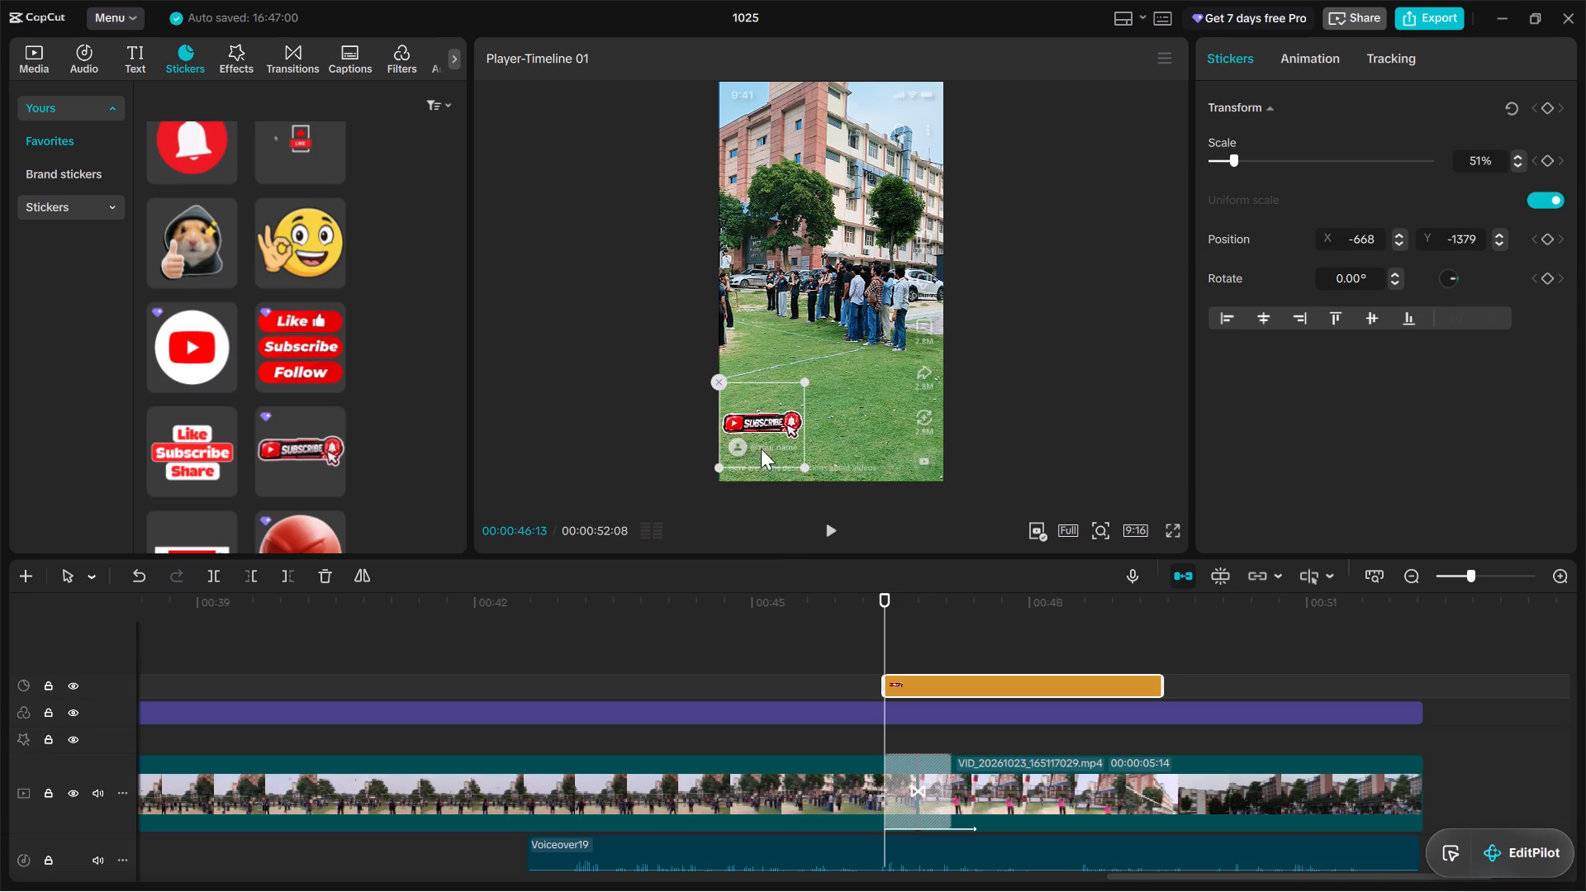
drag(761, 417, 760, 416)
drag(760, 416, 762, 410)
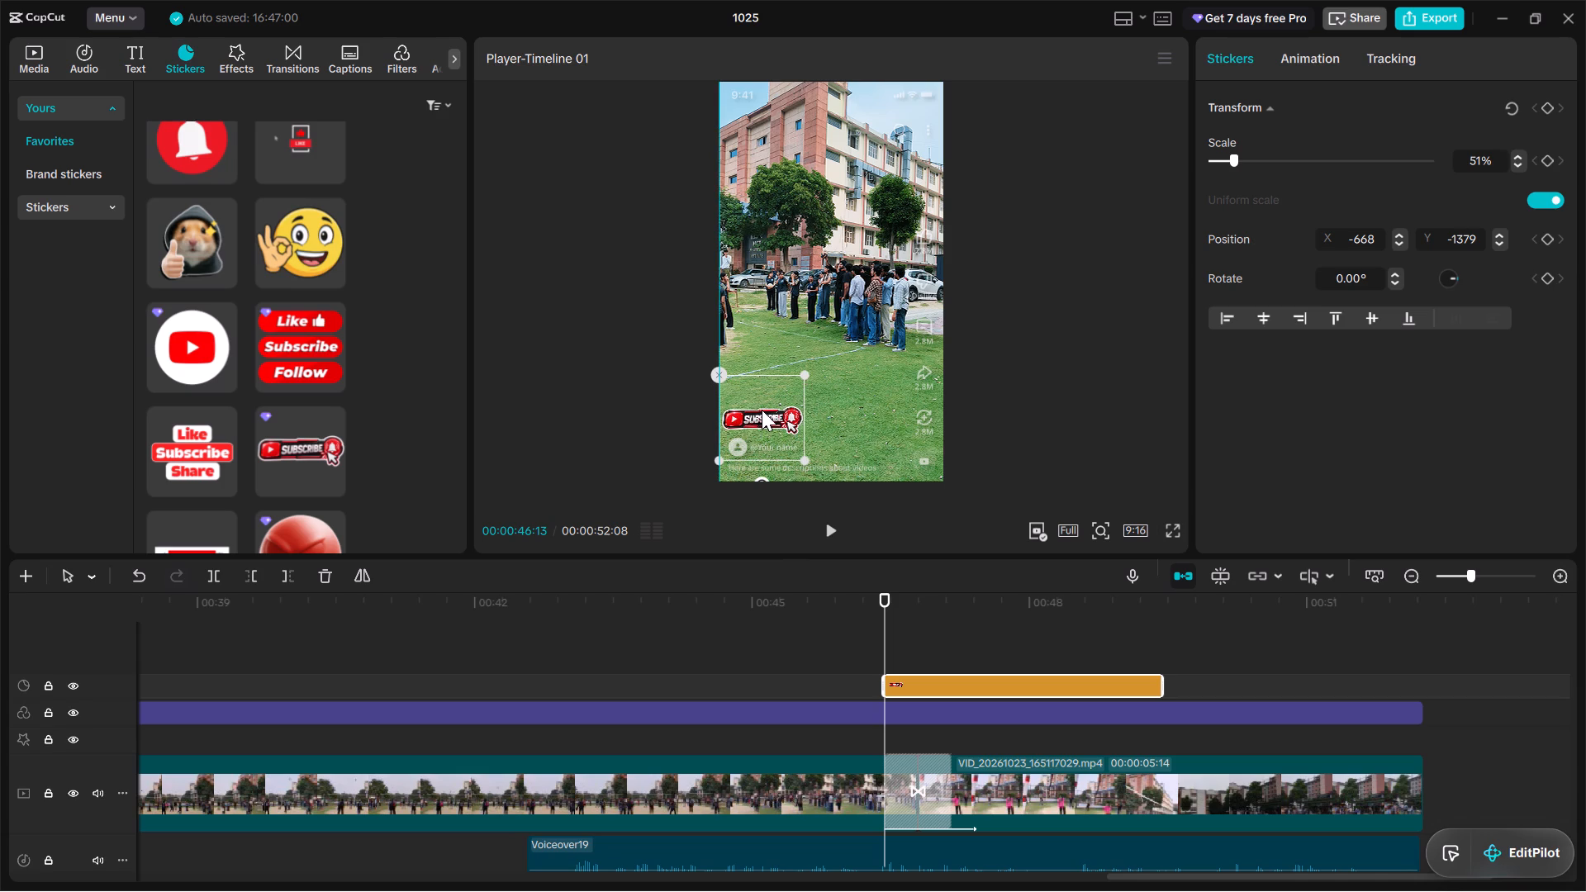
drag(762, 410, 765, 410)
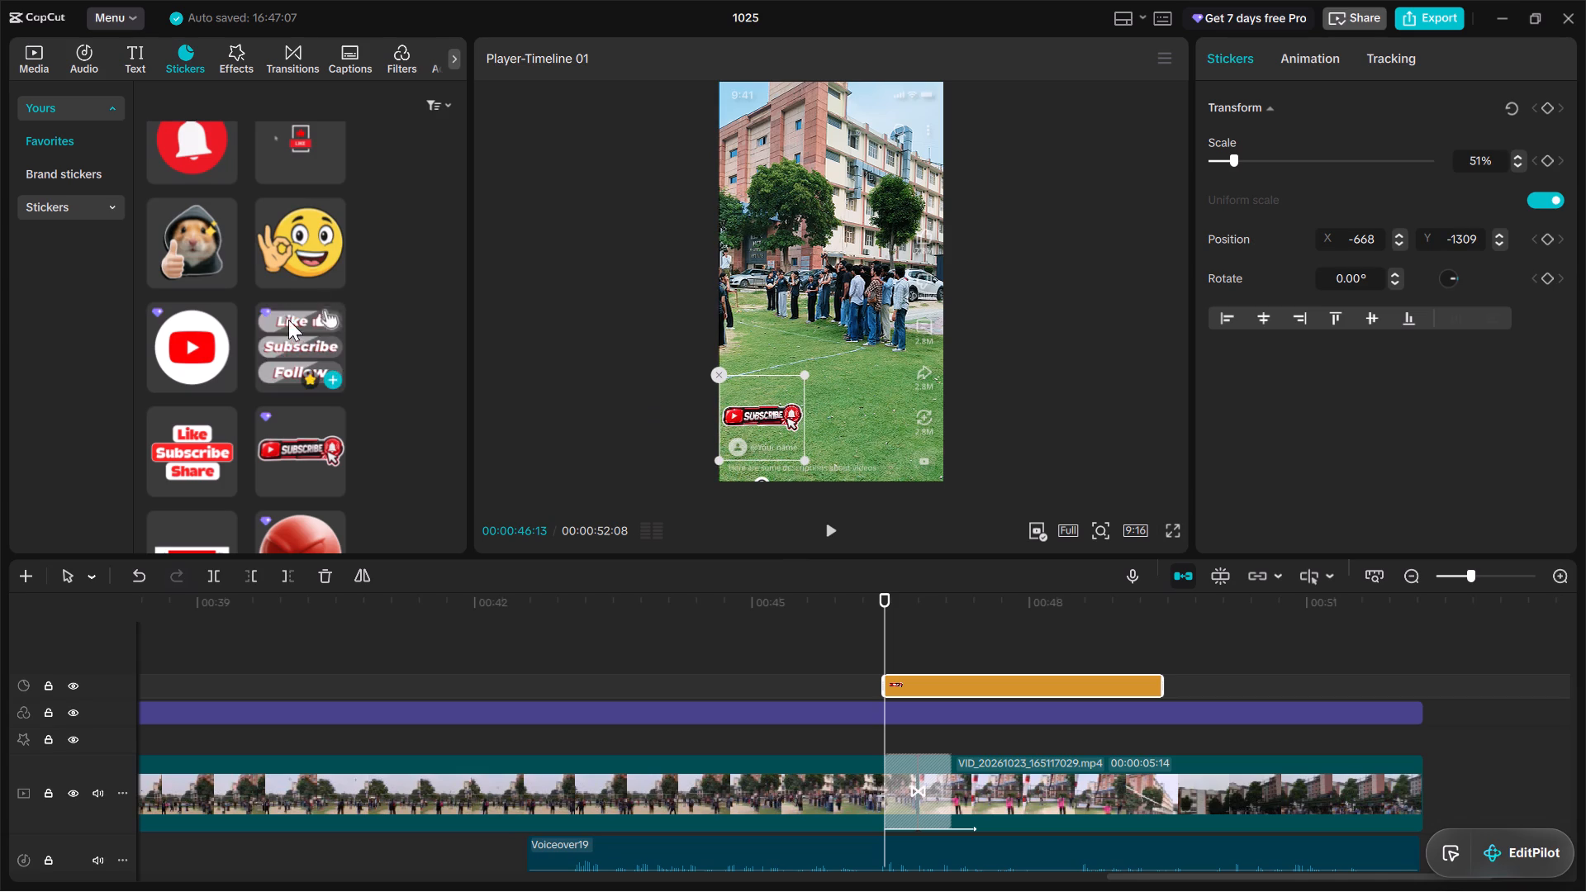
Preview the round red bell sticker from the favorites and add it to the timeline at 00:00:46:13.
click(211, 147)
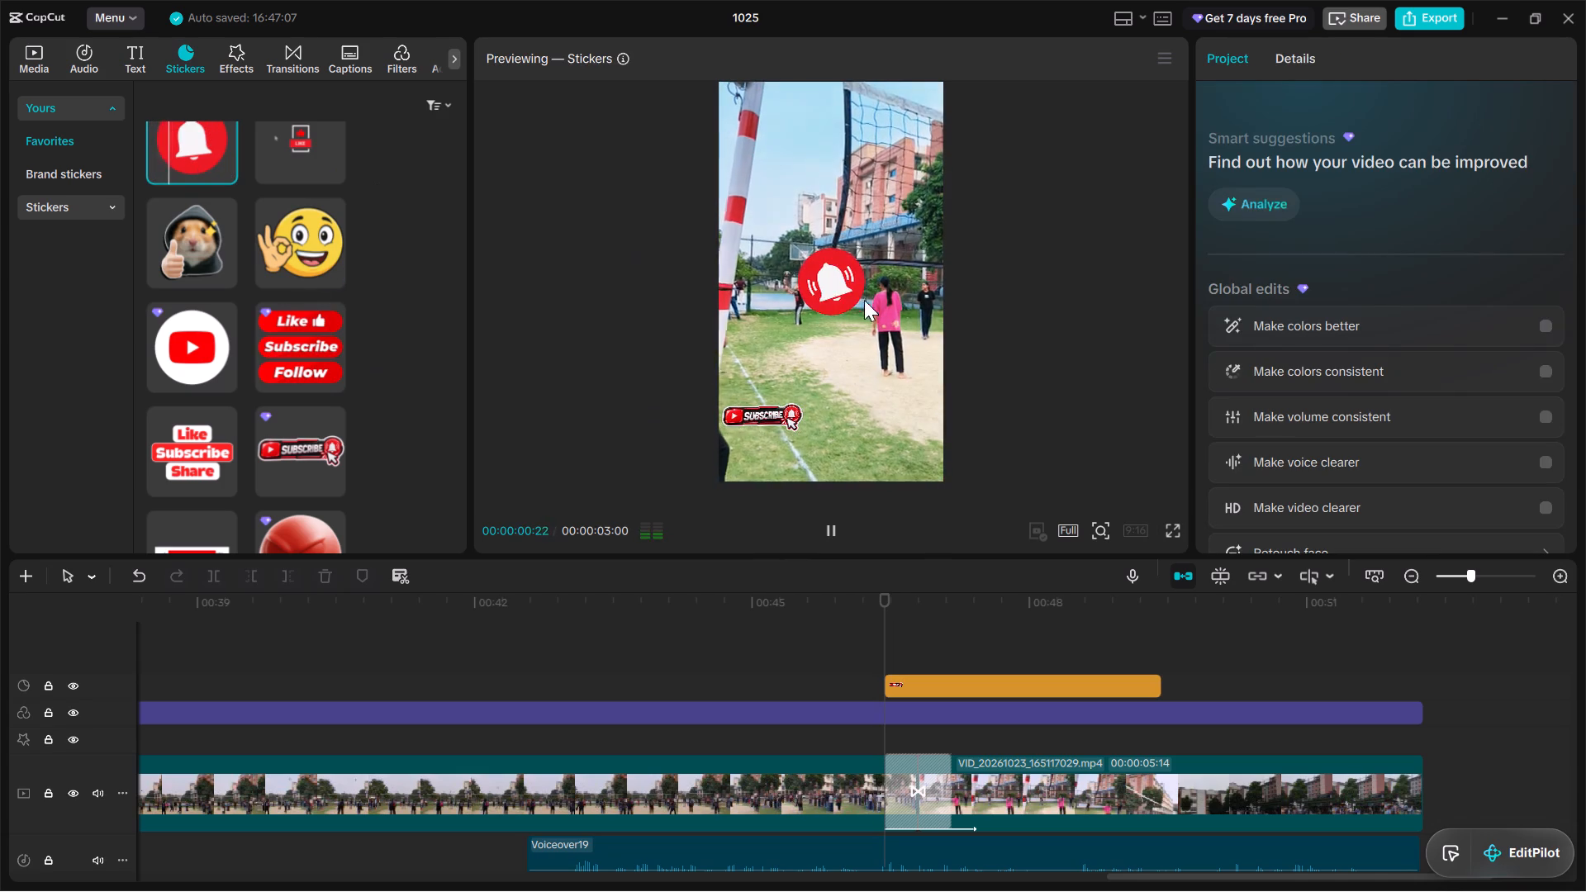
click(230, 176)
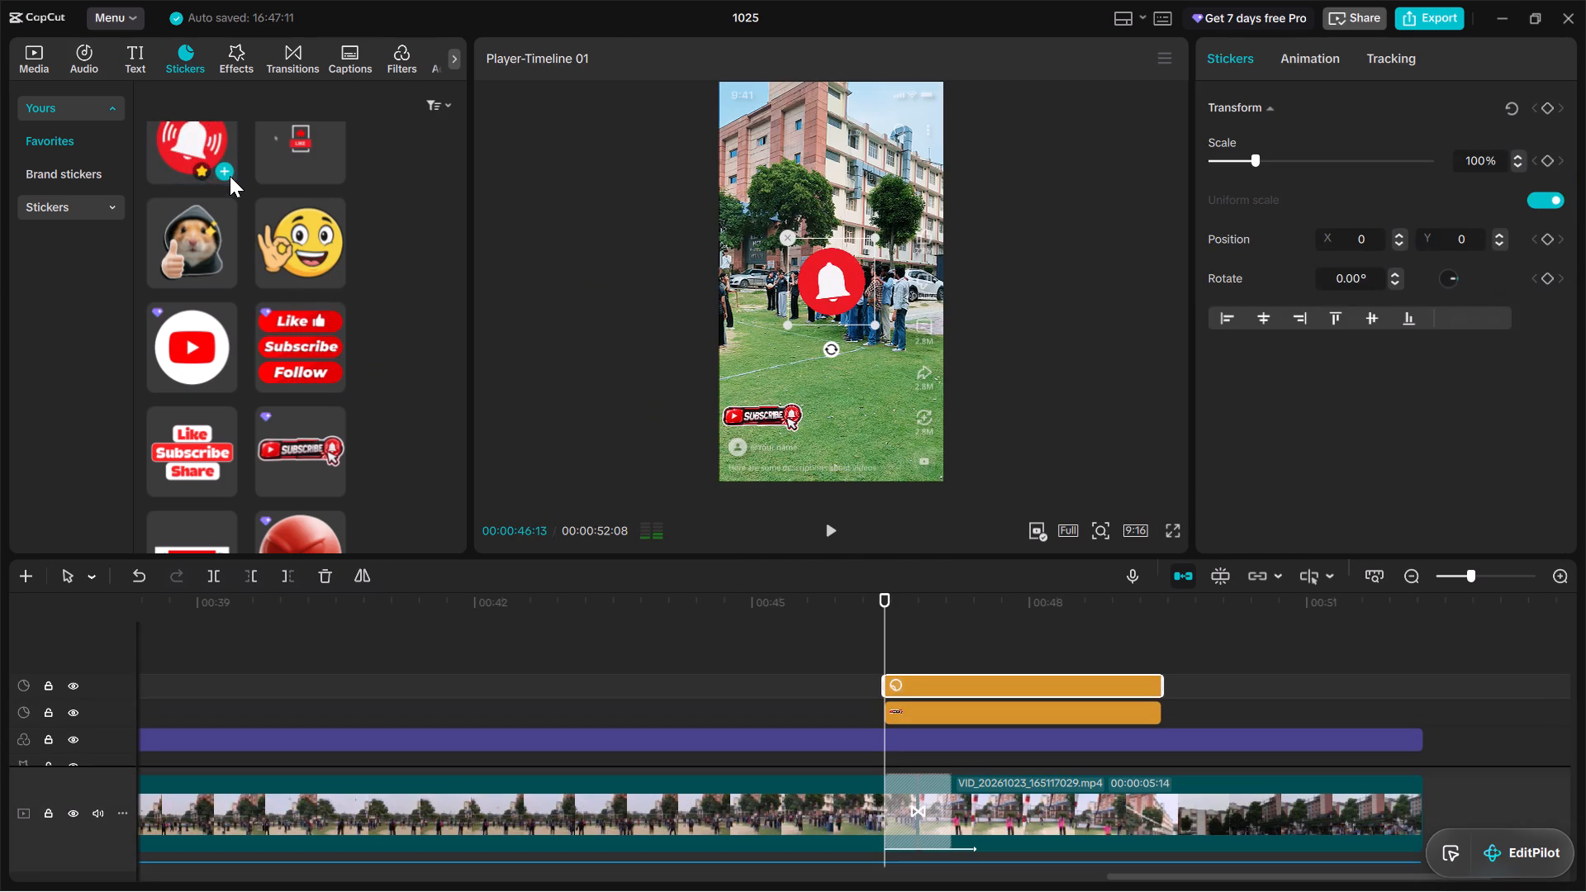
Scale the bell sticker down to 35% and place it near the frame's lower-right side, at about X 531, Y -1314.
drag(845, 292, 881, 370)
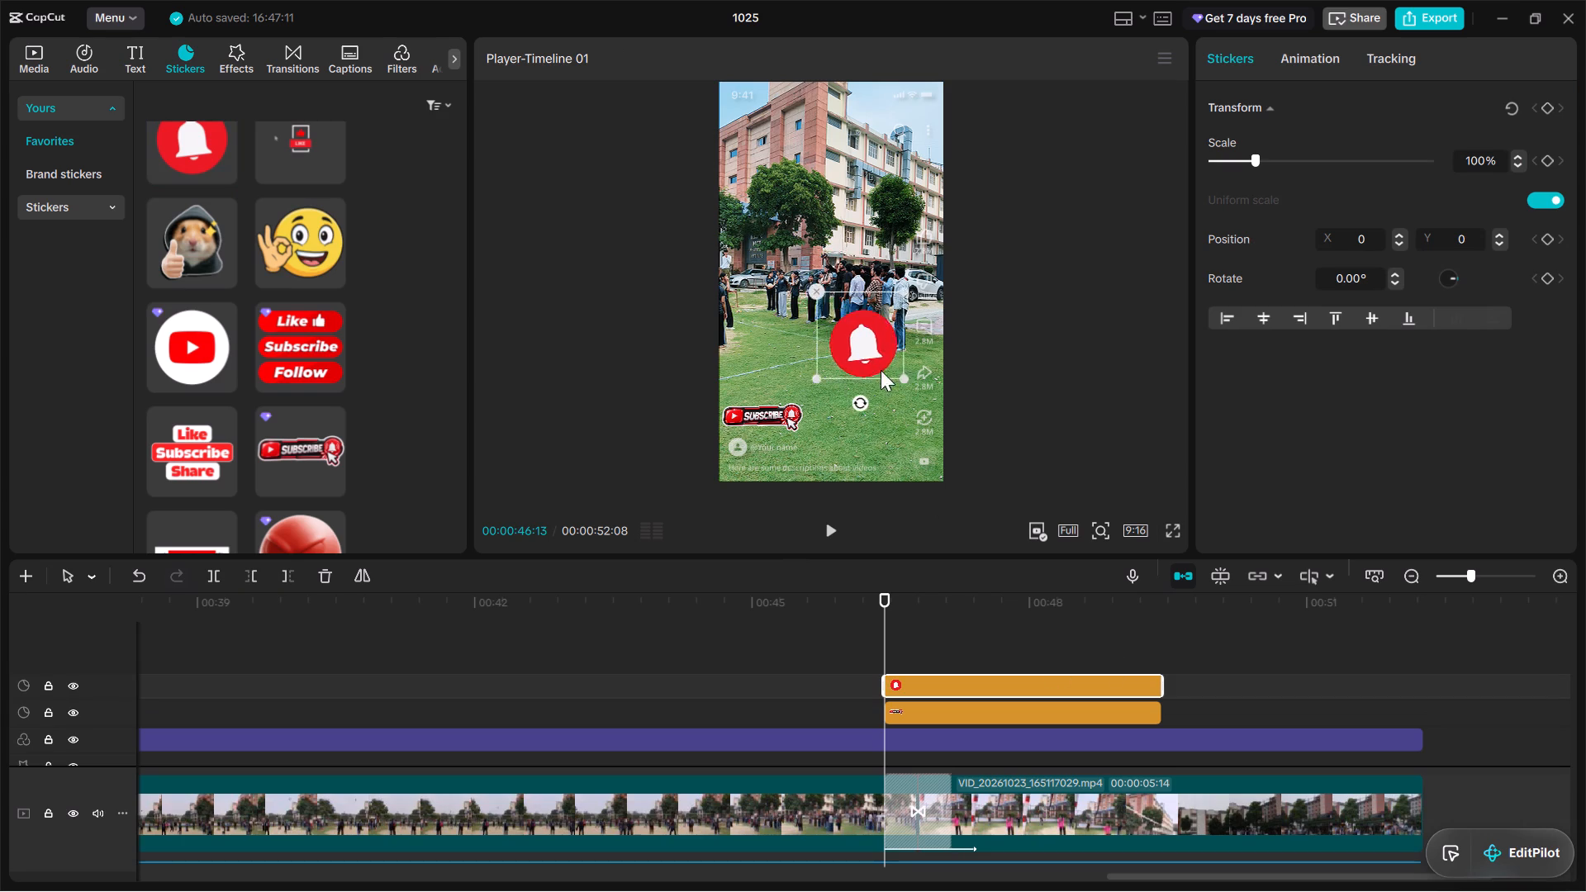
drag(881, 370, 891, 422)
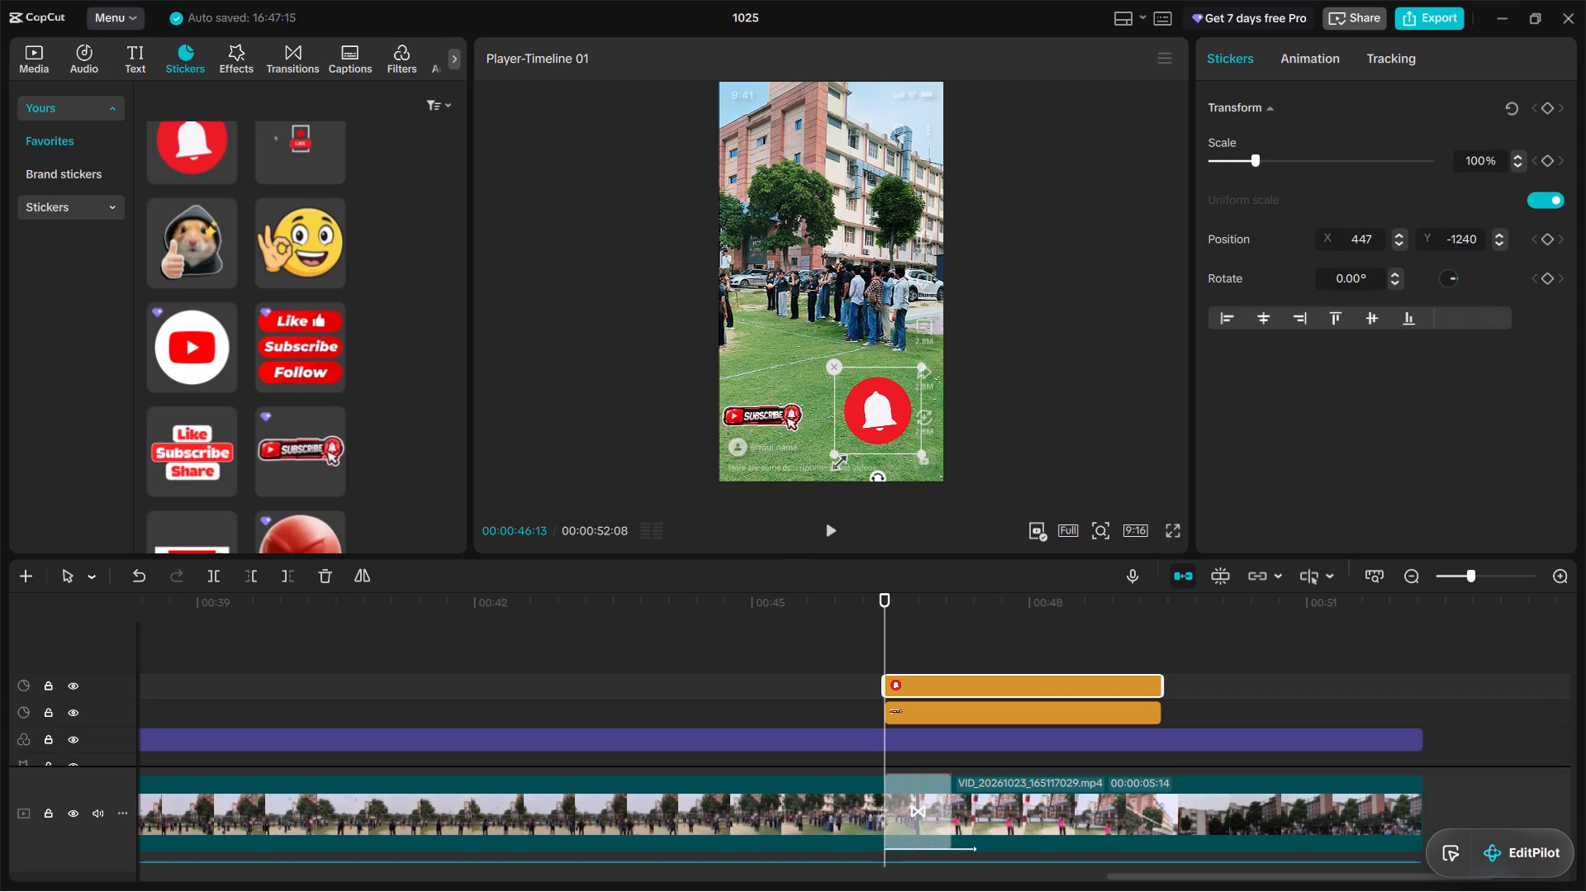
drag(833, 451, 878, 418)
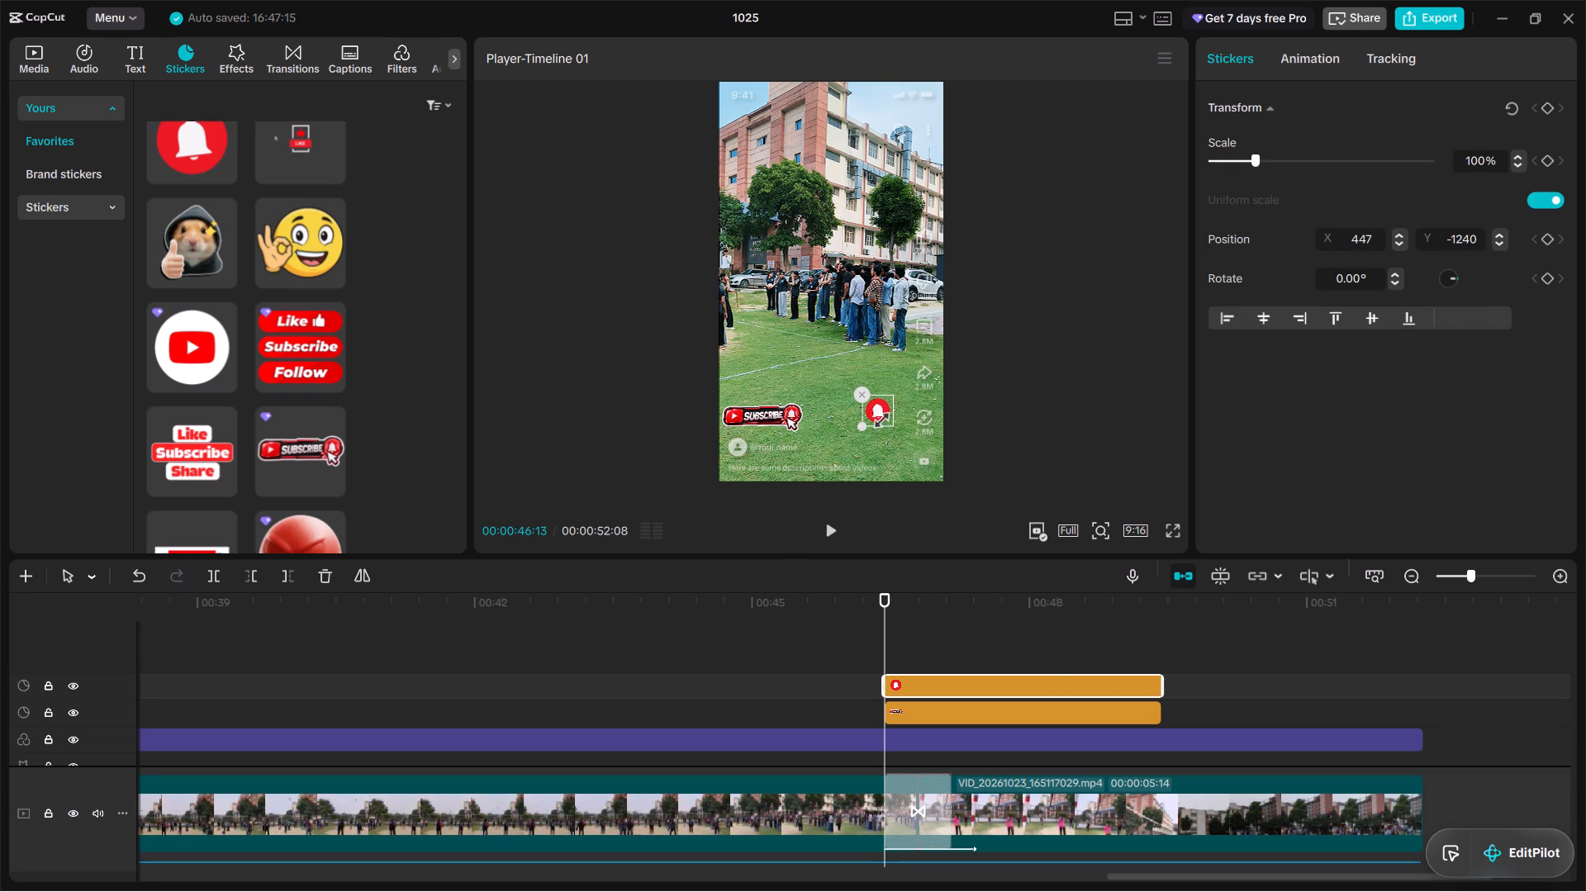
drag(878, 418, 878, 417)
drag(880, 409, 886, 413)
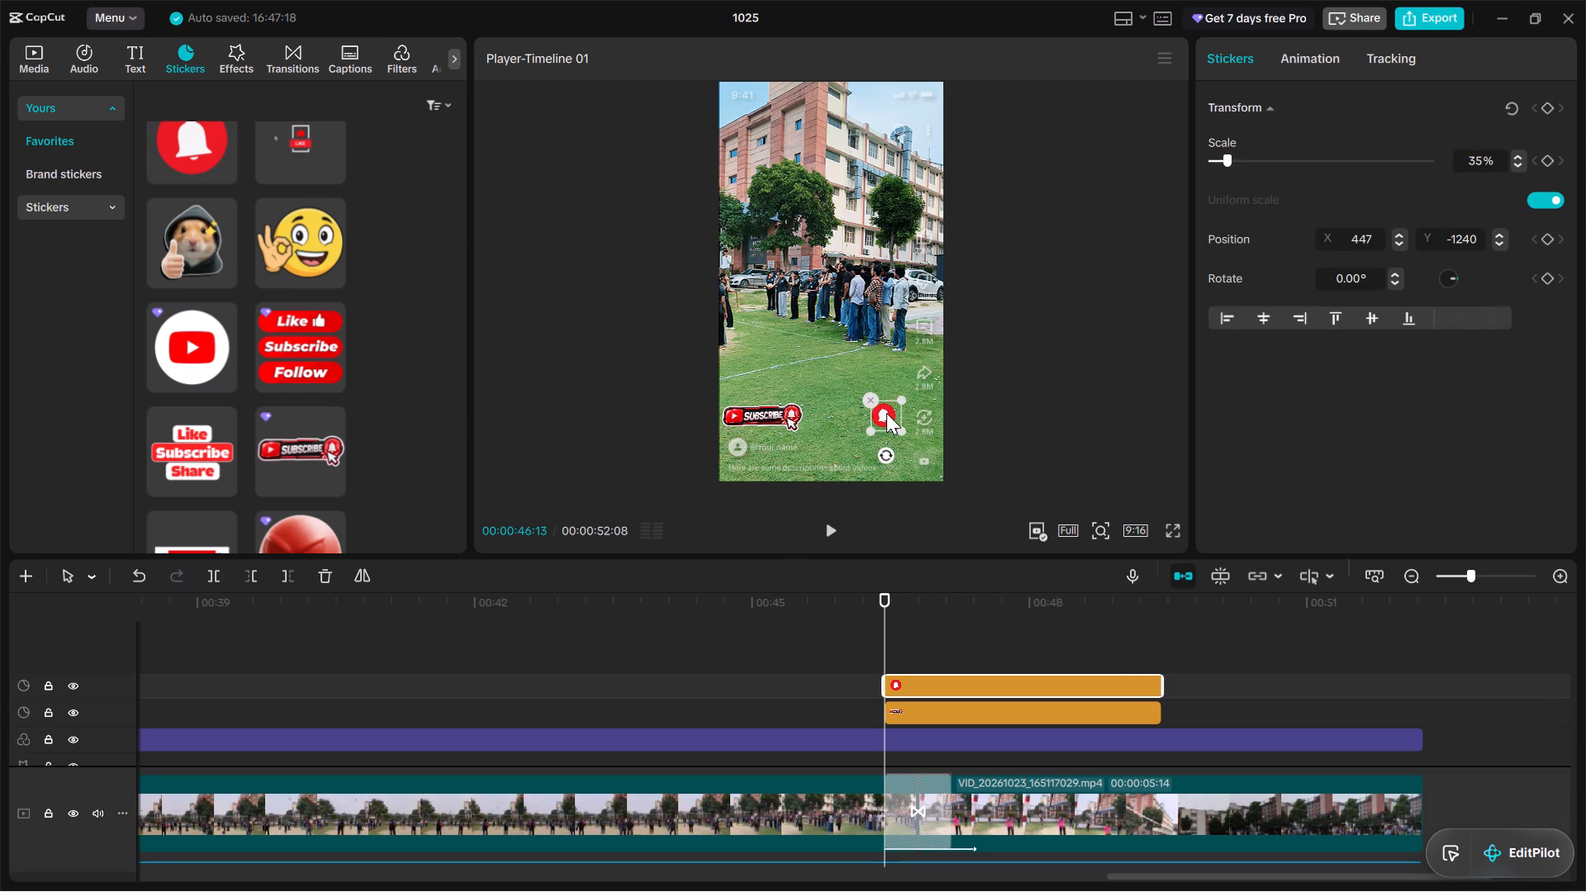
drag(886, 413, 888, 415)
Bring the stickers closer together, with Subscribe at about X -341, Y -1359 and the bell at about X 328, Y -1369.
drag(771, 415, 783, 415)
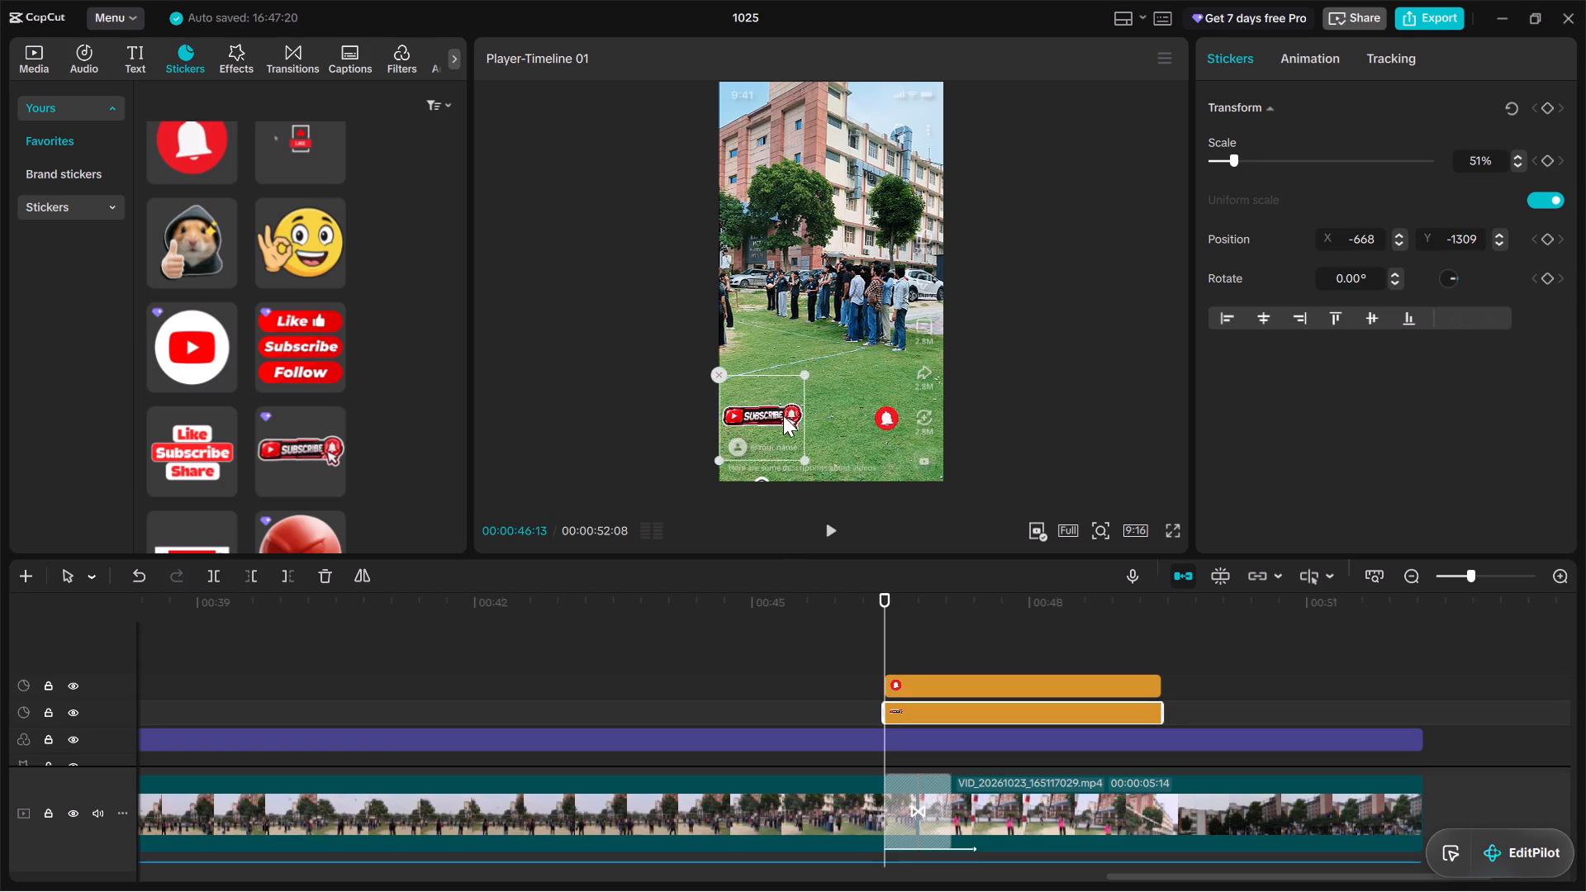
drag(783, 415, 808, 420)
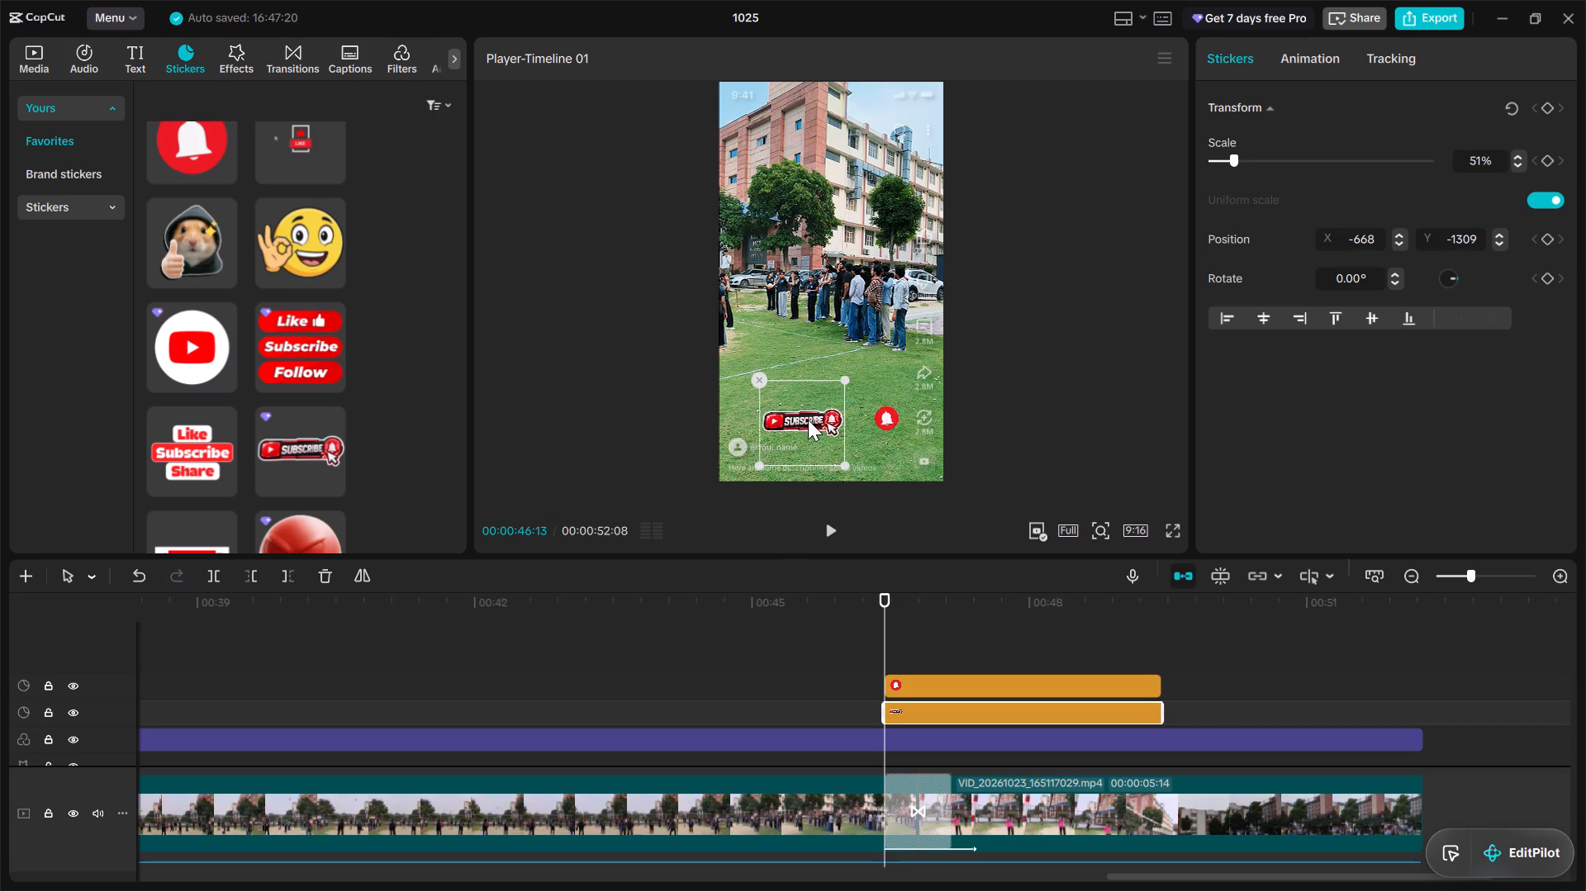
drag(808, 420, 805, 420)
drag(886, 420, 869, 424)
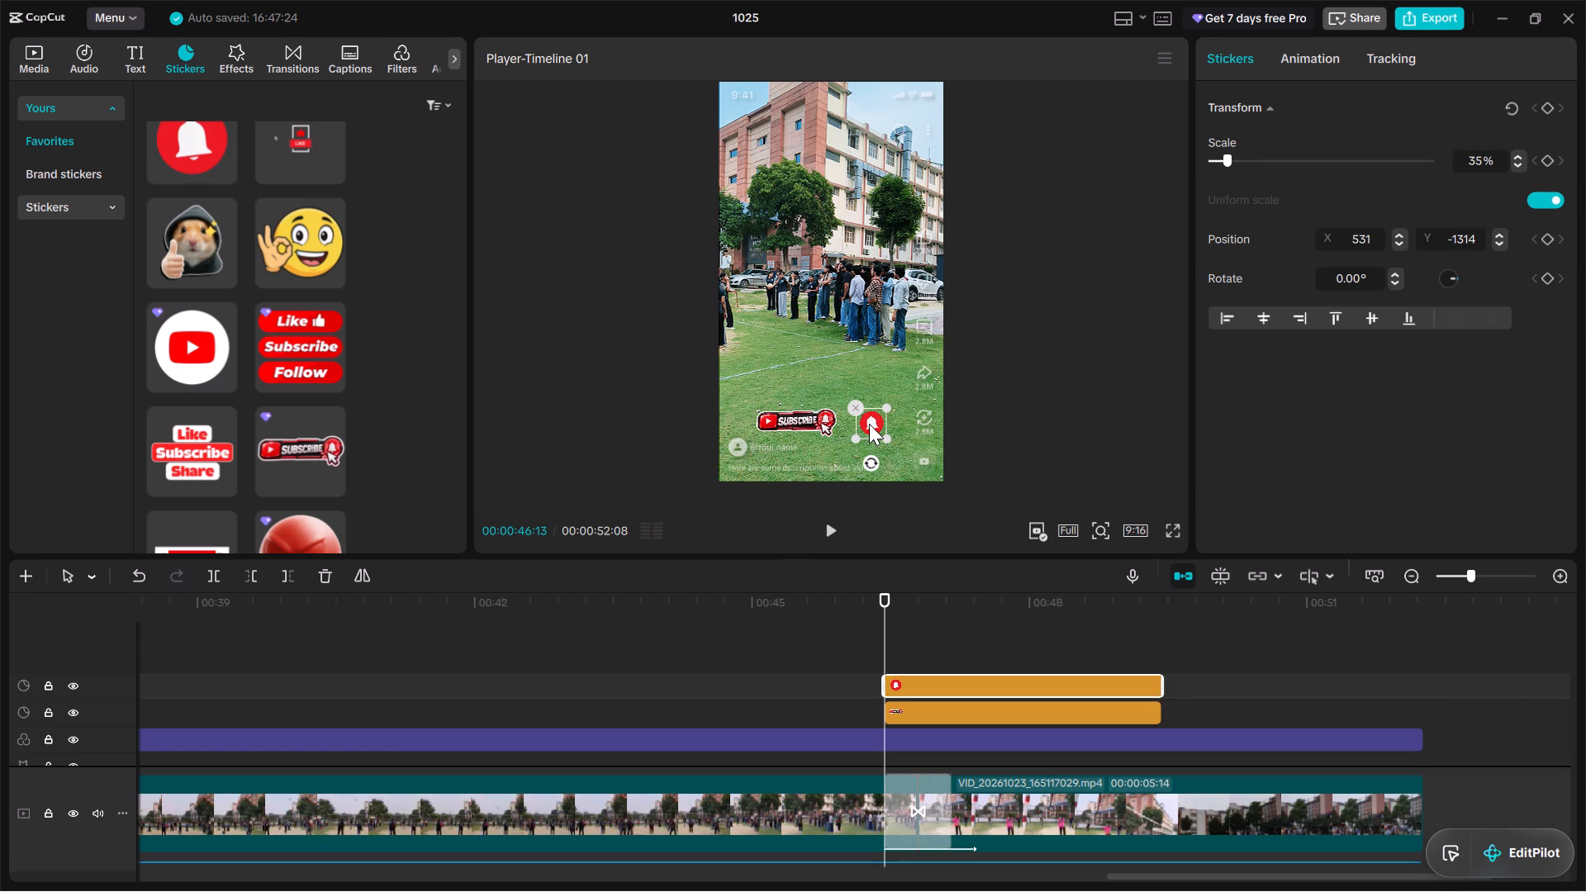
drag(869, 424, 864, 425)
Scale the Subscribe sticker up to 56%.
click(790, 423)
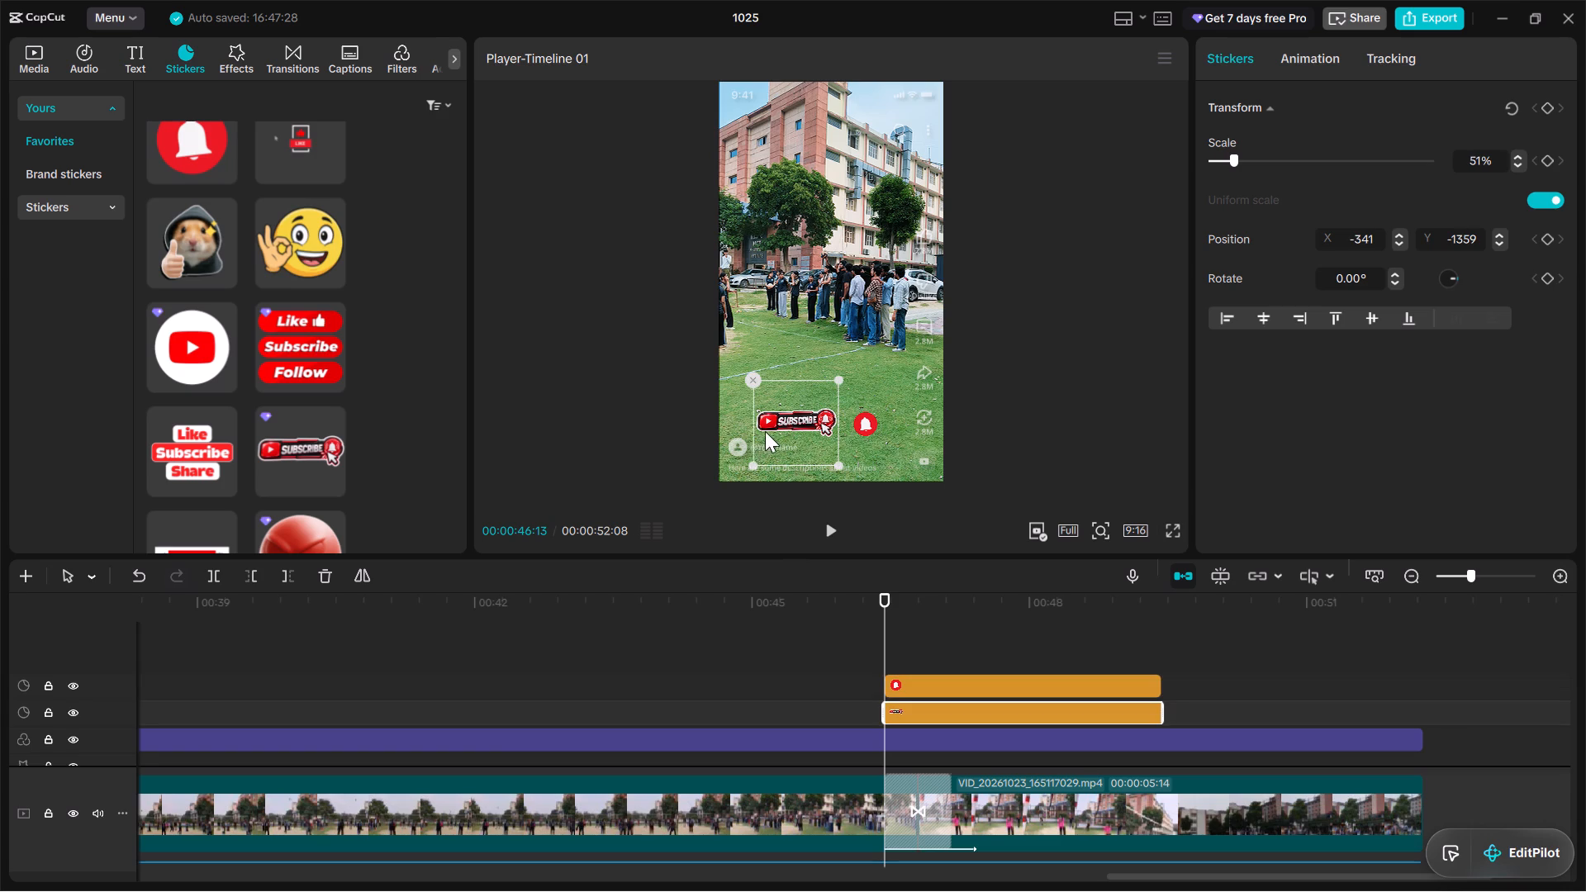
click(753, 465)
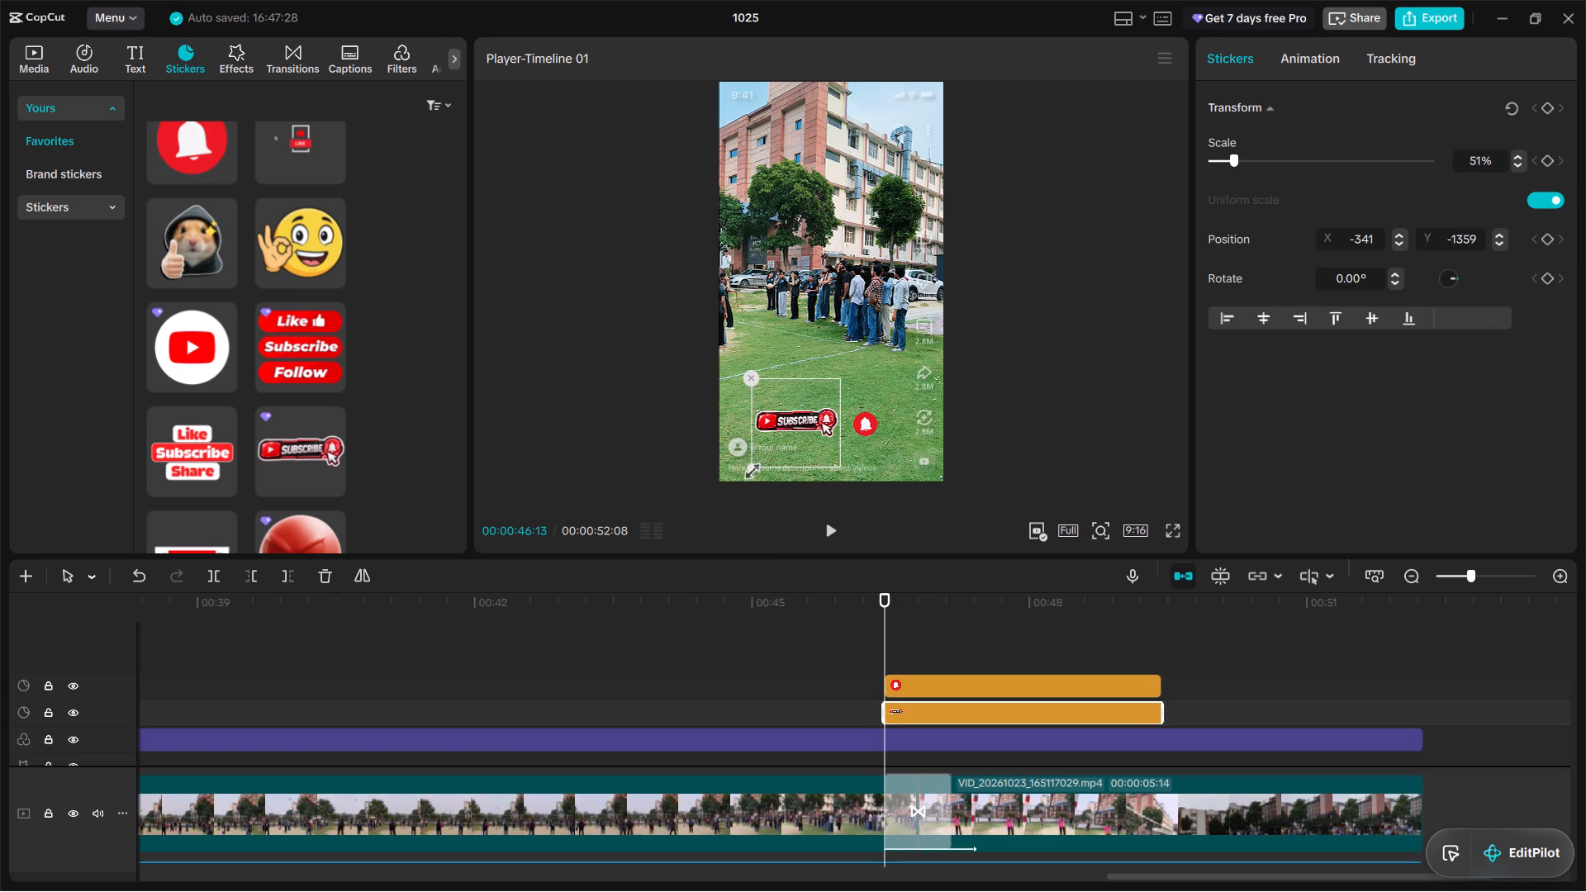
click(791, 421)
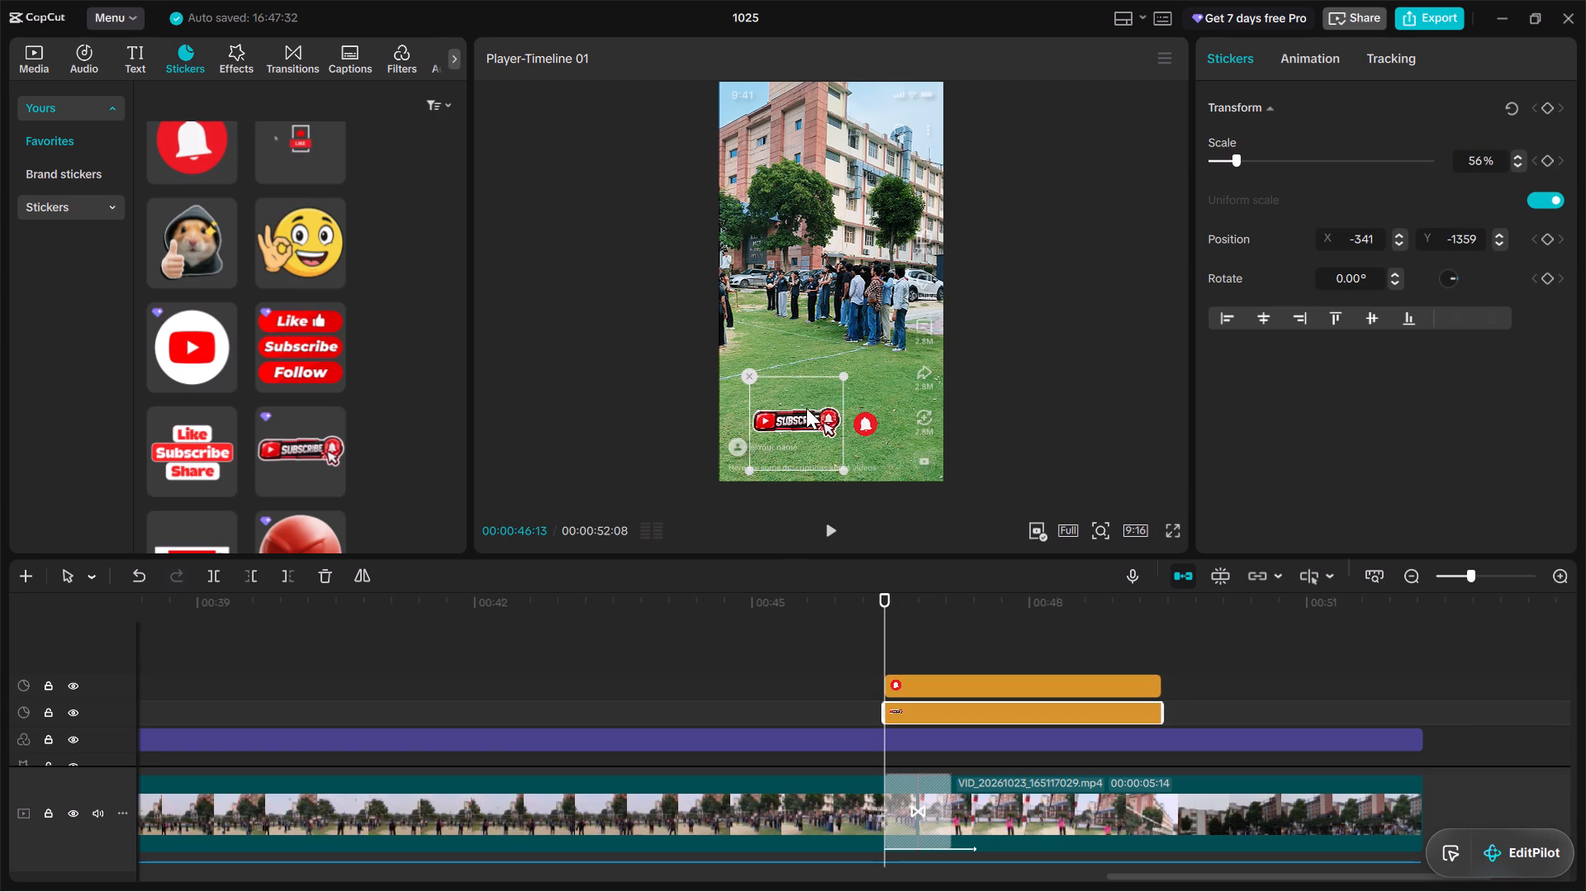
Scale the bell sticker to 38% and align it beside the Subscribe sticker at about X 397, Y -1339.
click(859, 419)
drag(866, 425, 866, 421)
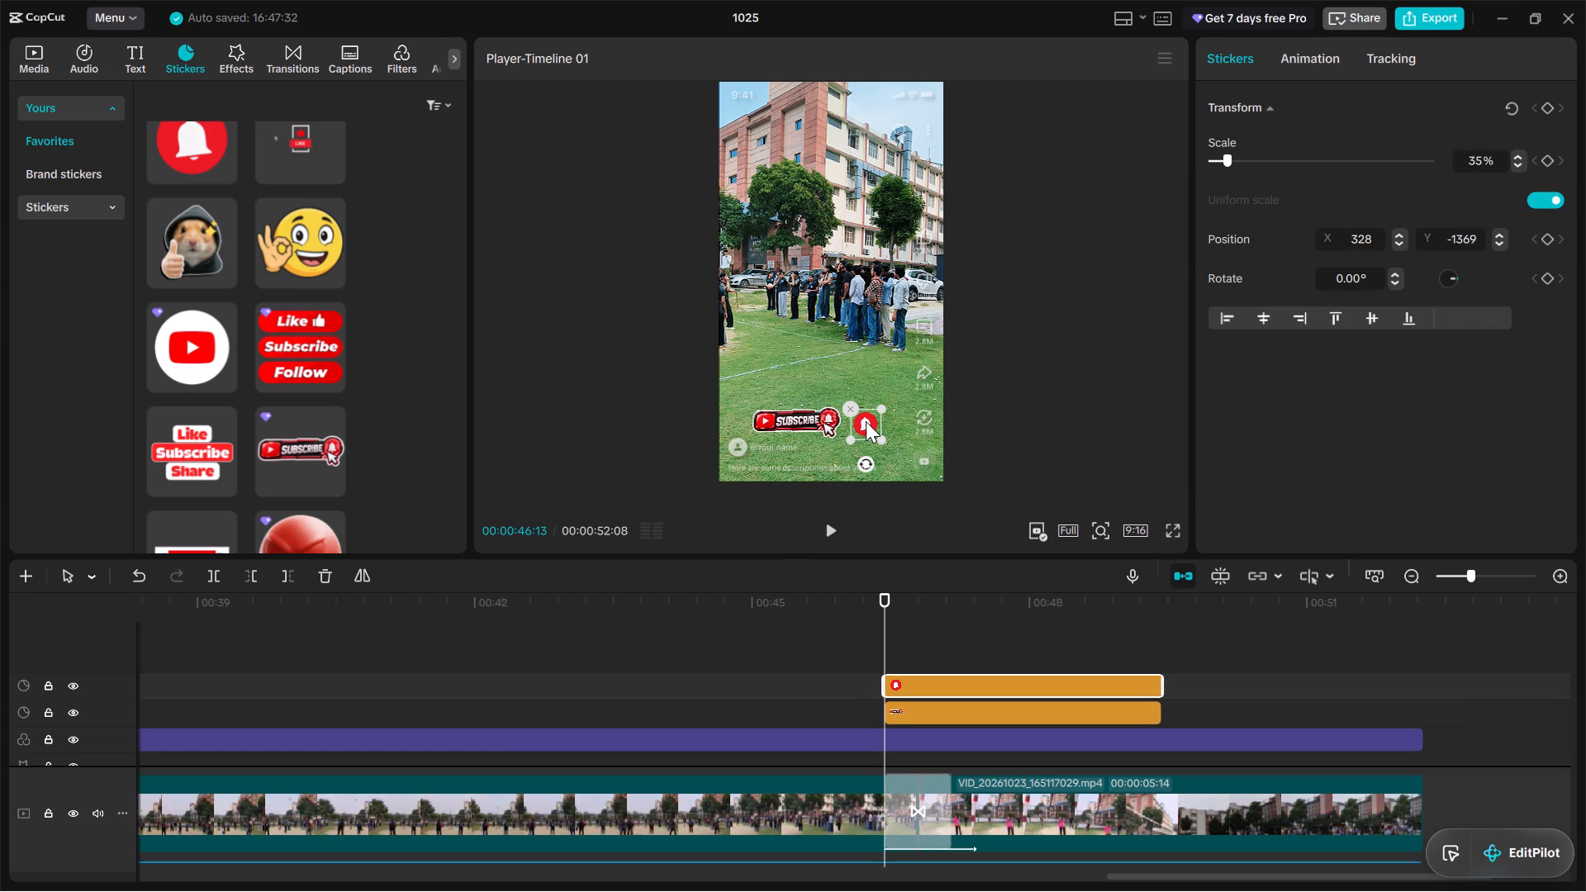
drag(866, 421, 866, 408)
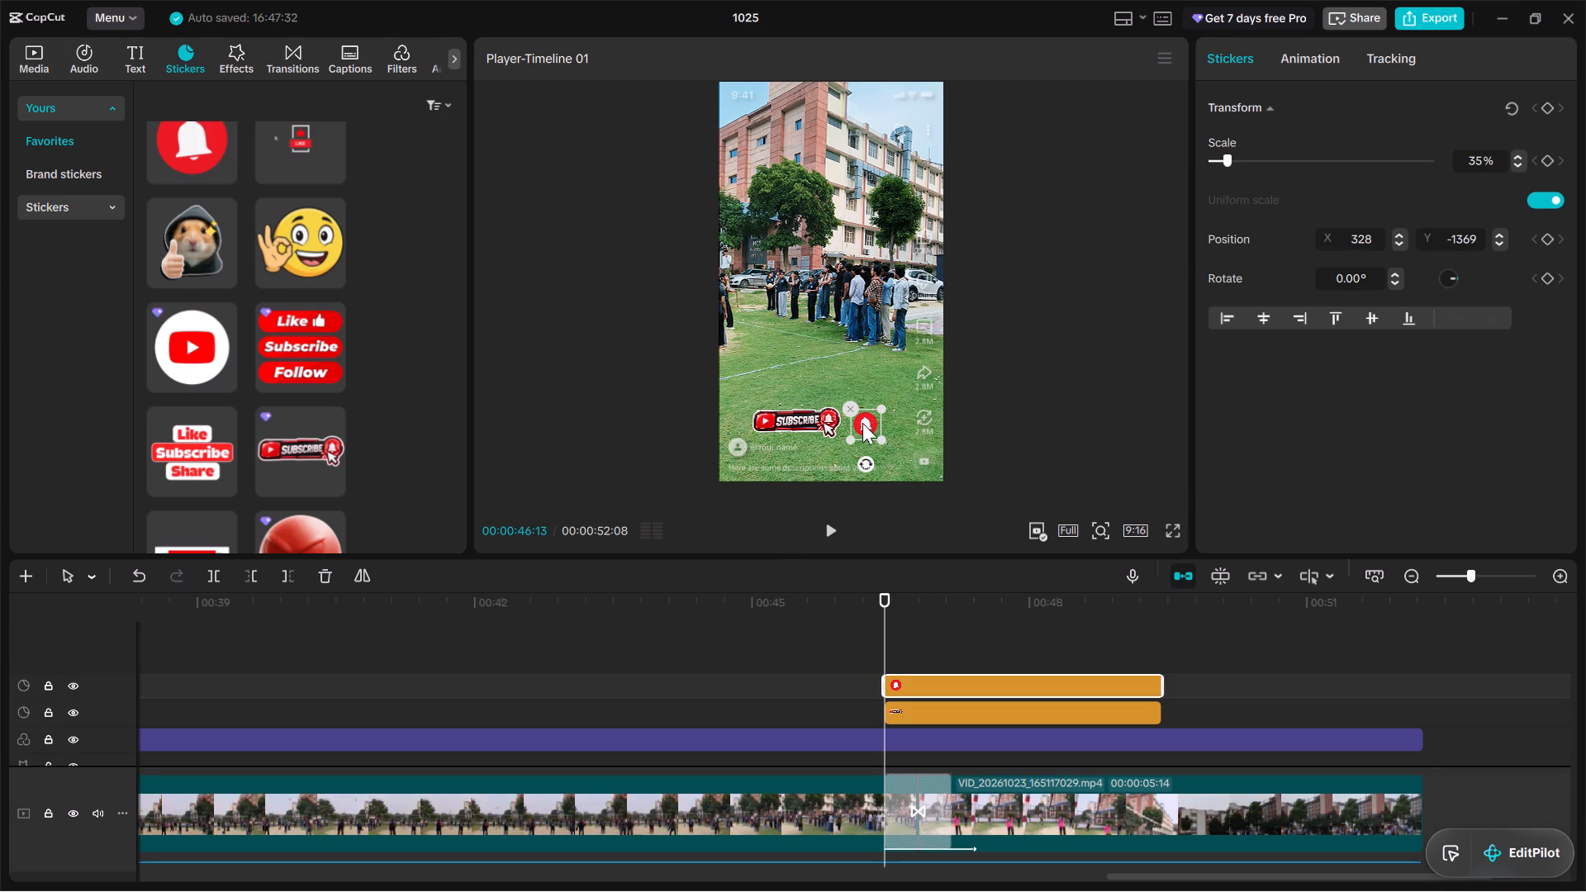
drag(862, 431, 863, 413)
click(872, 432)
click(865, 417)
drag(865, 421, 865, 410)
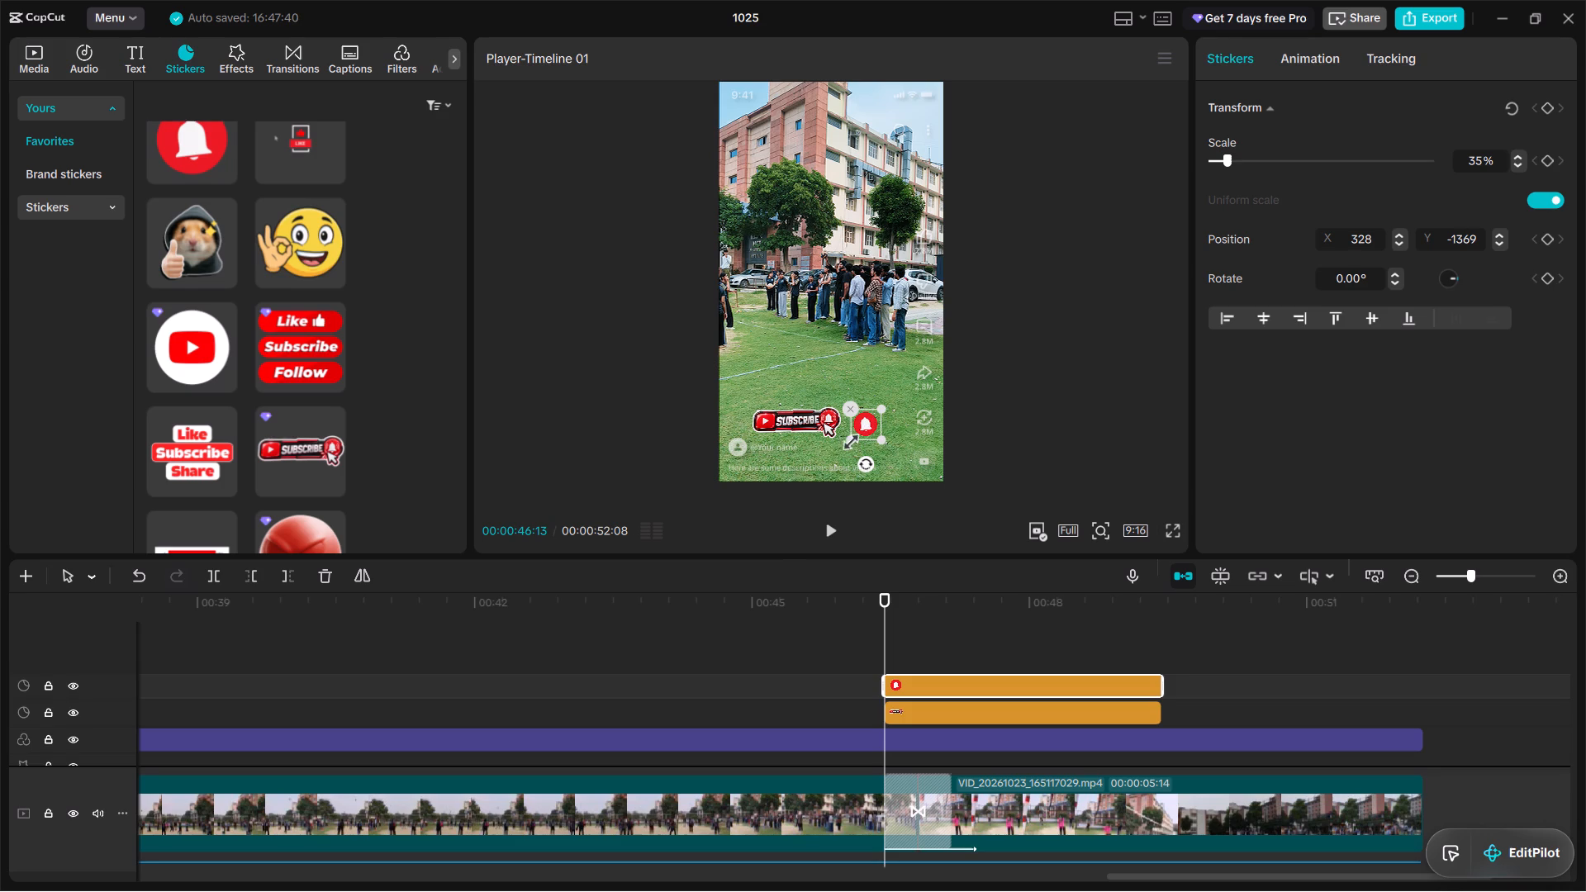
click(848, 437)
drag(867, 424, 865, 413)
drag(865, 413, 866, 413)
drag(859, 425, 866, 430)
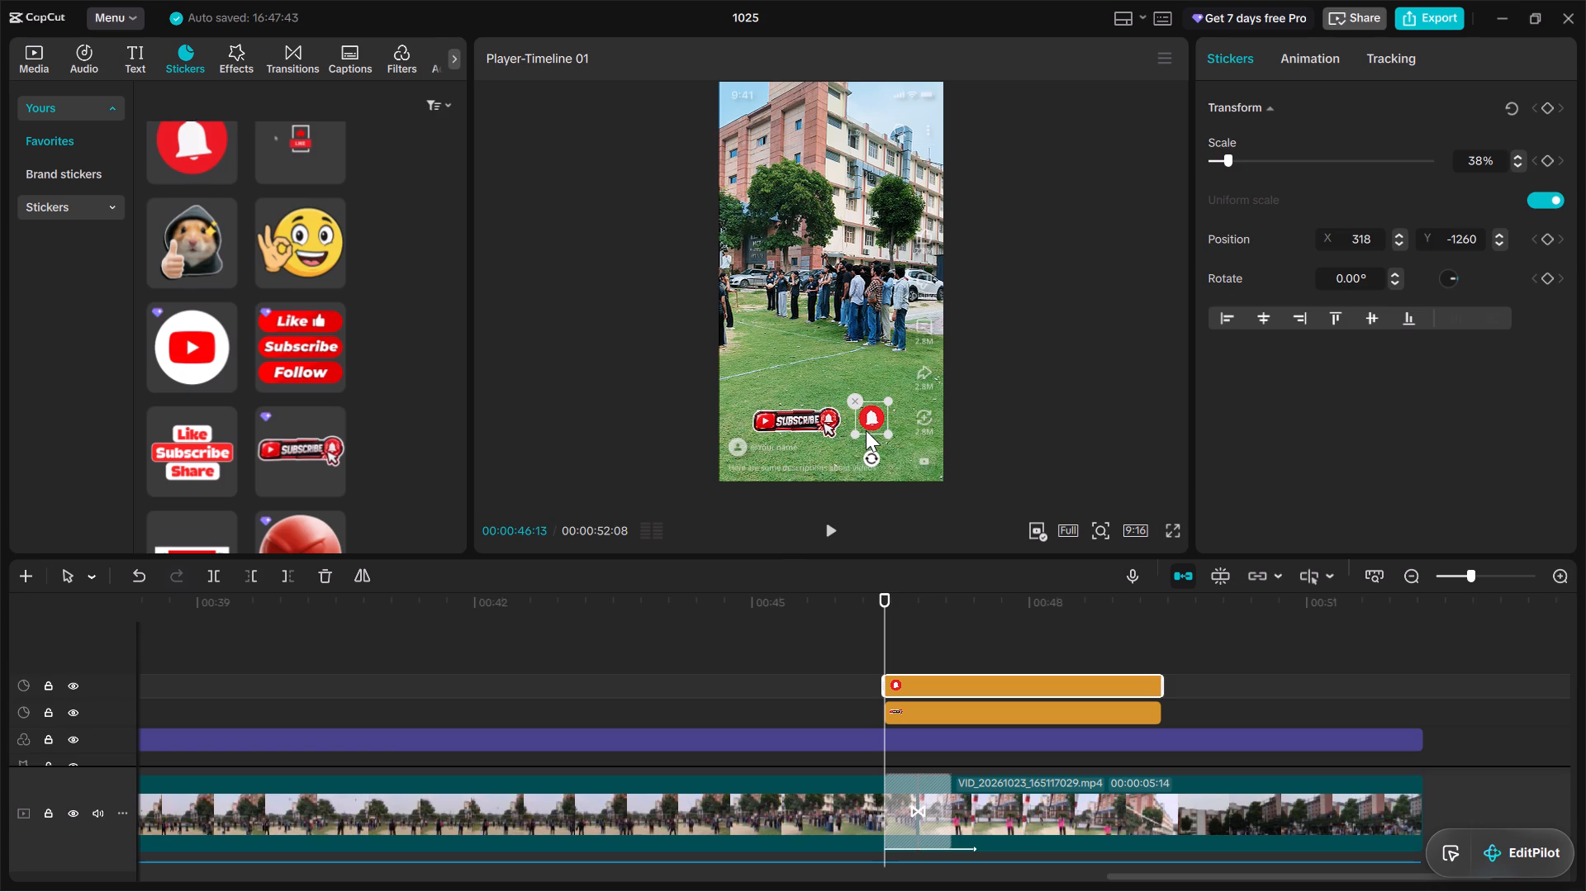
drag(866, 430, 867, 435)
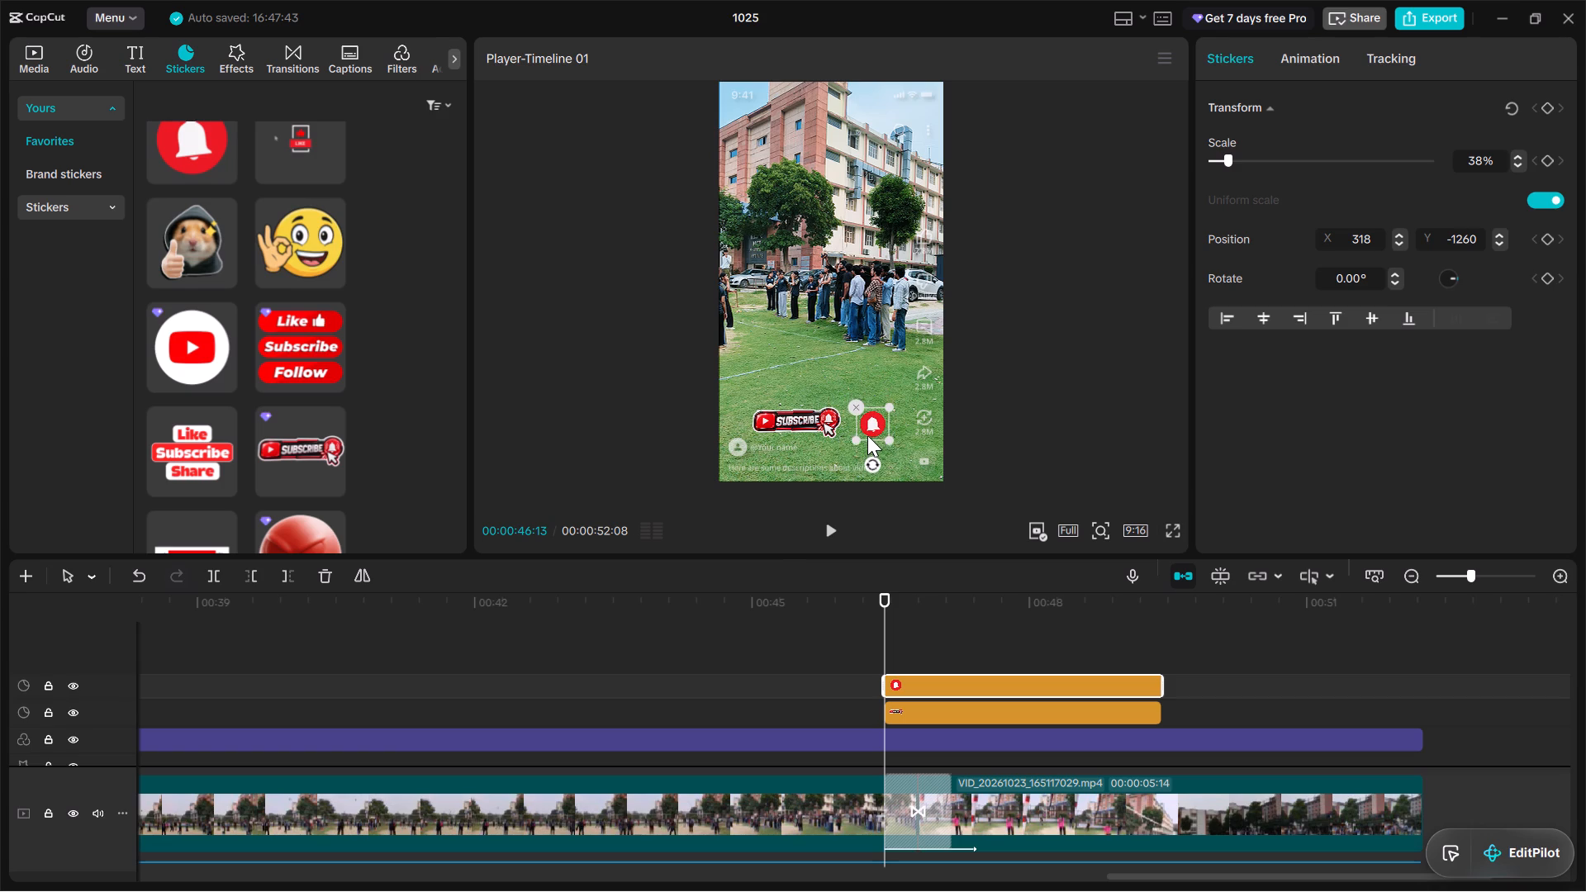
drag(867, 435, 867, 434)
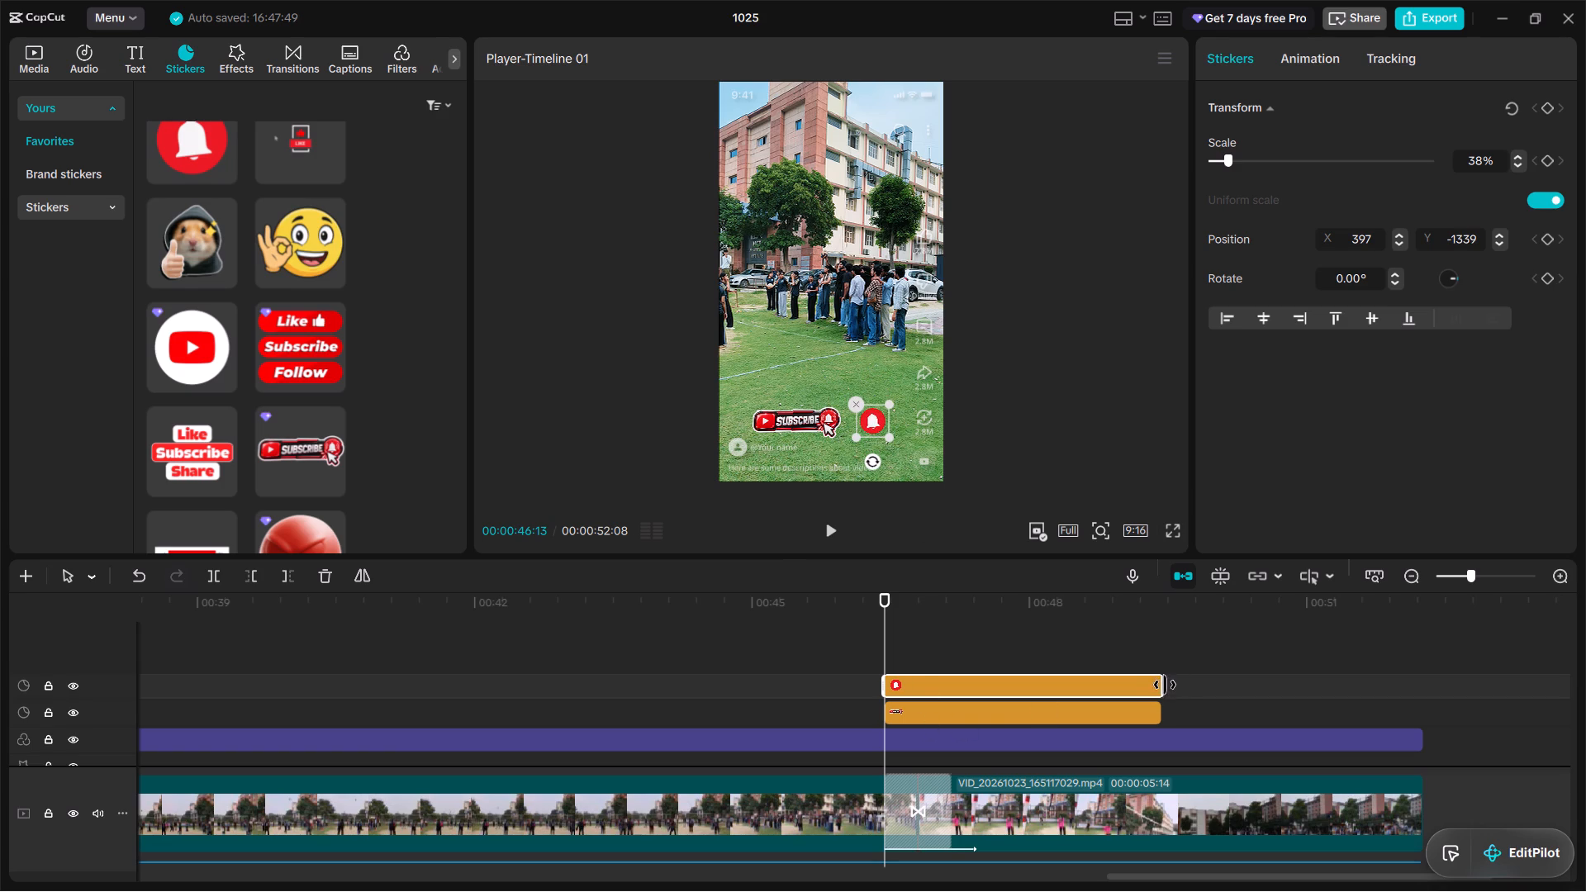
Trim the end of the bell sticker clip to about midway through the transition into VID_20261023_165117029.mp4.
drag(1164, 685, 918, 695)
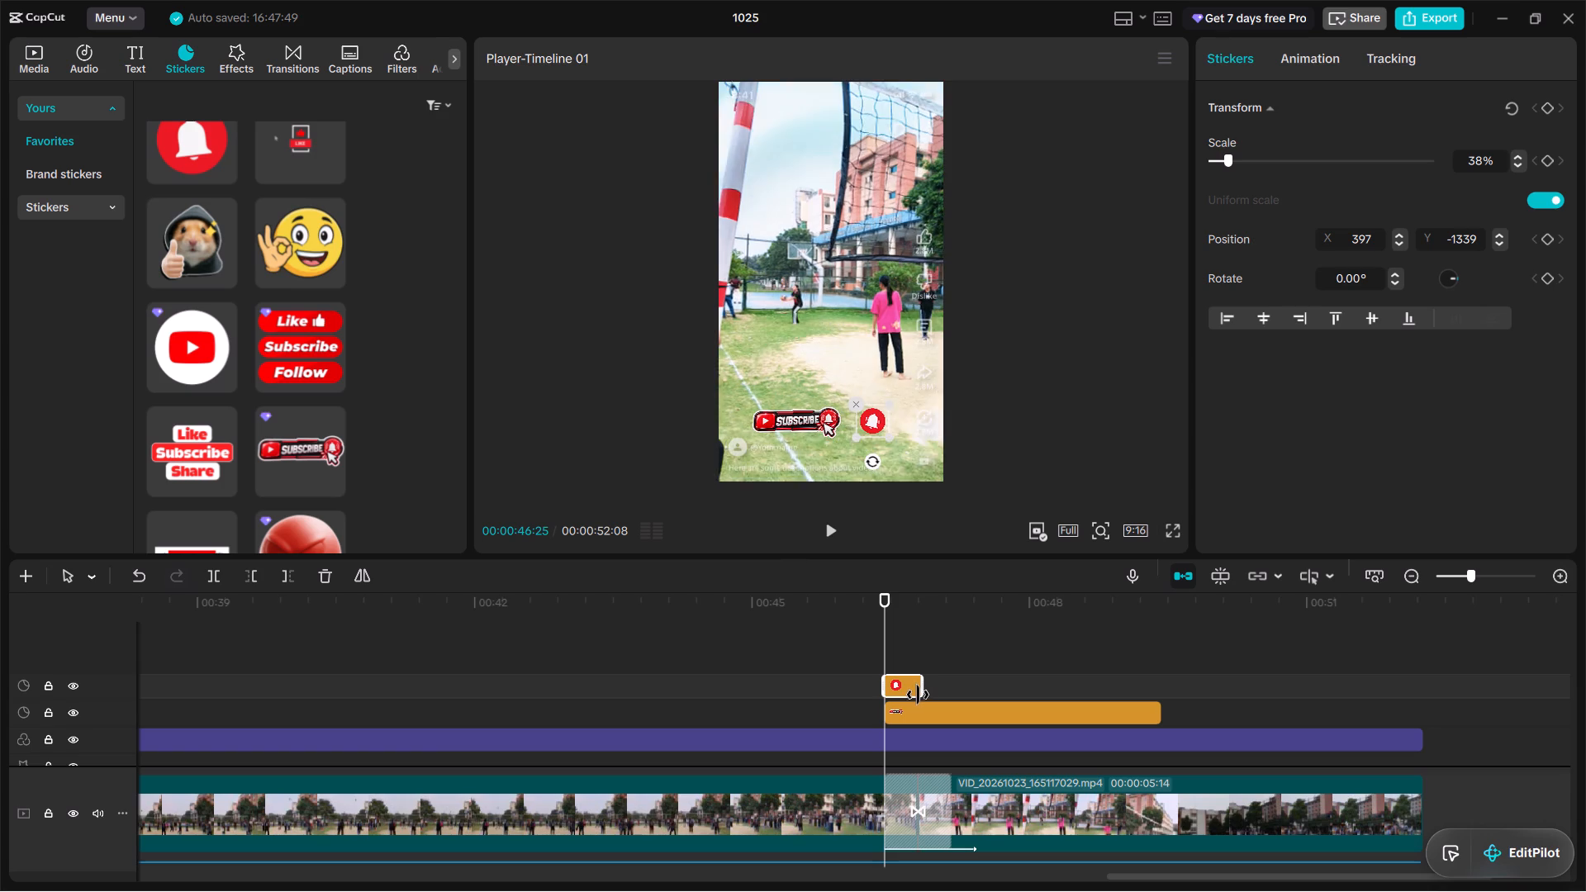
drag(918, 695, 915, 700)
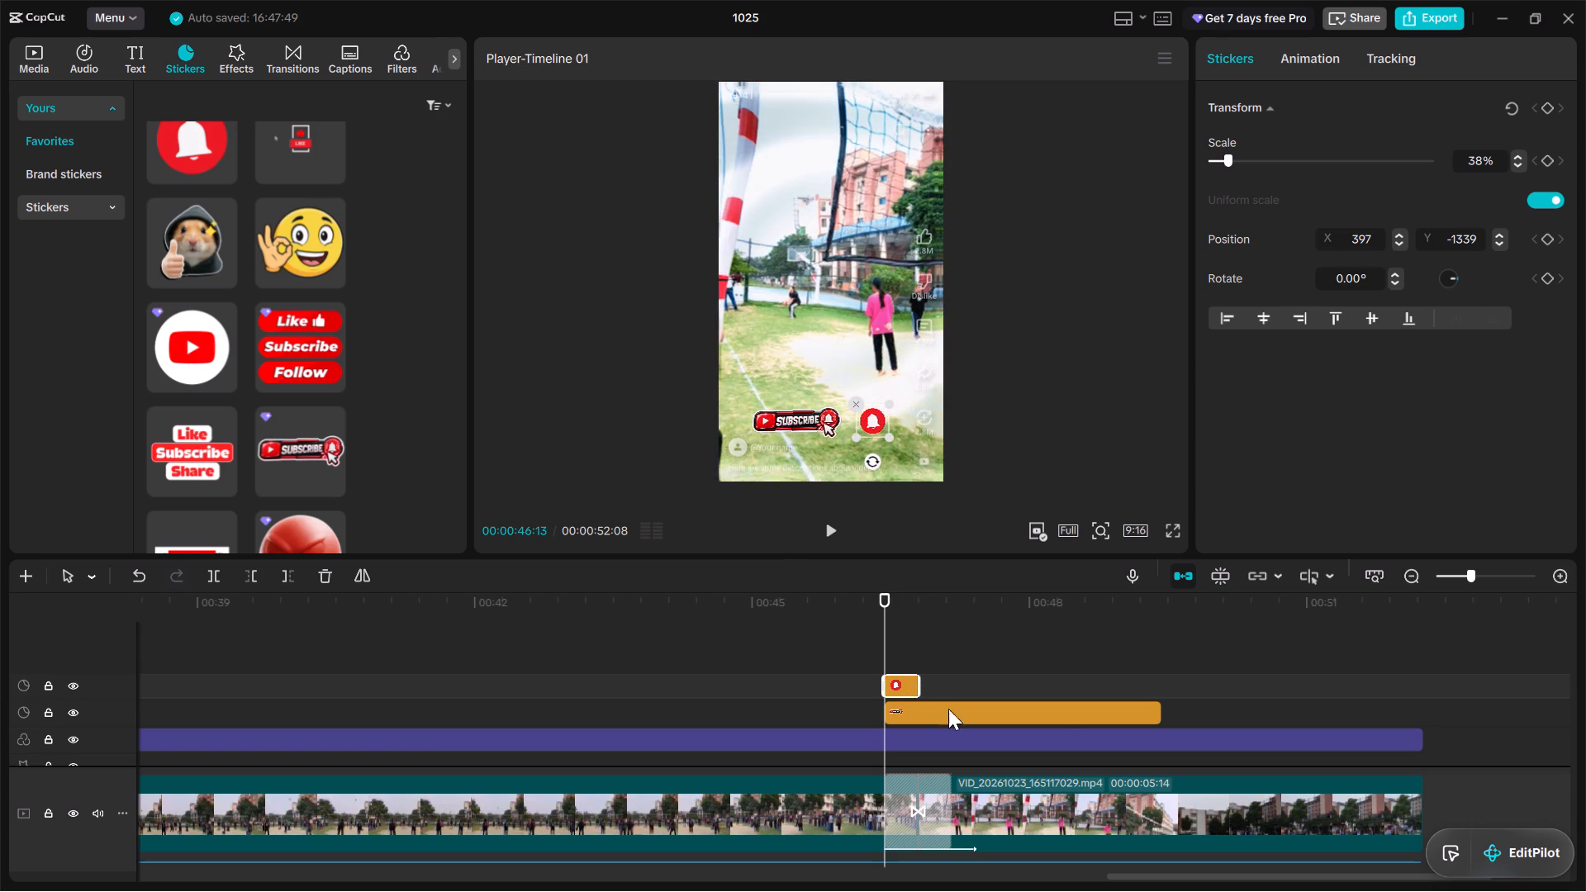
Trim the end of the Subscribe sticker clip to the end of the transition into VID_20261023_165117029.mp4.
click(1017, 716)
drag(1161, 713, 1160, 713)
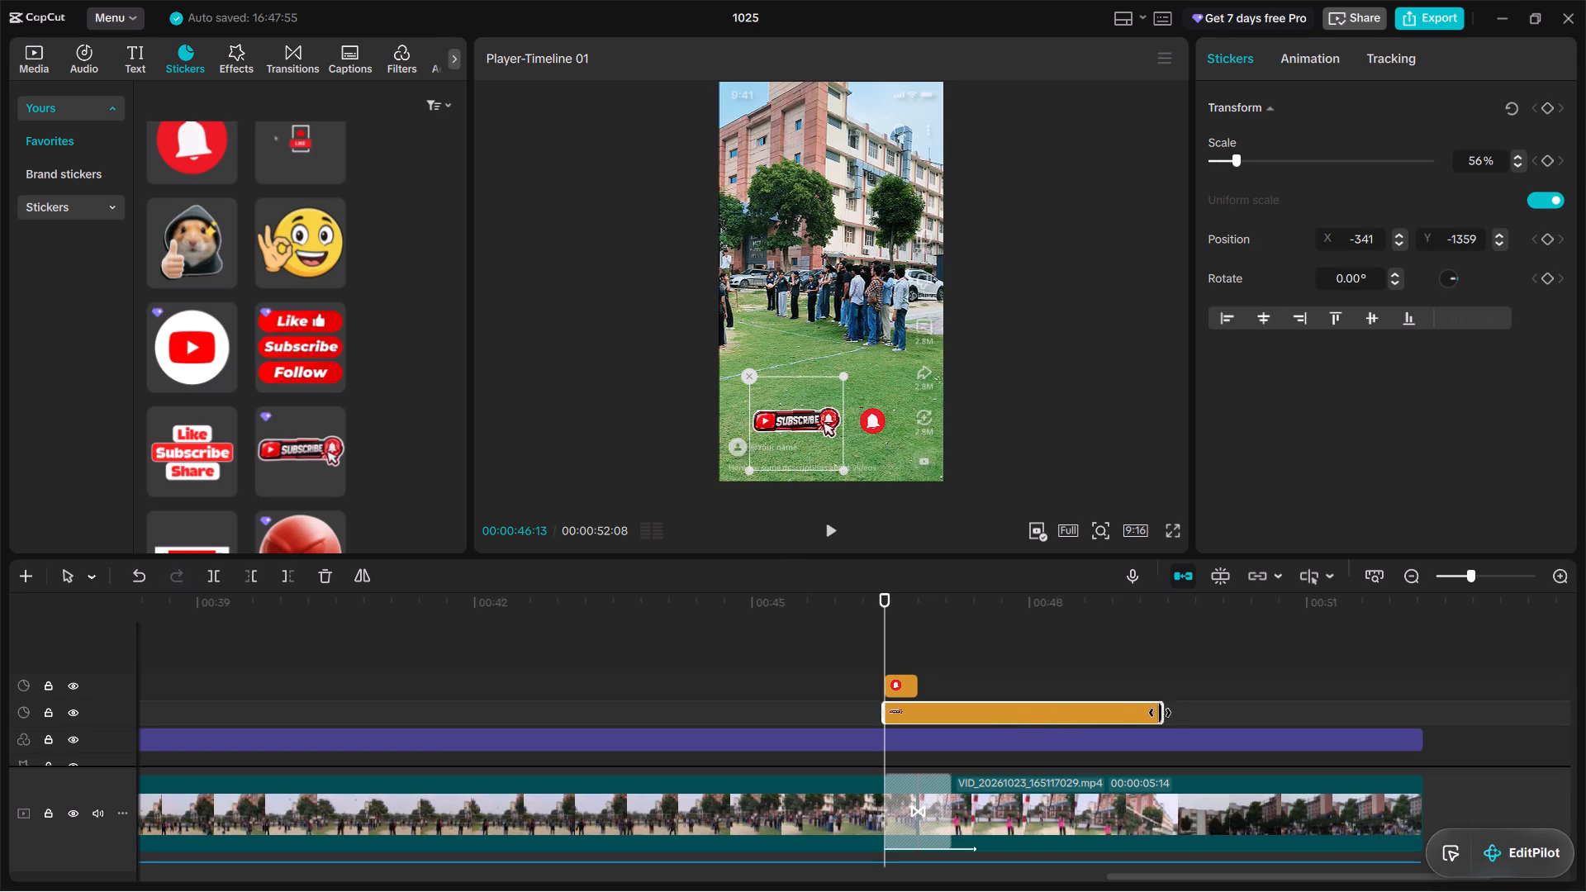
drag(1160, 713, 921, 734)
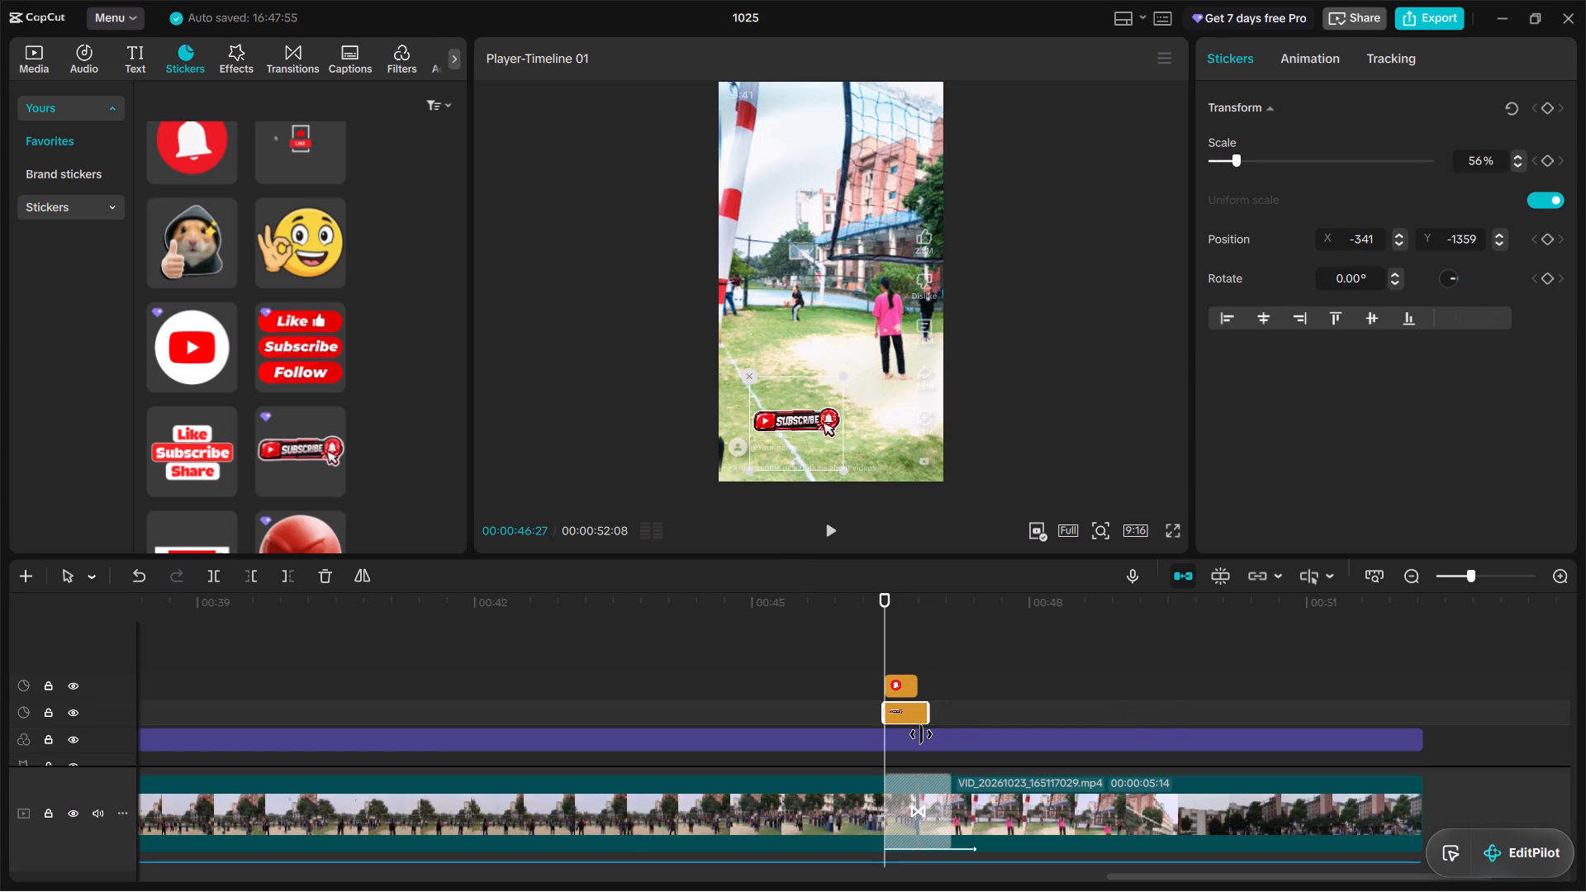
drag(921, 734, 945, 738)
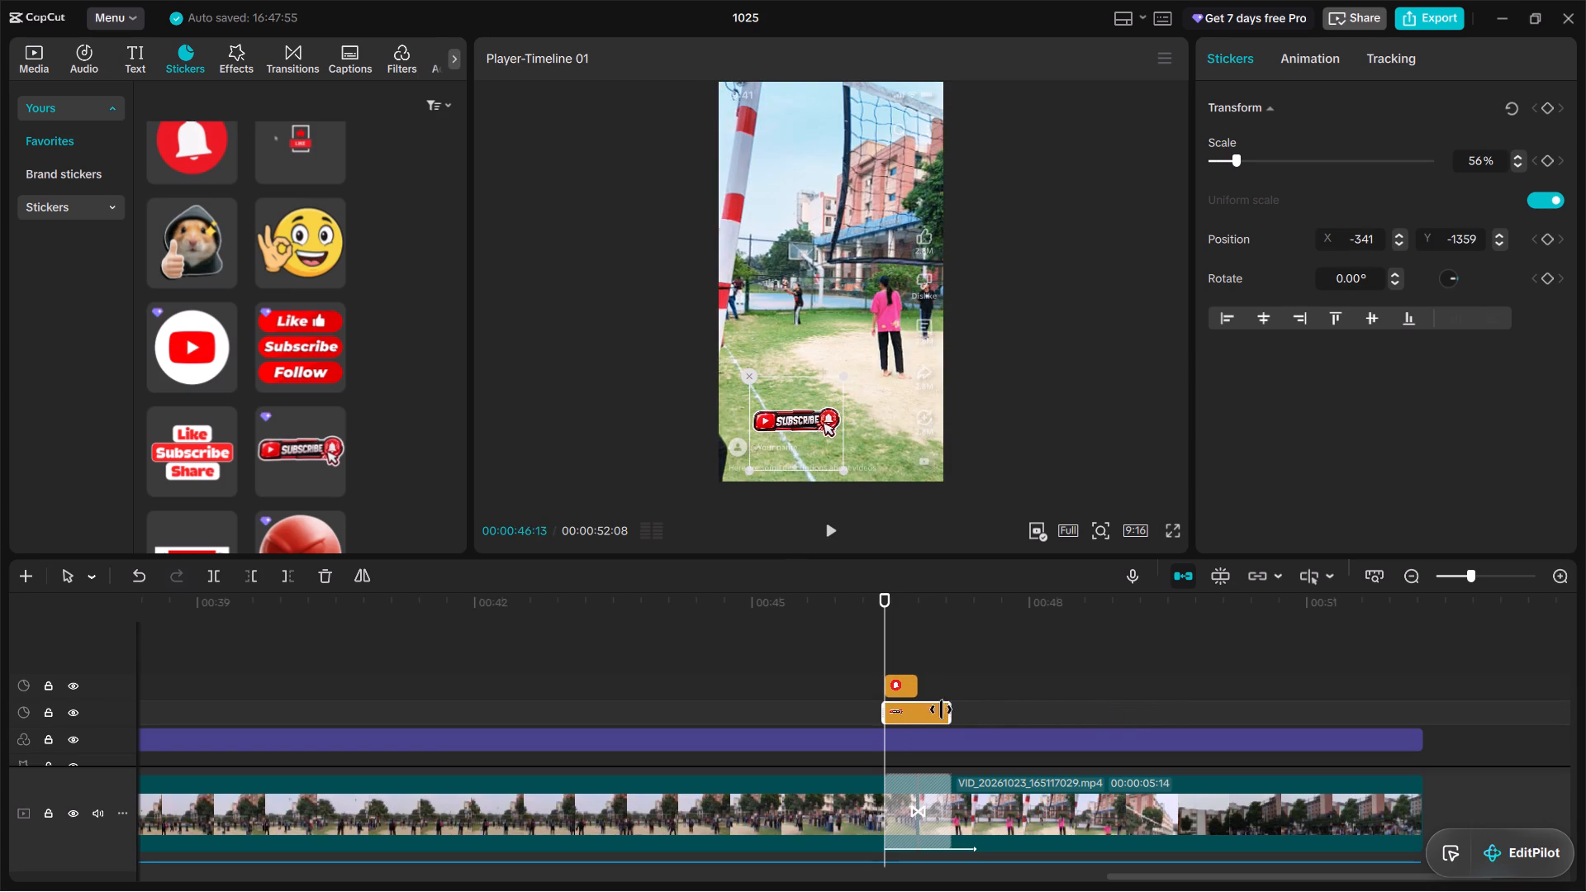
Play back the transition into VID_20261023_165117029.mp4 to check when the Subscribe and bell stickers appear.
drag(883, 591, 808, 606)
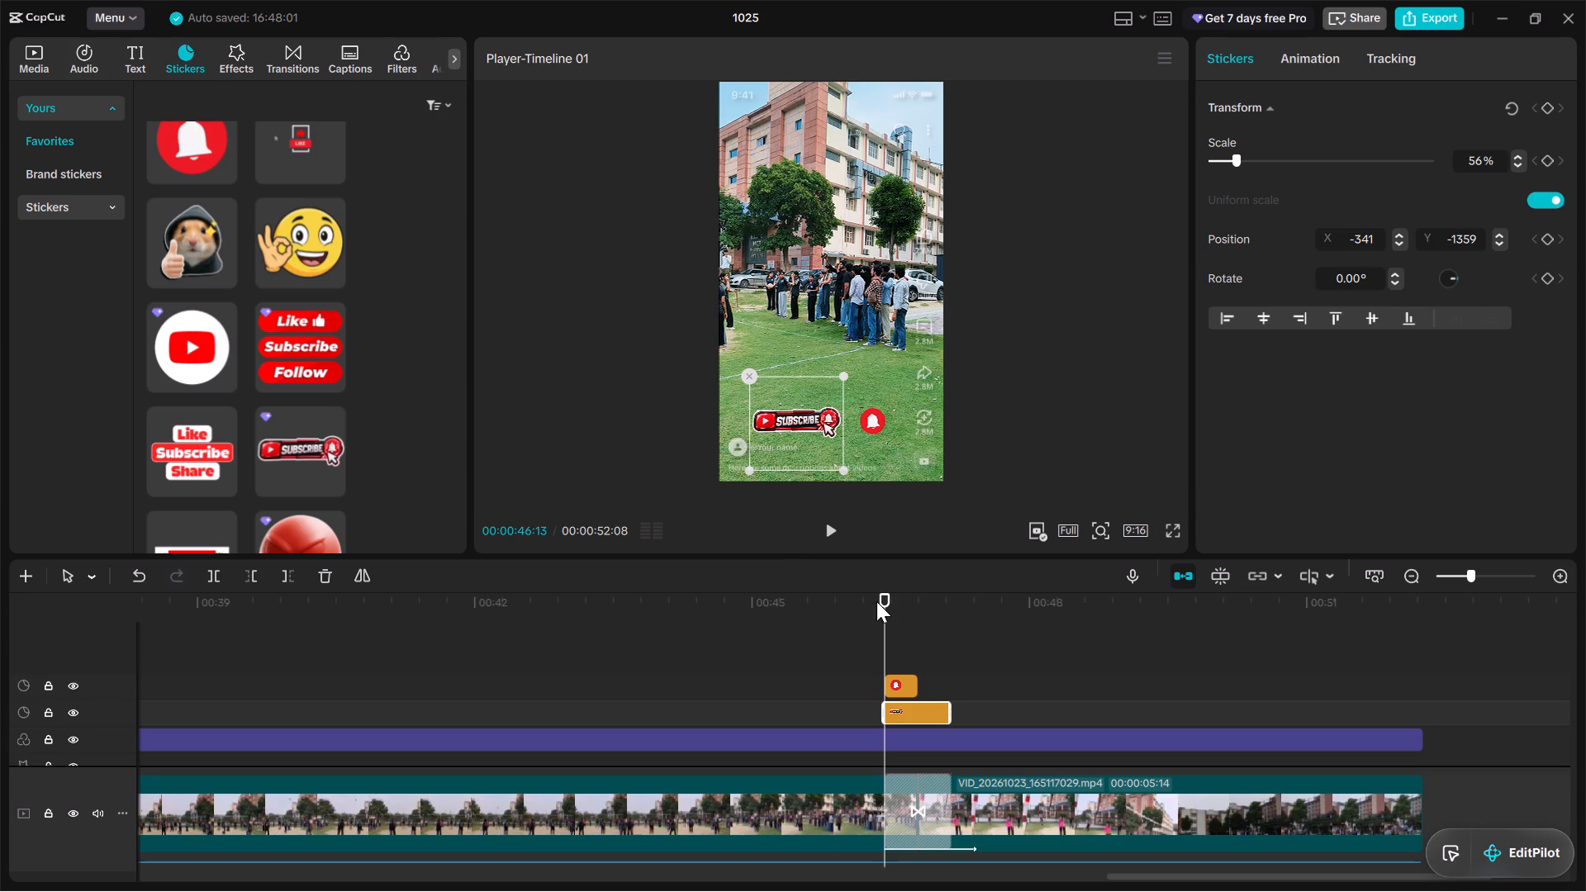
drag(886, 601, 802, 606)
key(space)
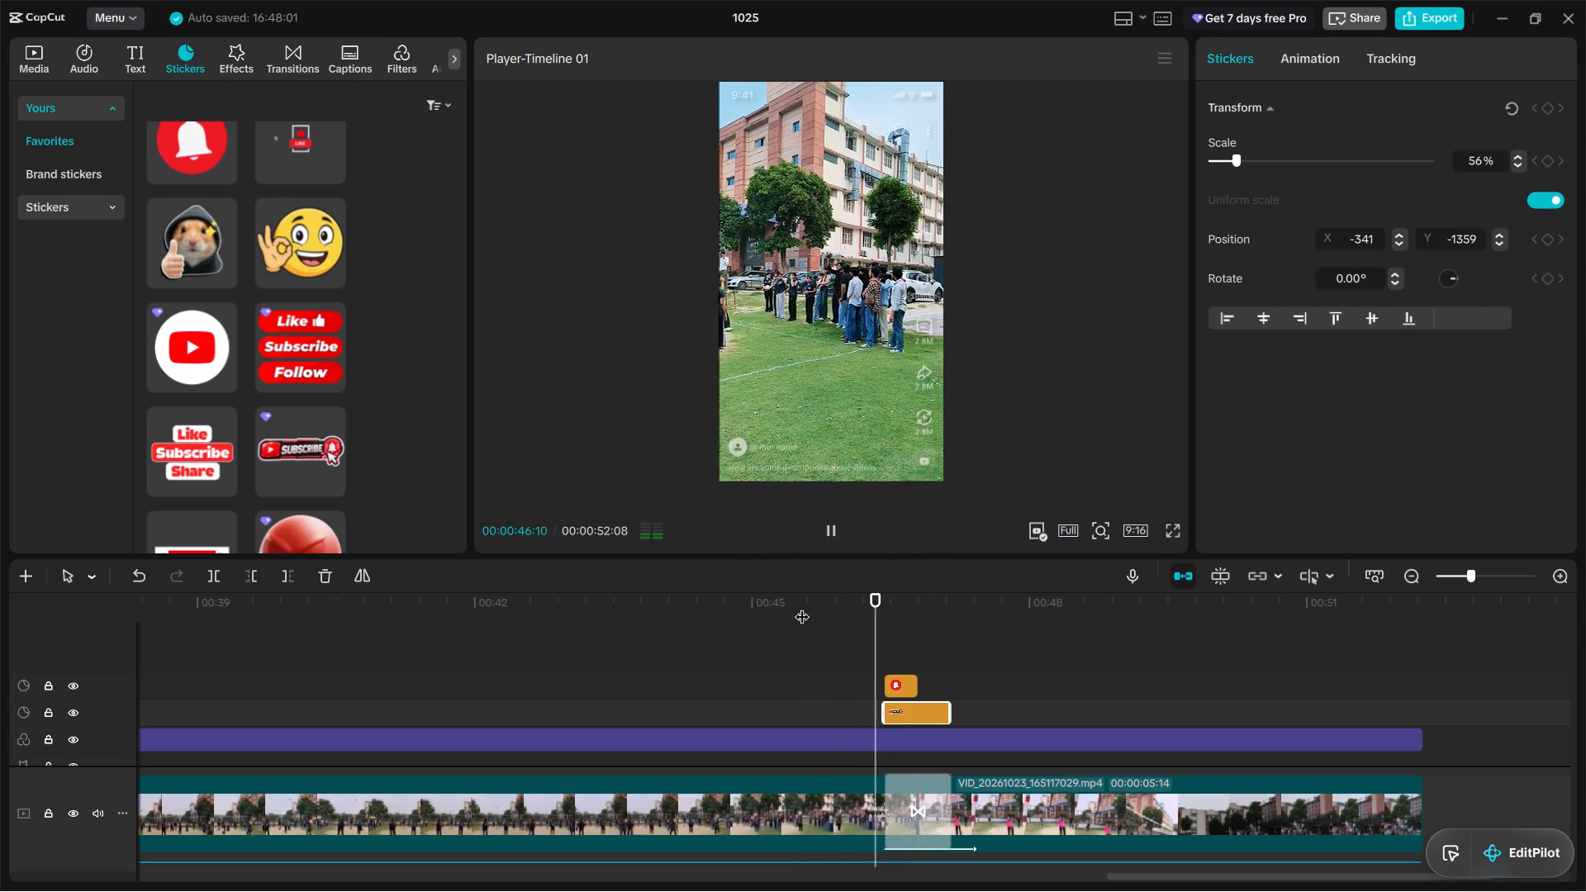
key(space)
key(space)
key(space)
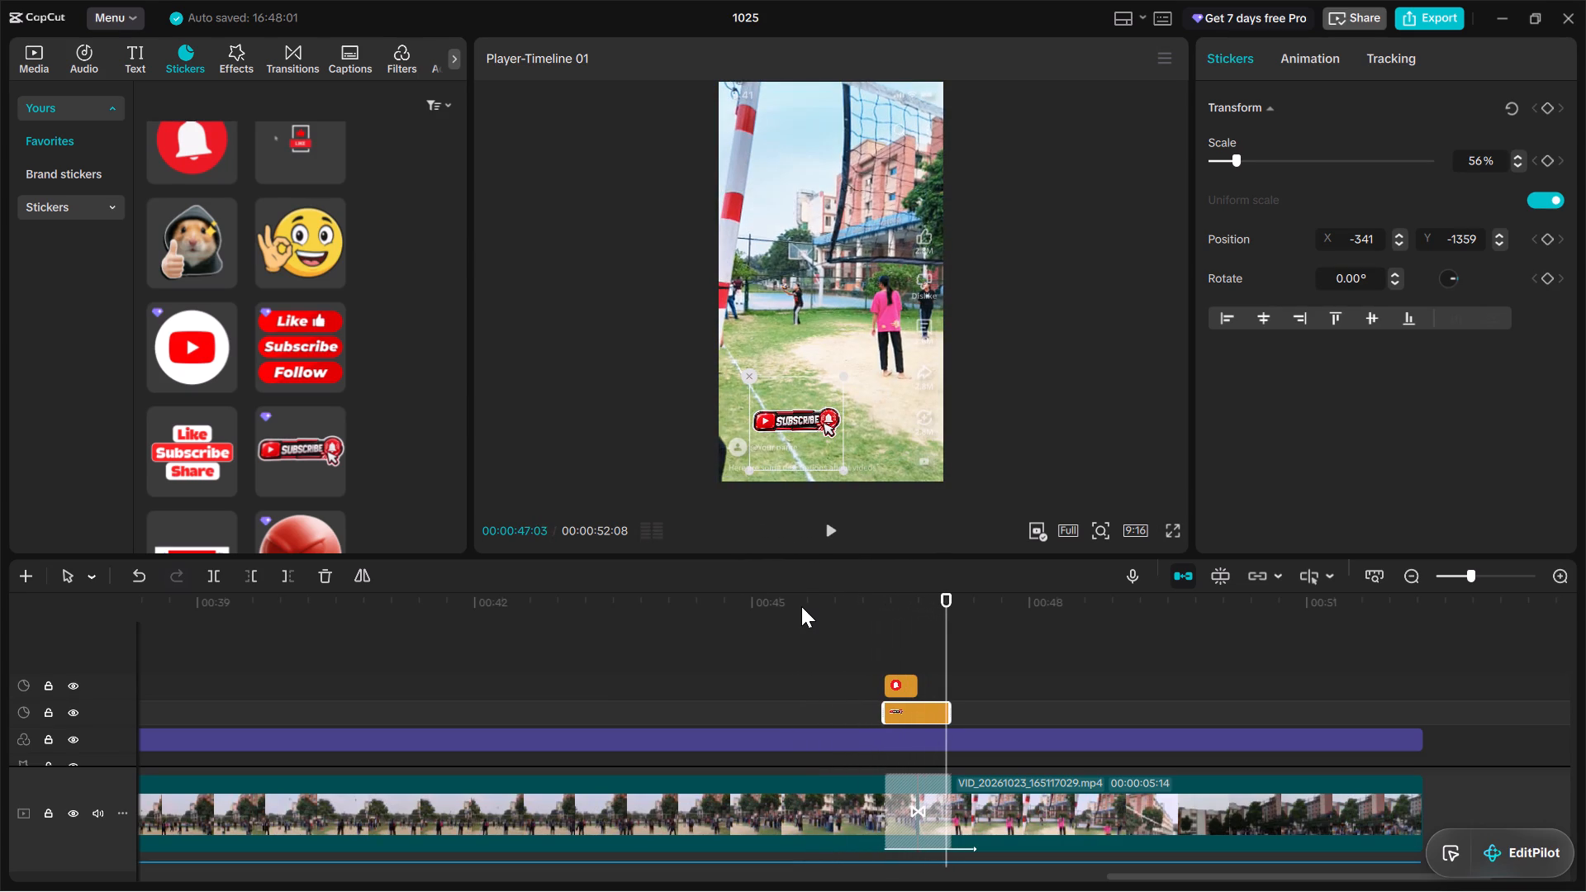
key(space)
key(space)
drag(993, 602, 974, 608)
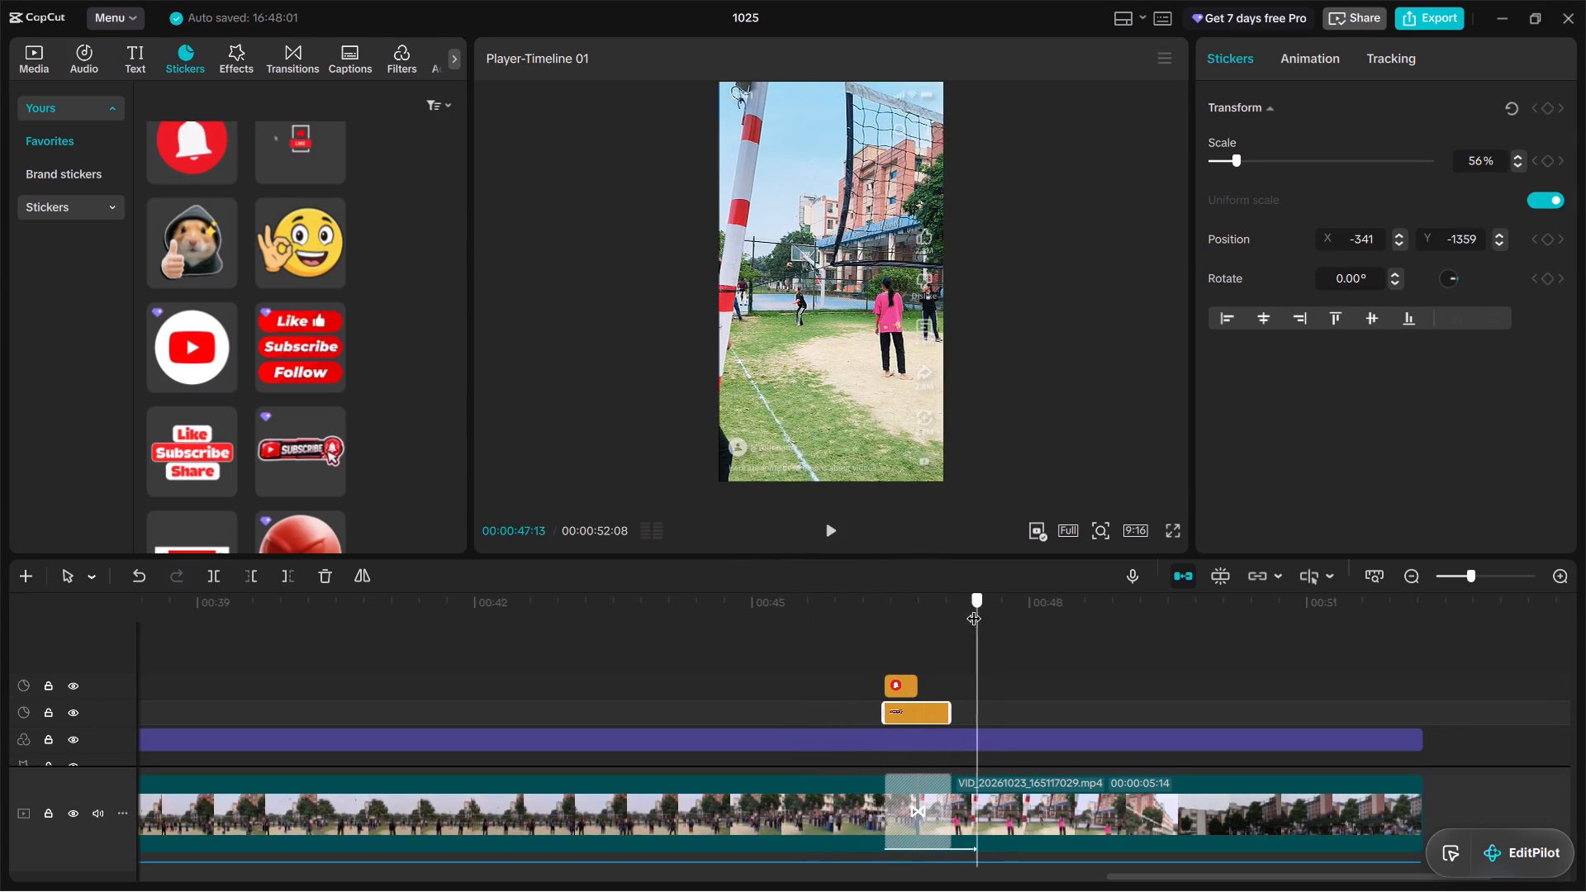
drag(974, 608, 933, 621)
key(space)
key(space)
key(space)
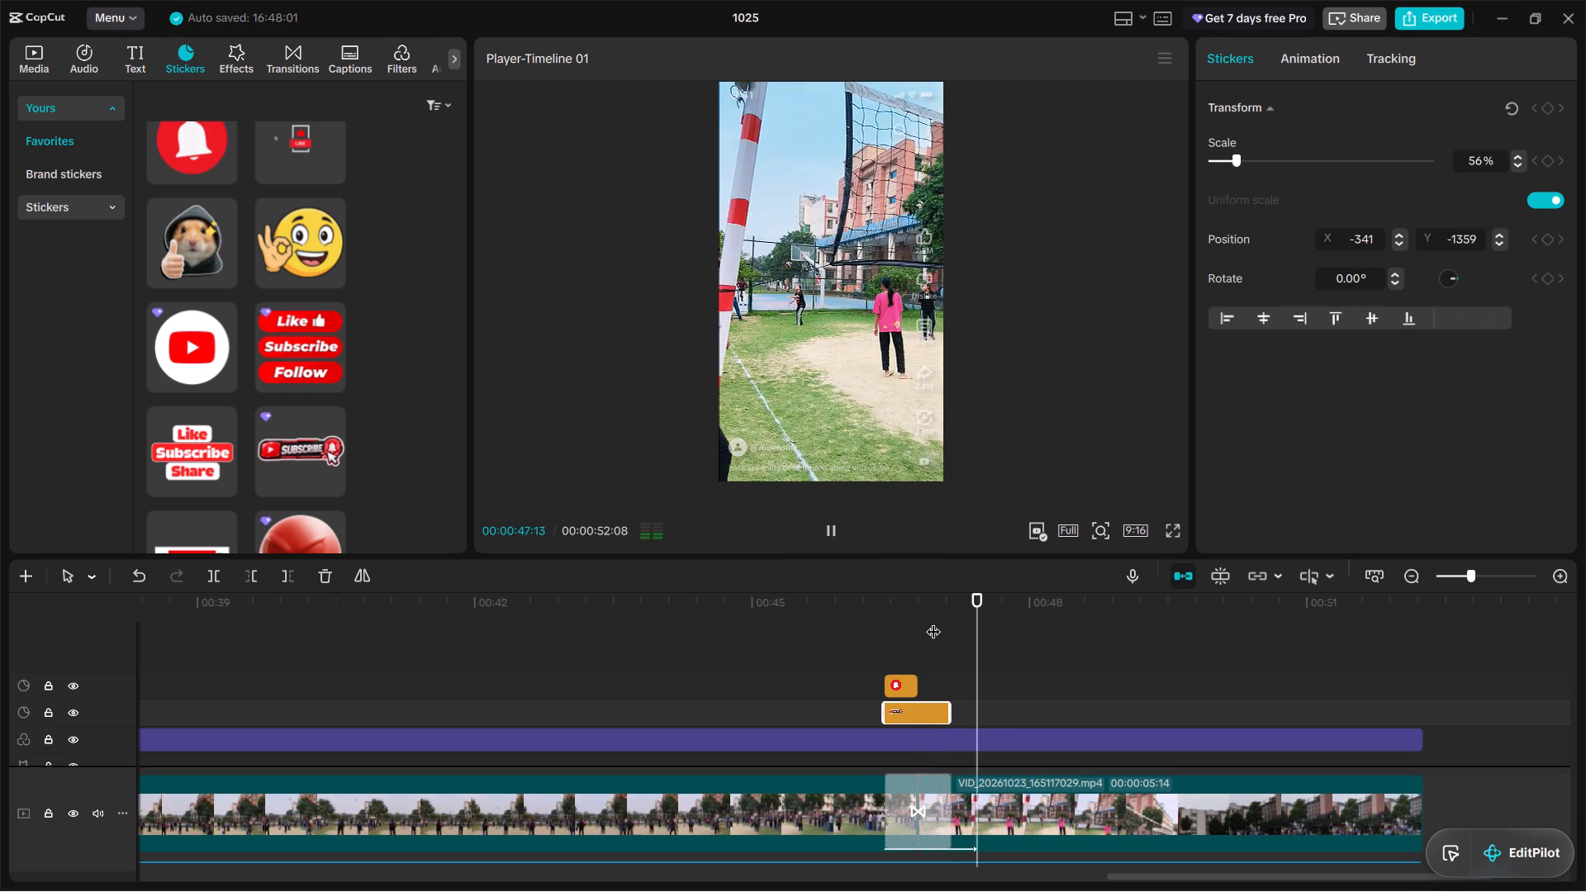
key(space)
key(Left)
key(Left)
key(Left)
key(Left)
key(Left)
key(Left)
key(Left)
key(Left)
key(Left)
key(Left)
key(Left)
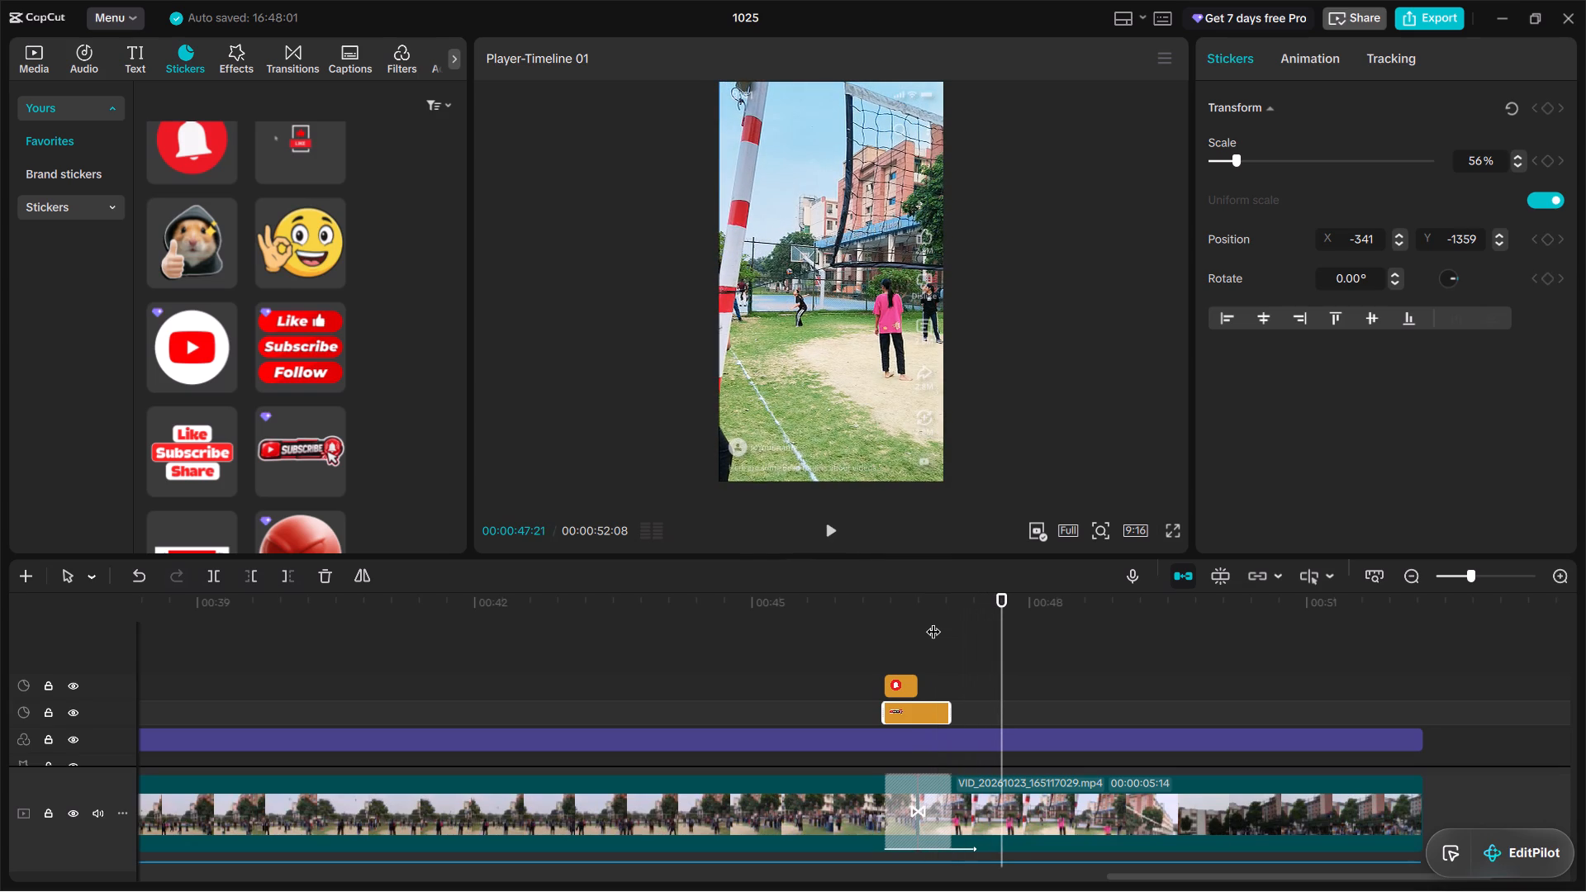
Replay the sticker section several times with the Voiceover19 track in view to check the sticker timing against the speech.
scroll(933, 621, down, 1)
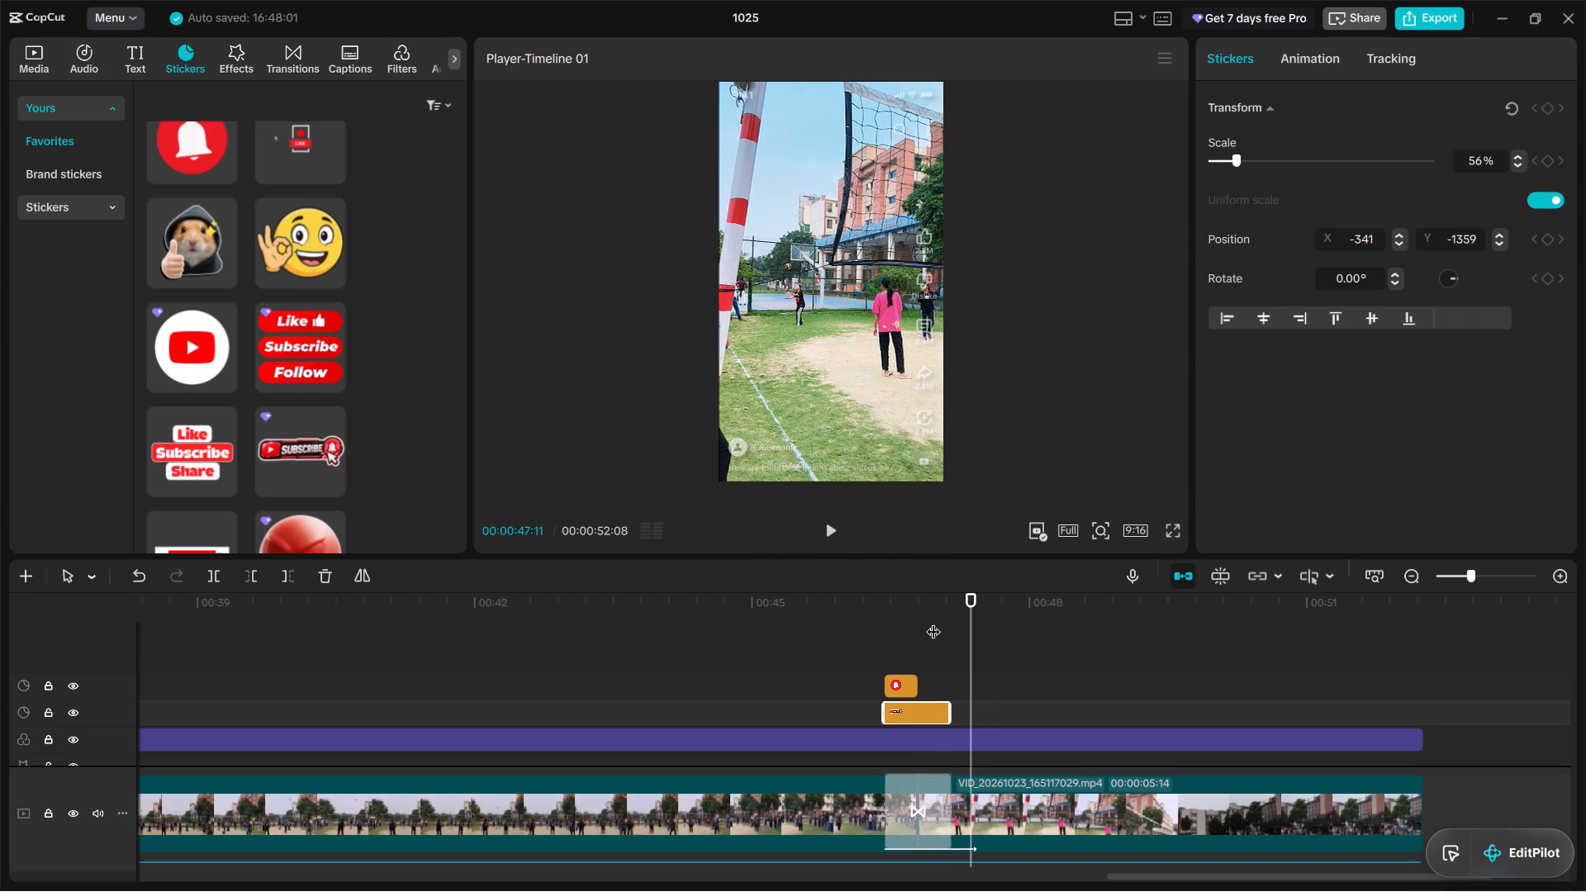
scroll(1038, 735, down, 1)
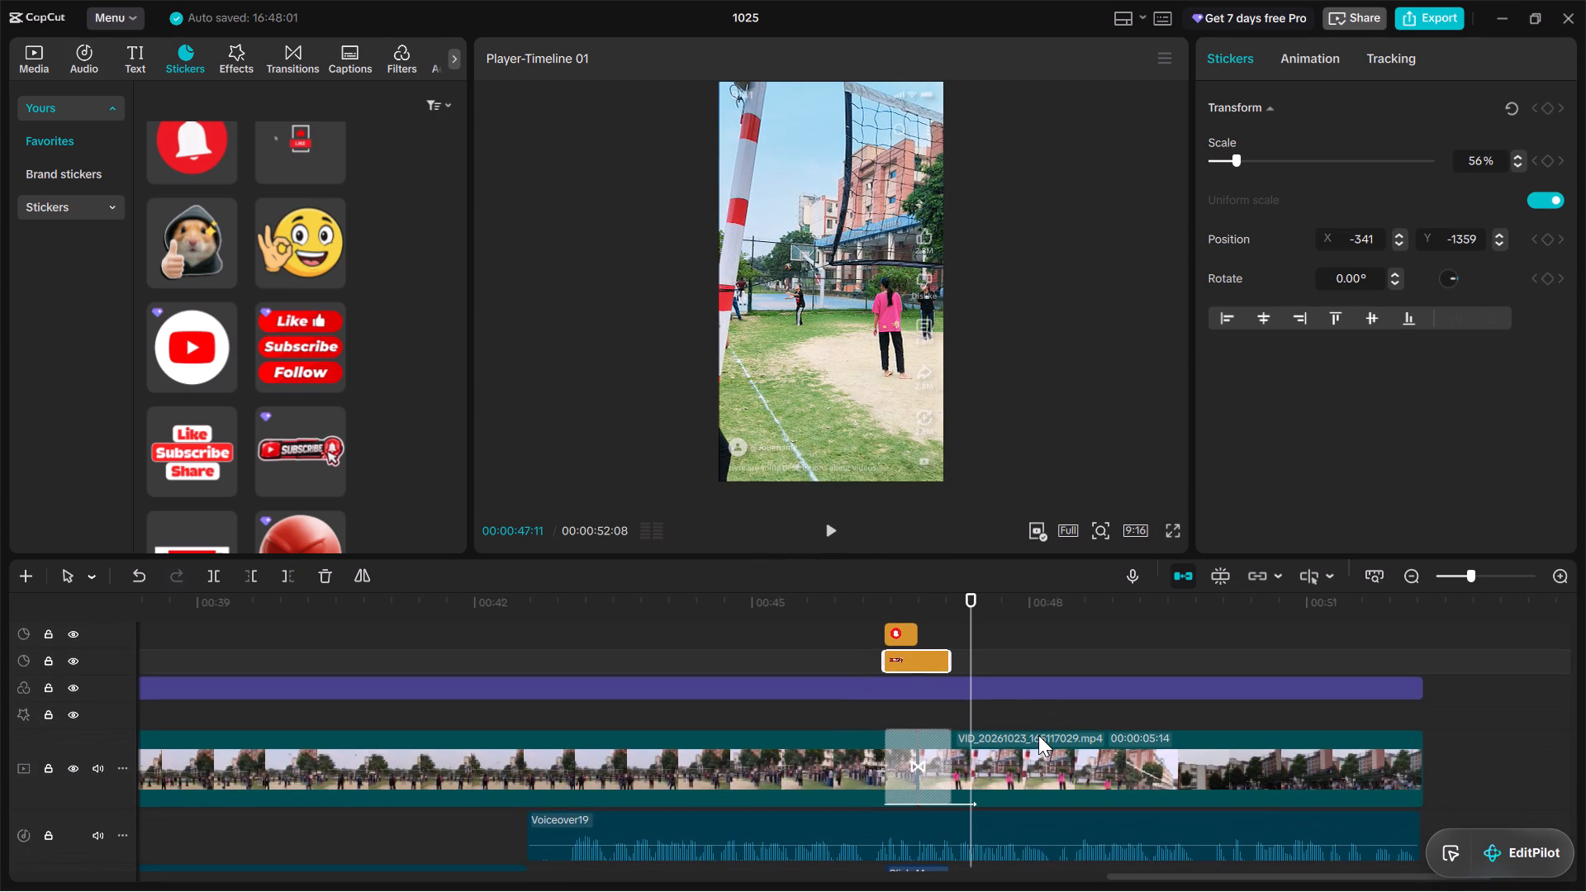
key(Left)
key(Left)
key(Left)
key(Left)
key(Left)
key(Left)
key(Left)
key(Left)
key(Left)
key(Left)
key(Left)
key(Left)
key(Left)
key(Left)
key(Left)
key(Left)
key(Left)
key(Left)
key(Left)
key(Left)
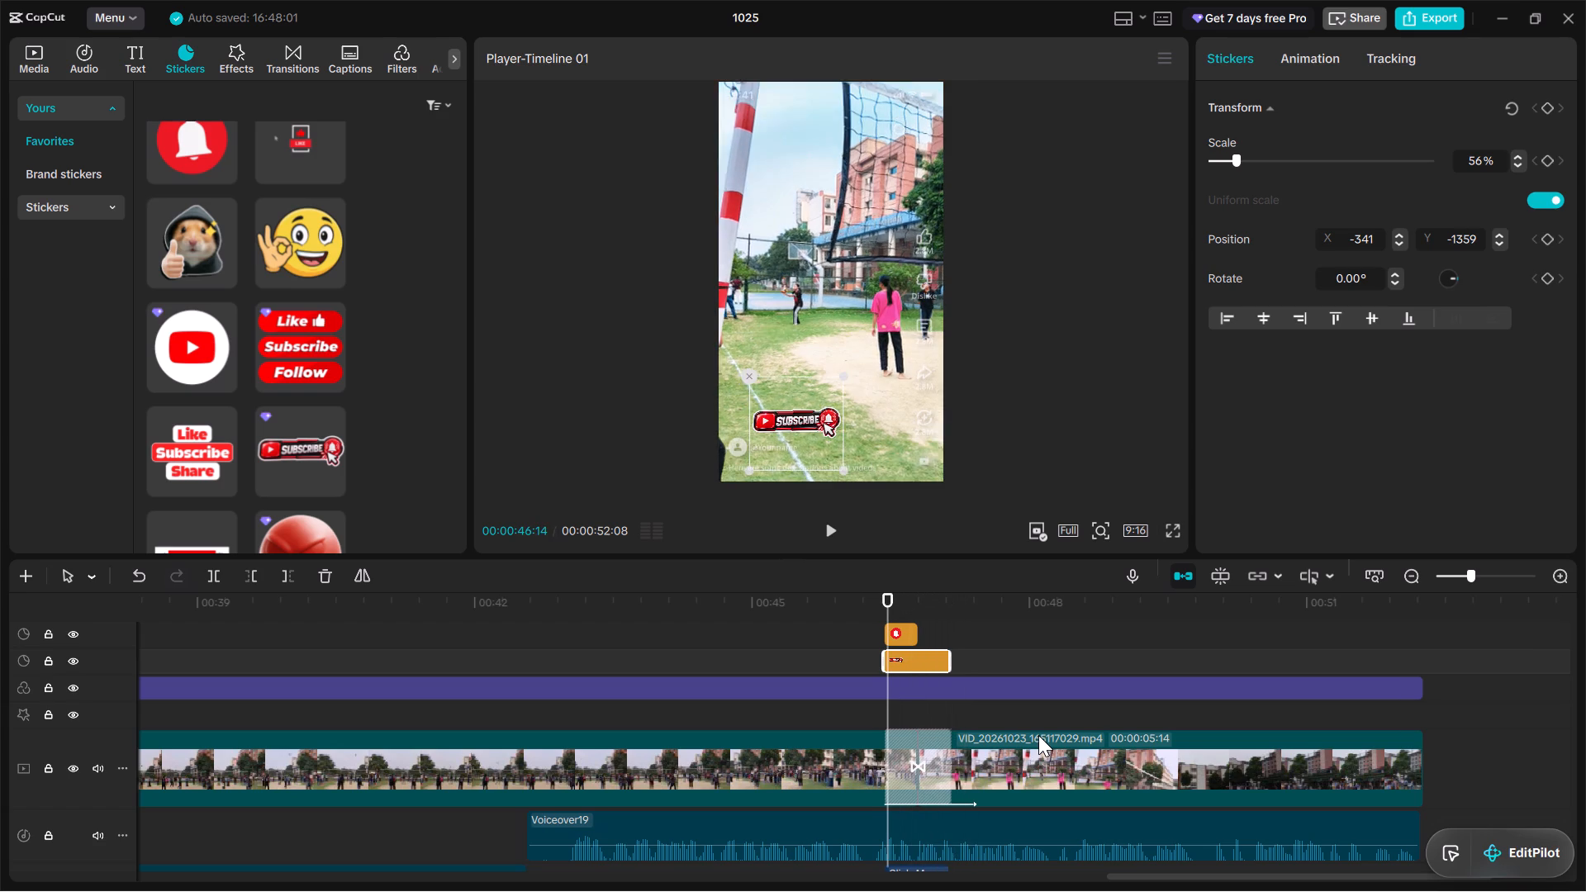
key(space)
key(space)
key(space)
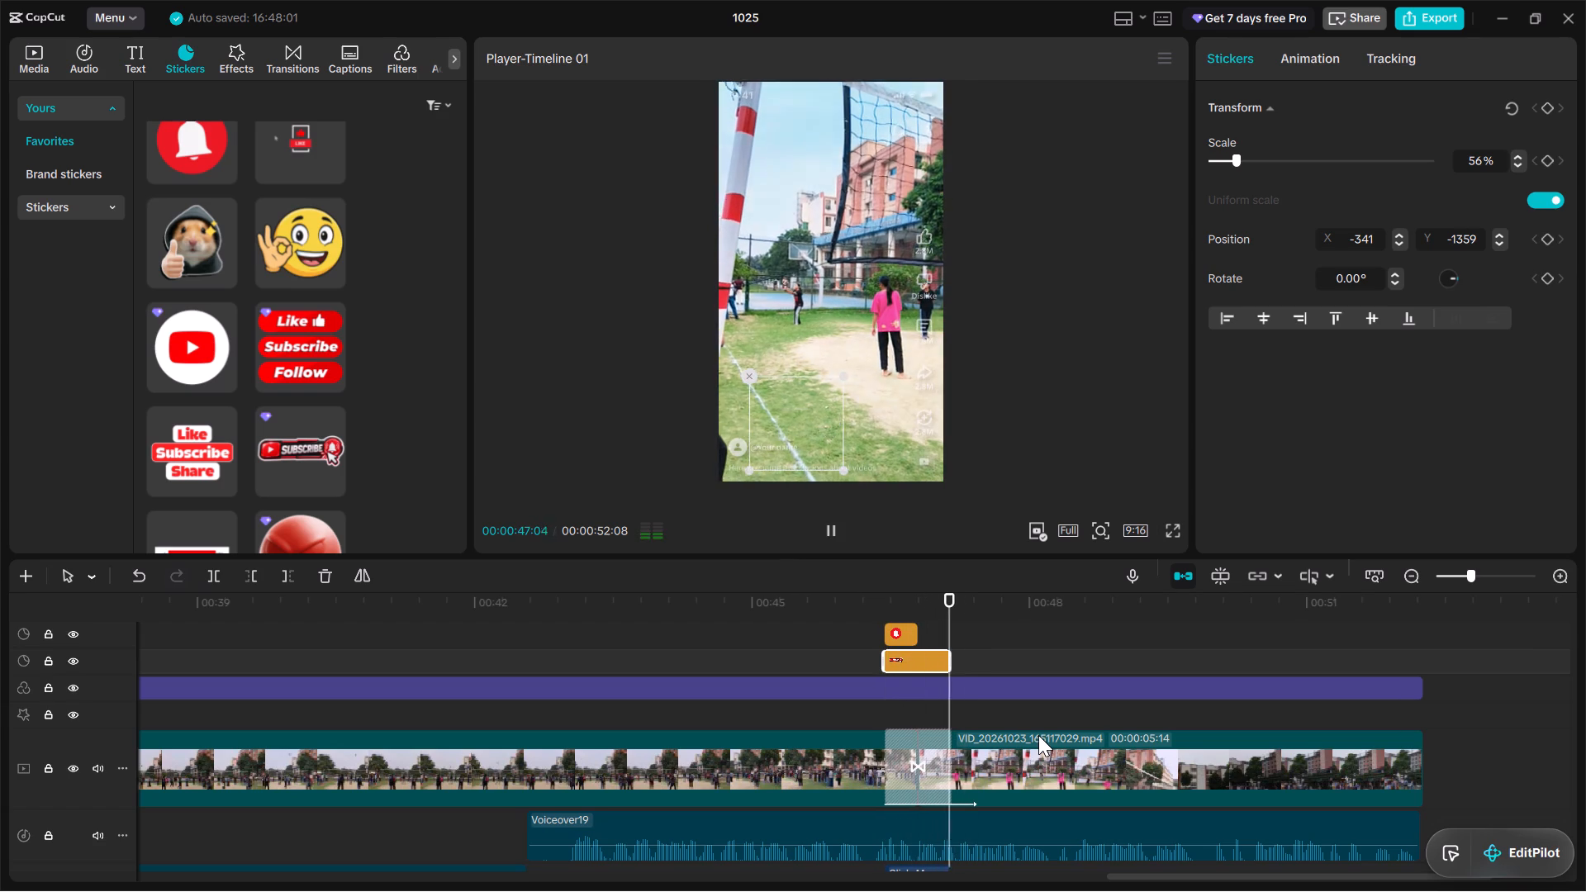
key(space)
key(Left)
key(Left)
key(Left)
key(Left)
key(Left)
key(Left)
key(Left)
key(Left)
key(Left)
key(Left)
key(Left)
key(Left)
key(Left)
key(Left)
key(Left)
key(Left)
key(Left)
key(Left)
key(Left)
key(Left)
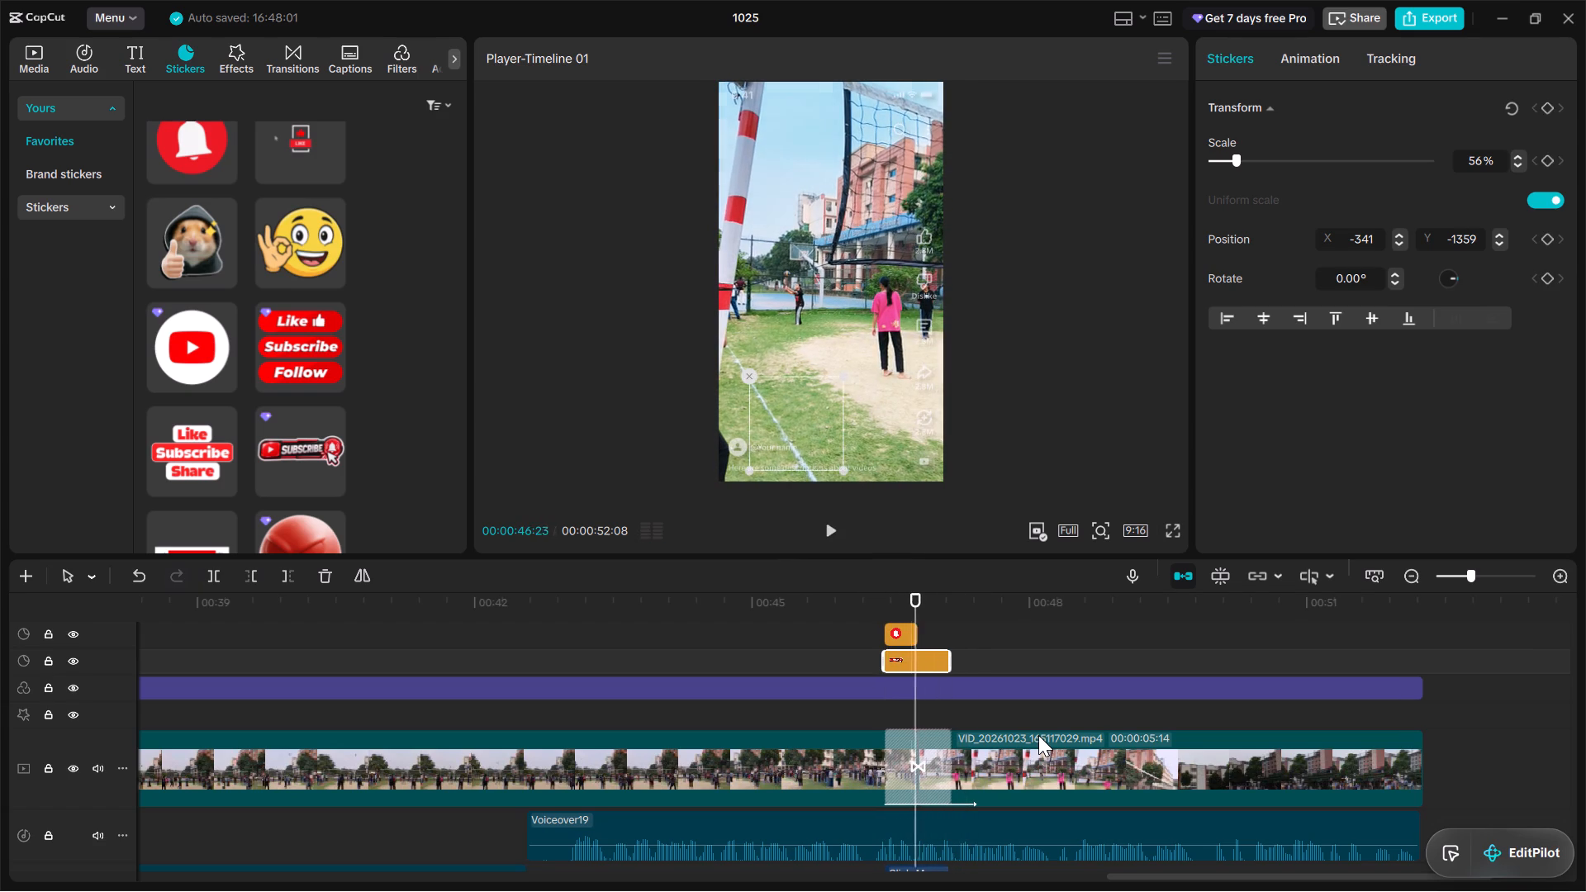
key(space)
key(space)
key(space)
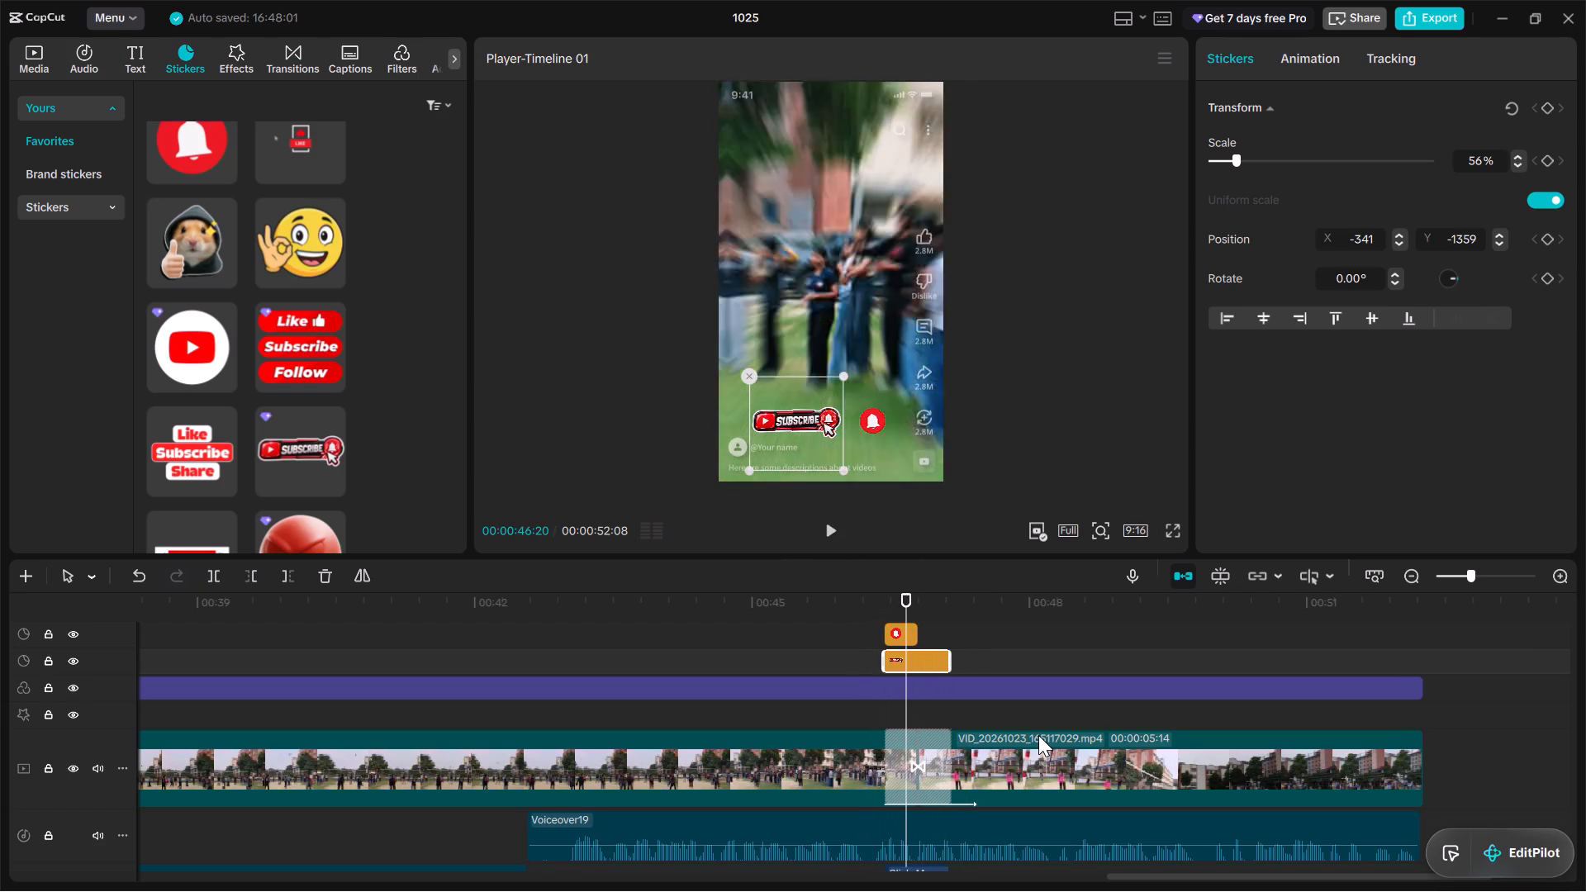
Move the bell sticker clip to start at 00:00:47:21, on the same track as the Subscribe sticker.
key(space)
key(space)
key(space)
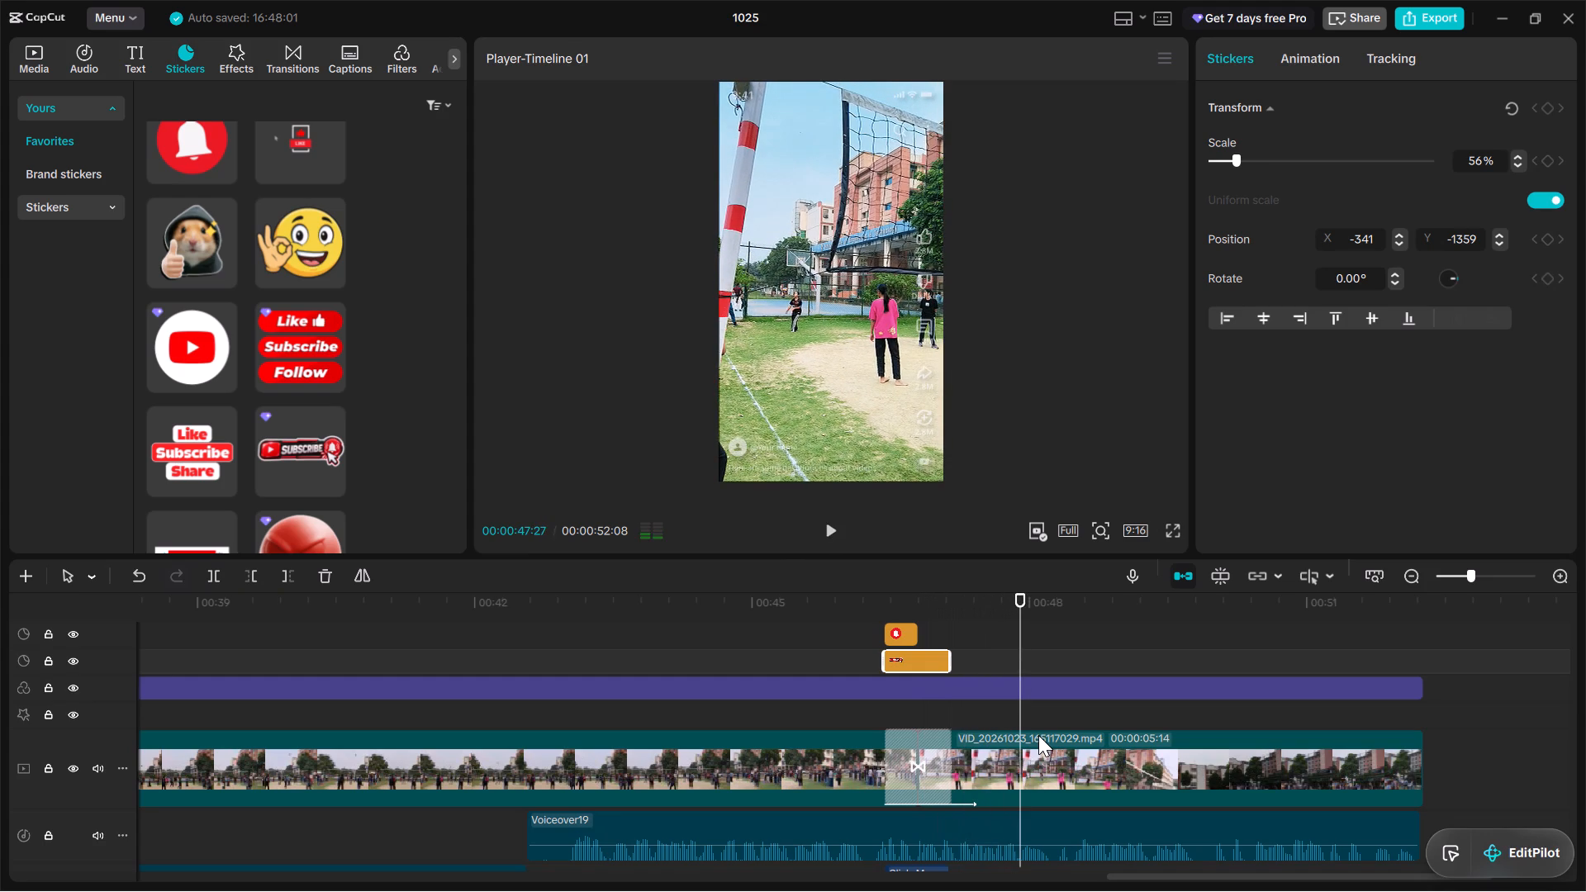
key(Left)
key(Left)
key(Left)
key(Left)
key(Left)
key(Left)
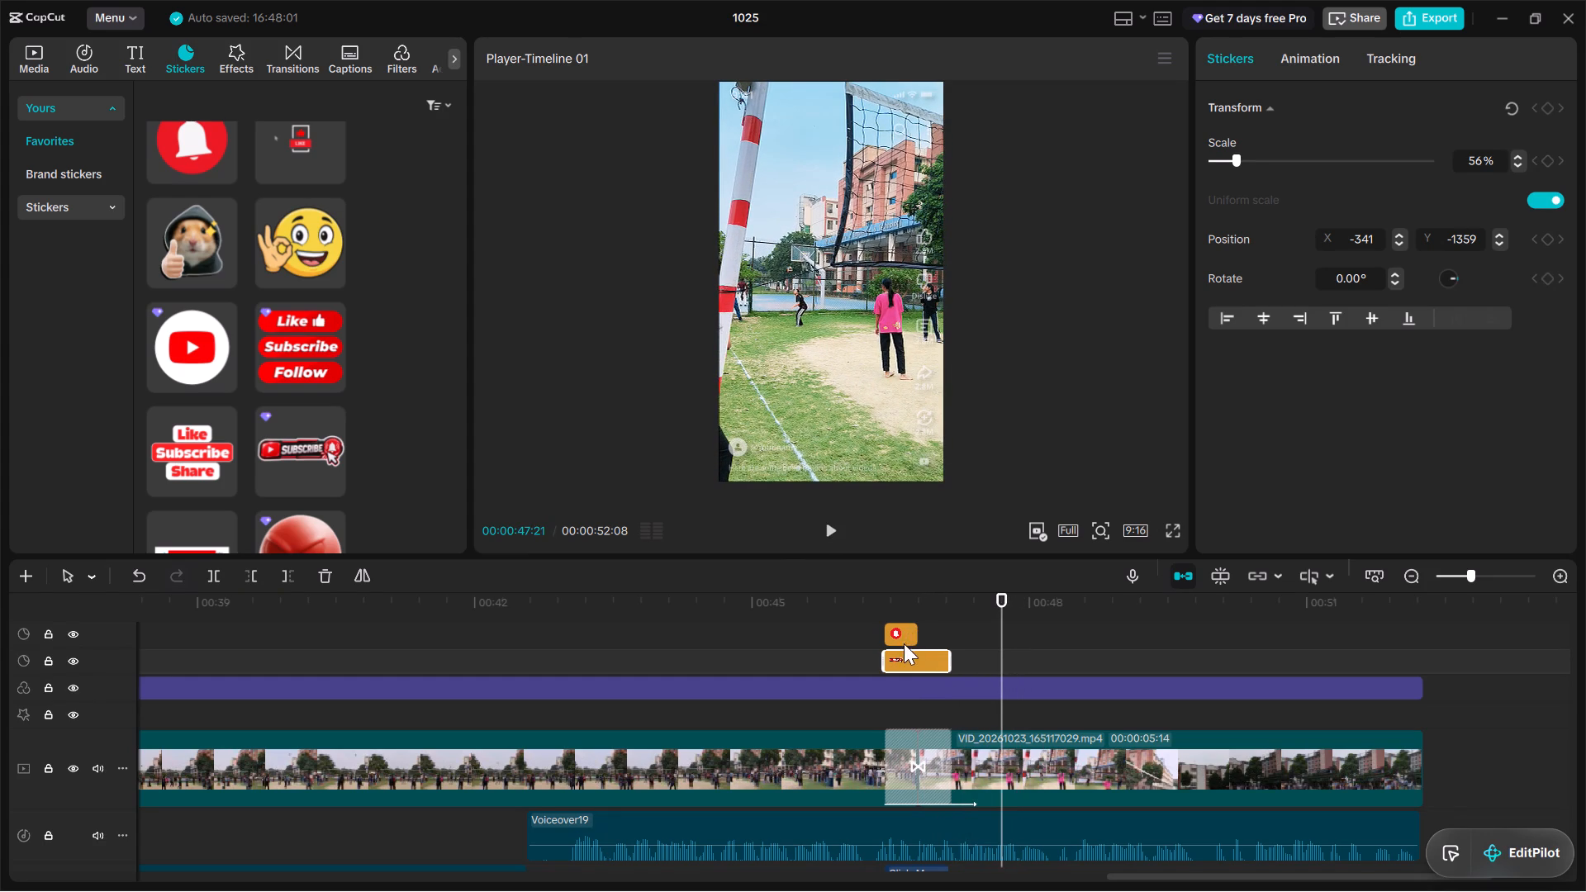
drag(905, 631, 1023, 635)
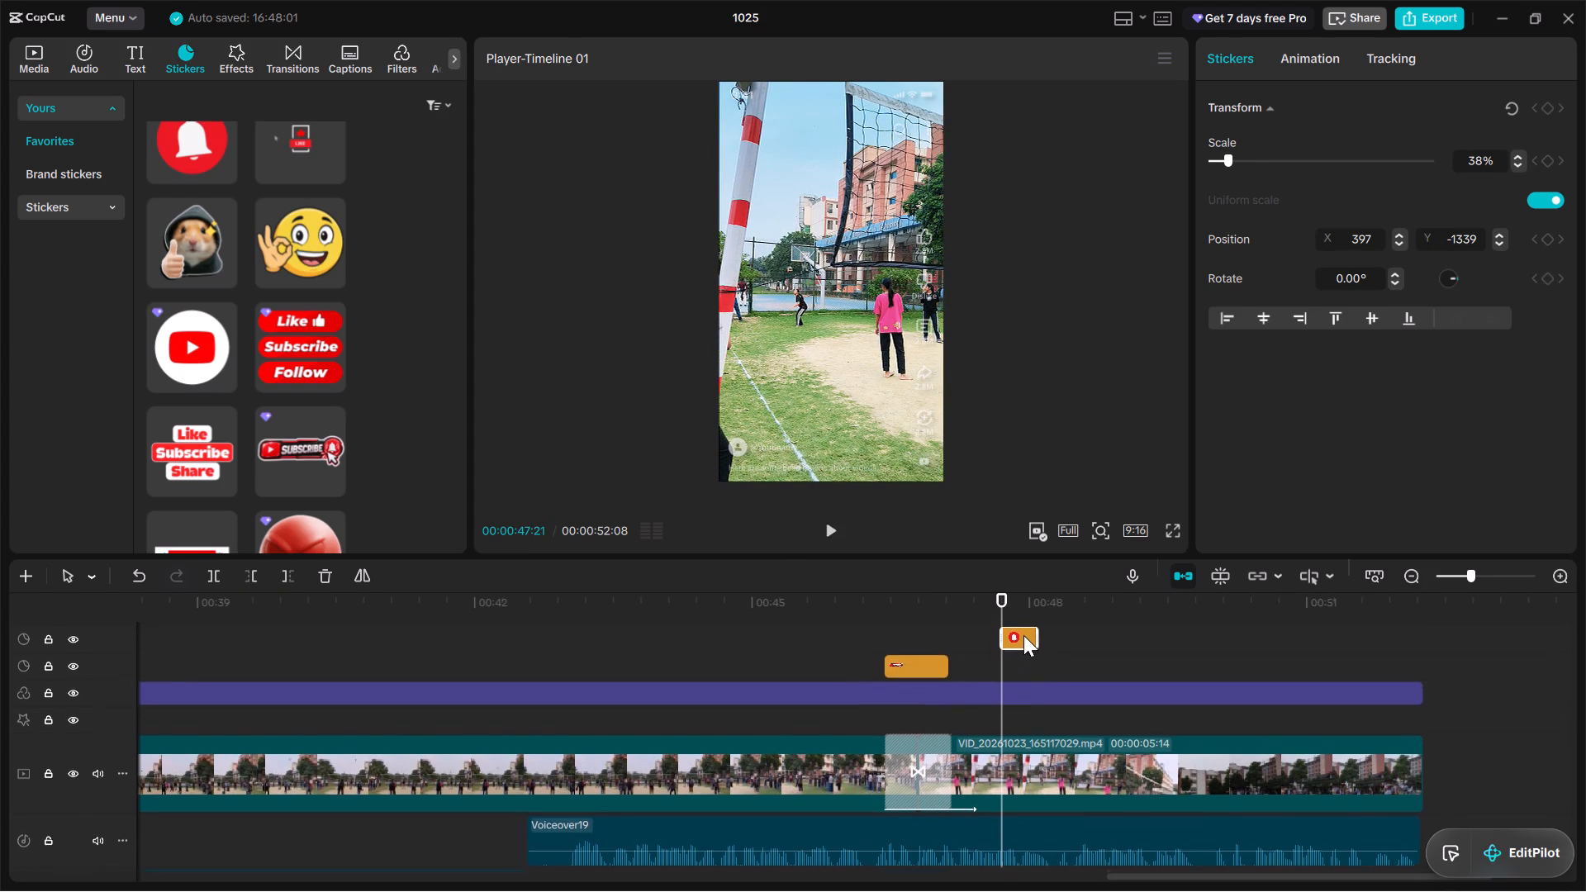
drag(1023, 635, 1023, 689)
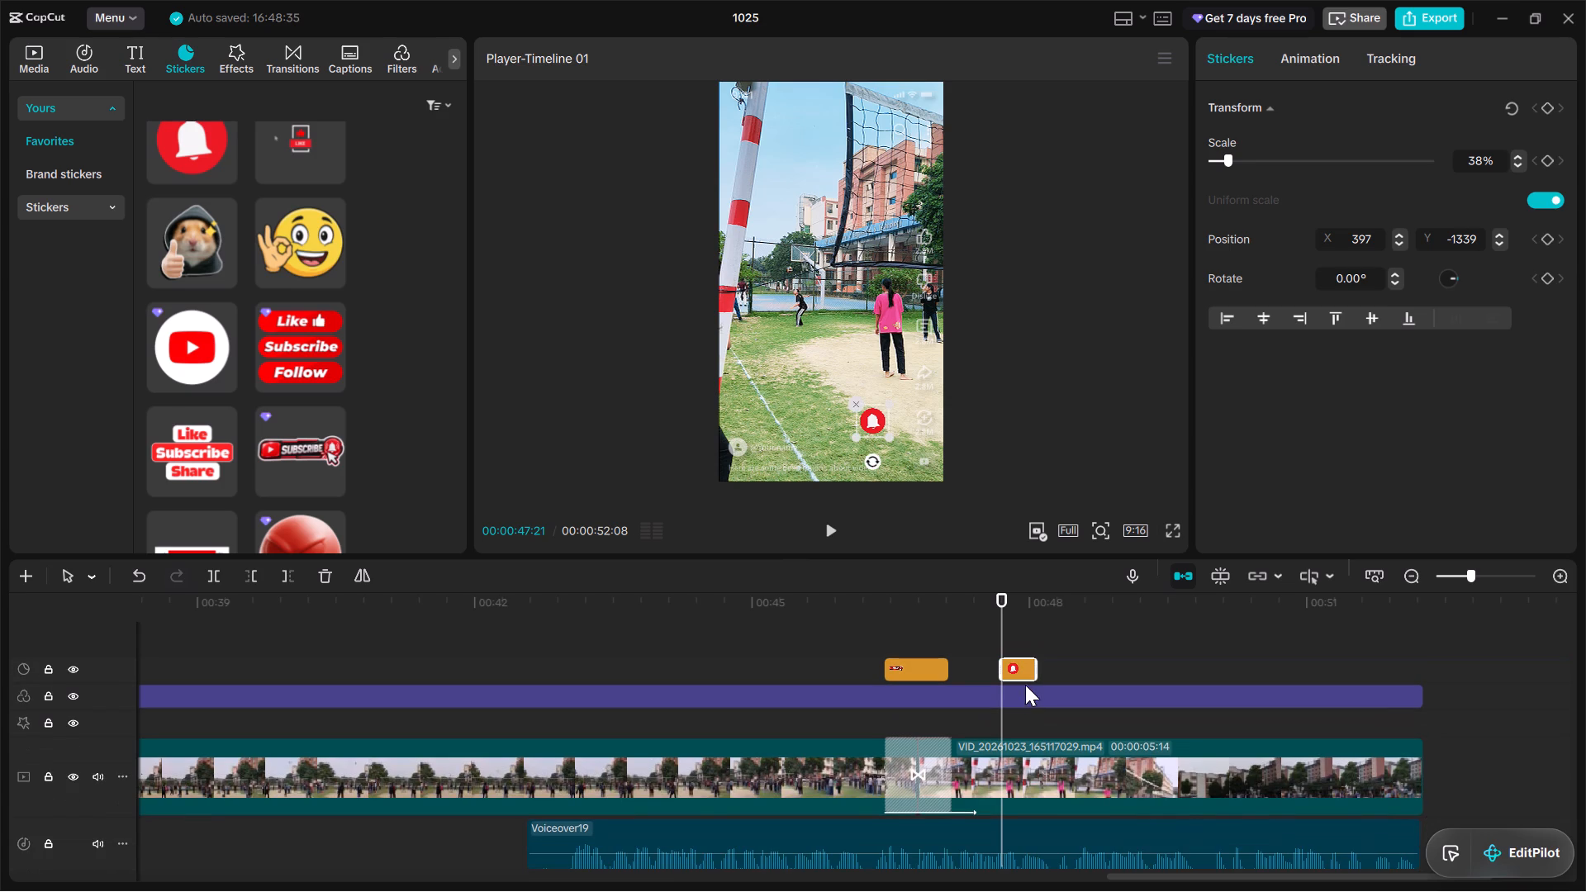
Replay the voiceover and move the bell sticker clip later so it starts at 00:00:48:15.
drag(1002, 619, 833, 626)
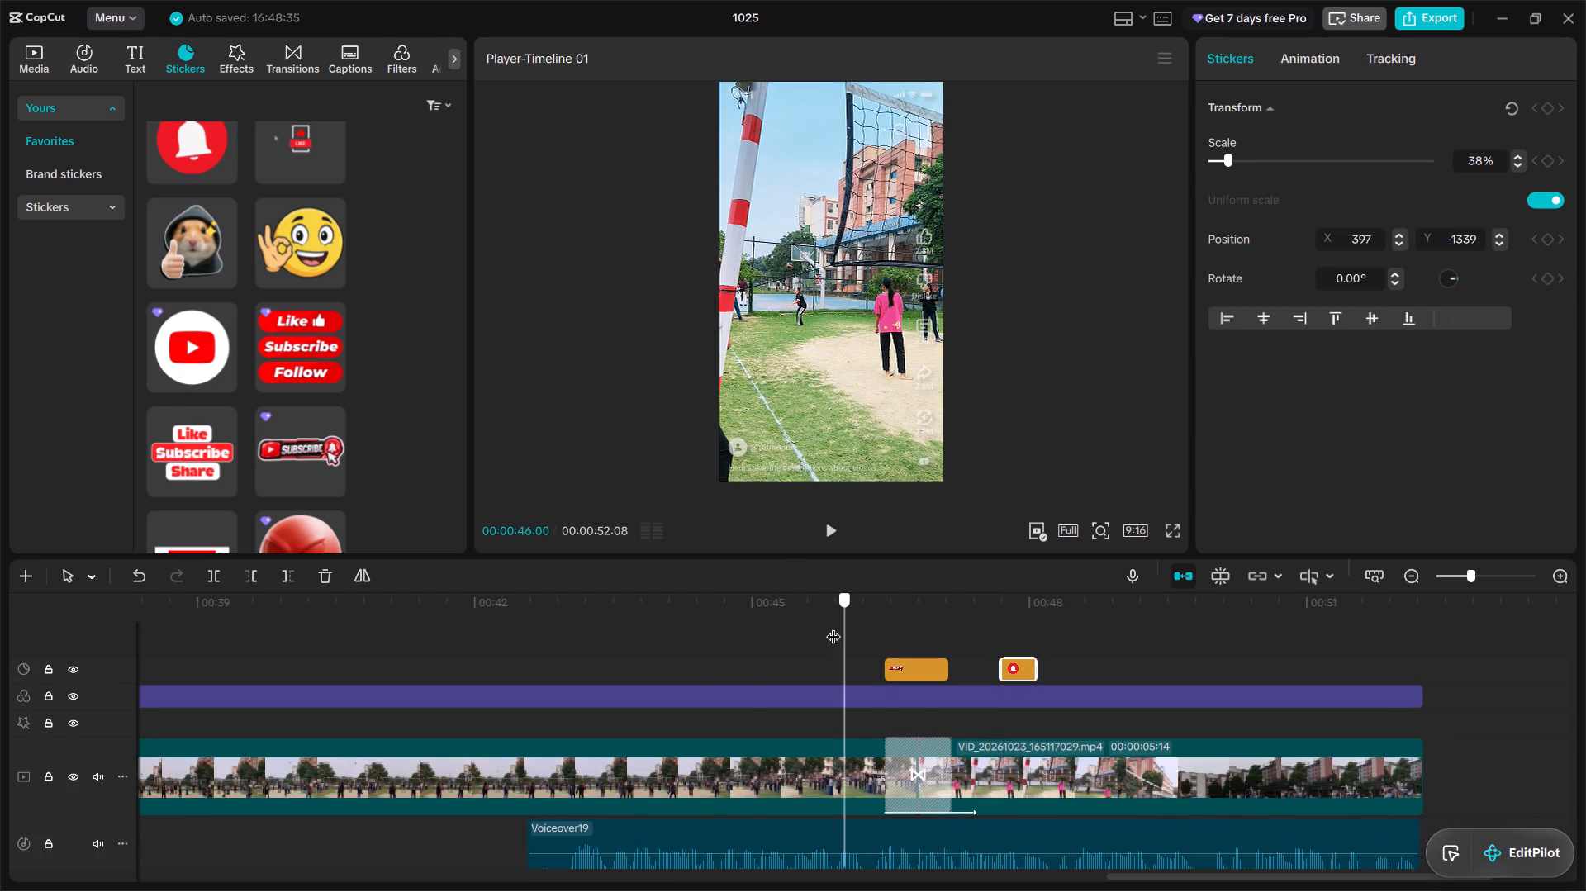
drag(833, 626, 626, 632)
key(space)
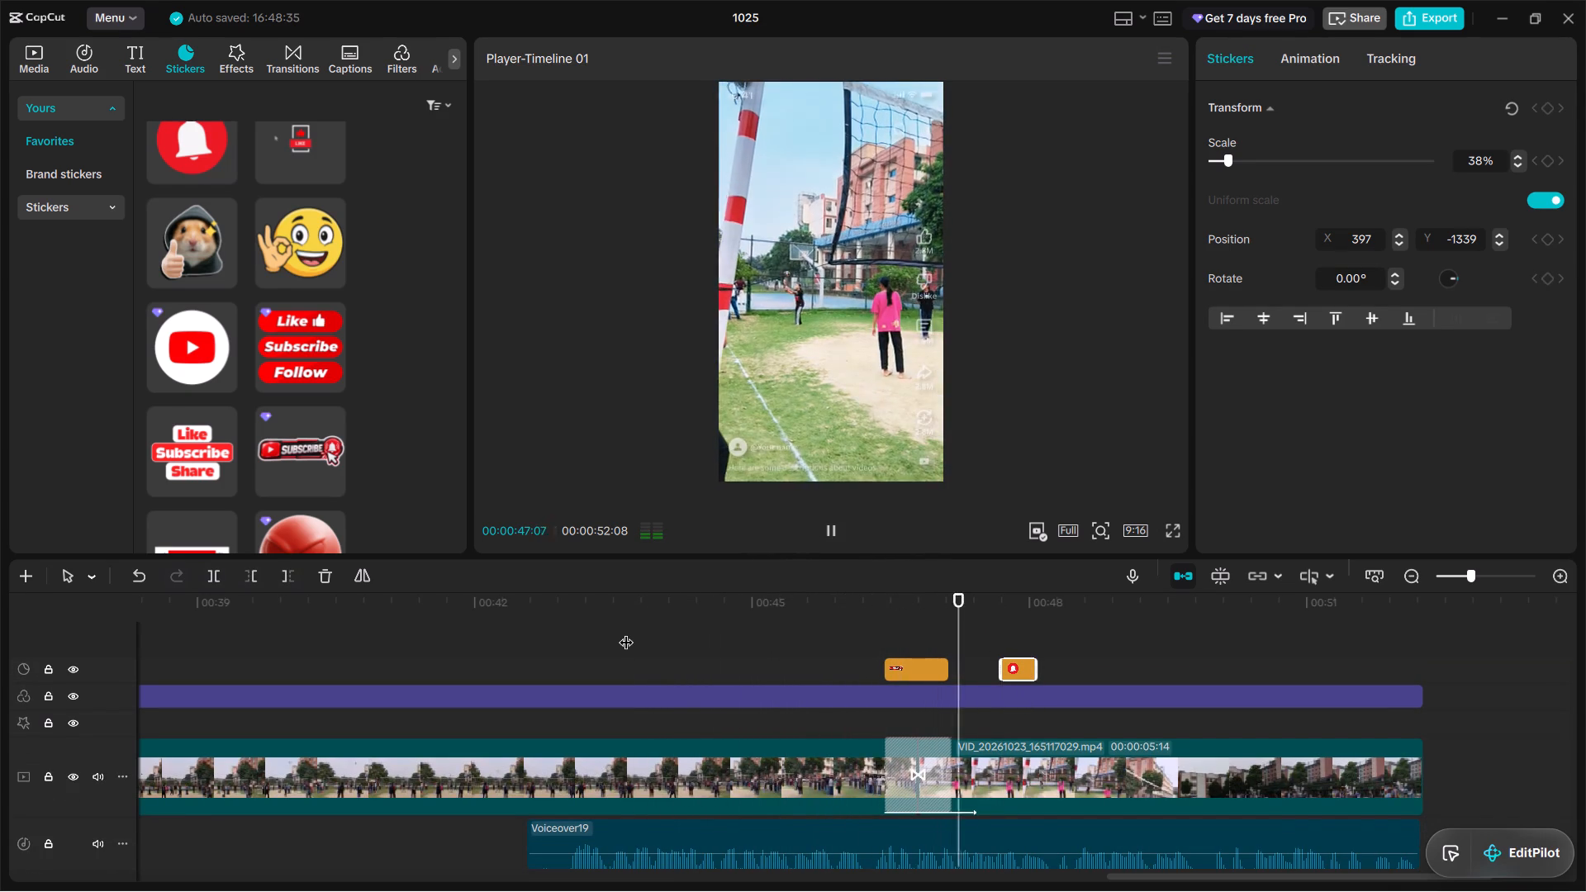
key(space)
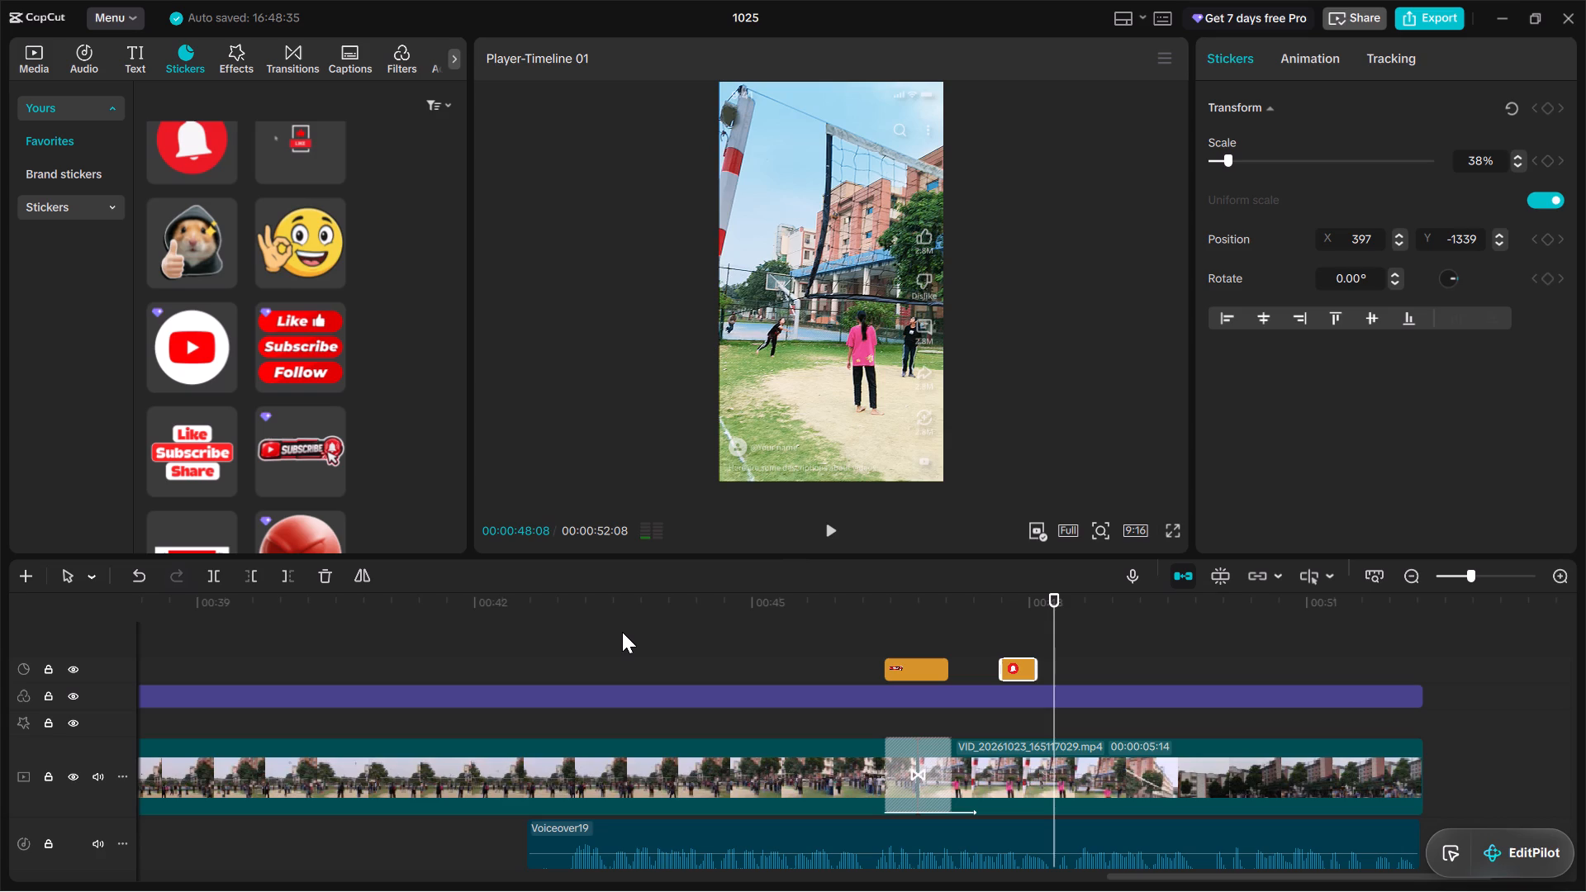
key(space)
key(space)
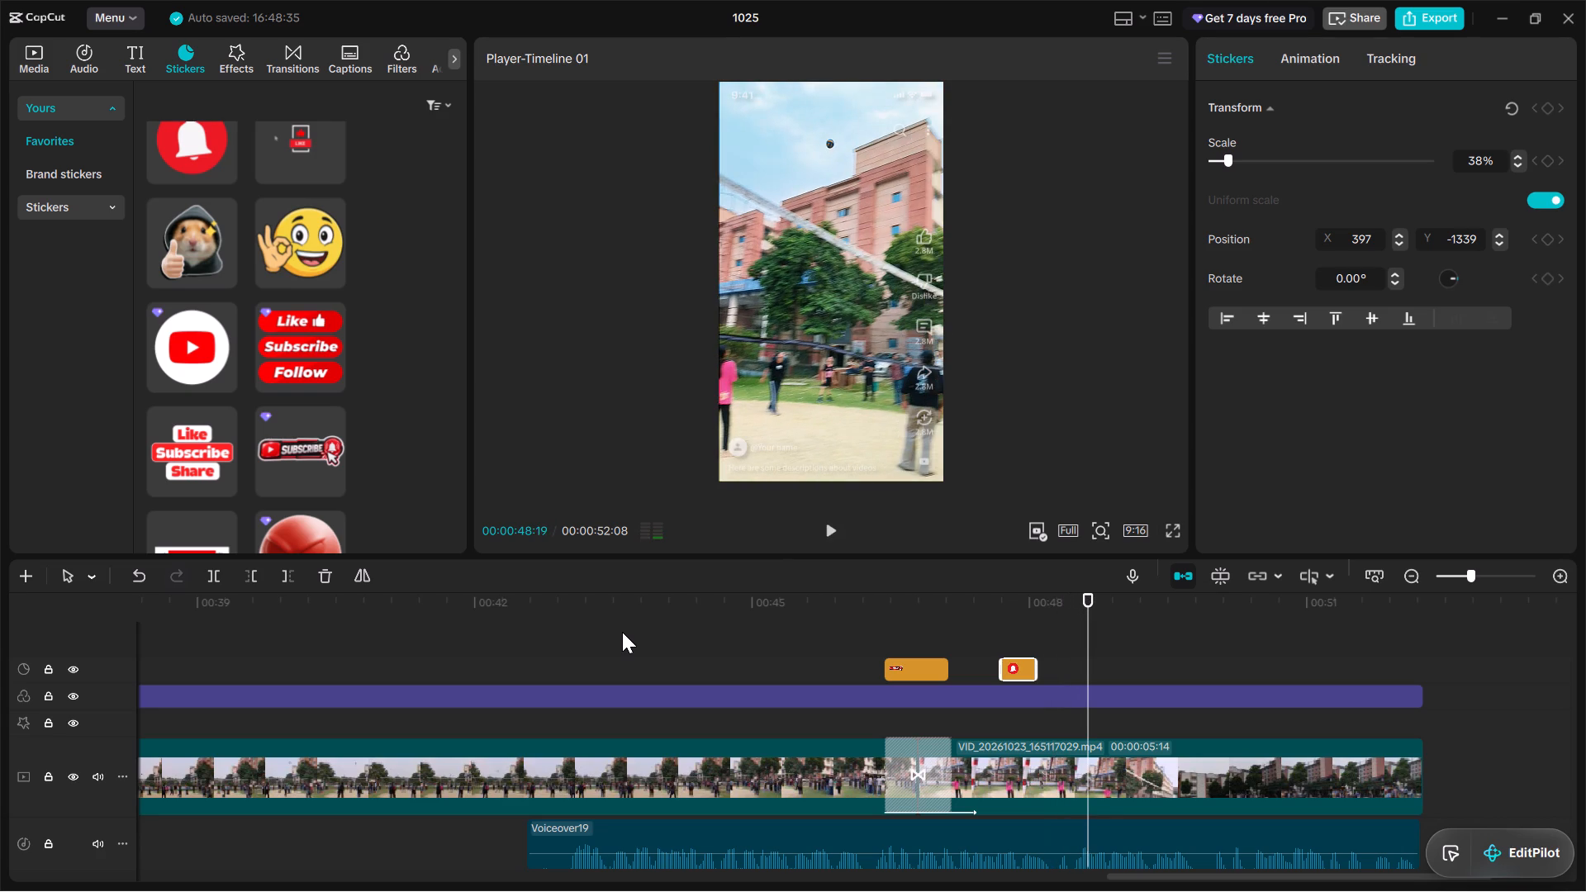
key(Left)
key(Left)
key(Left)
key(Left)
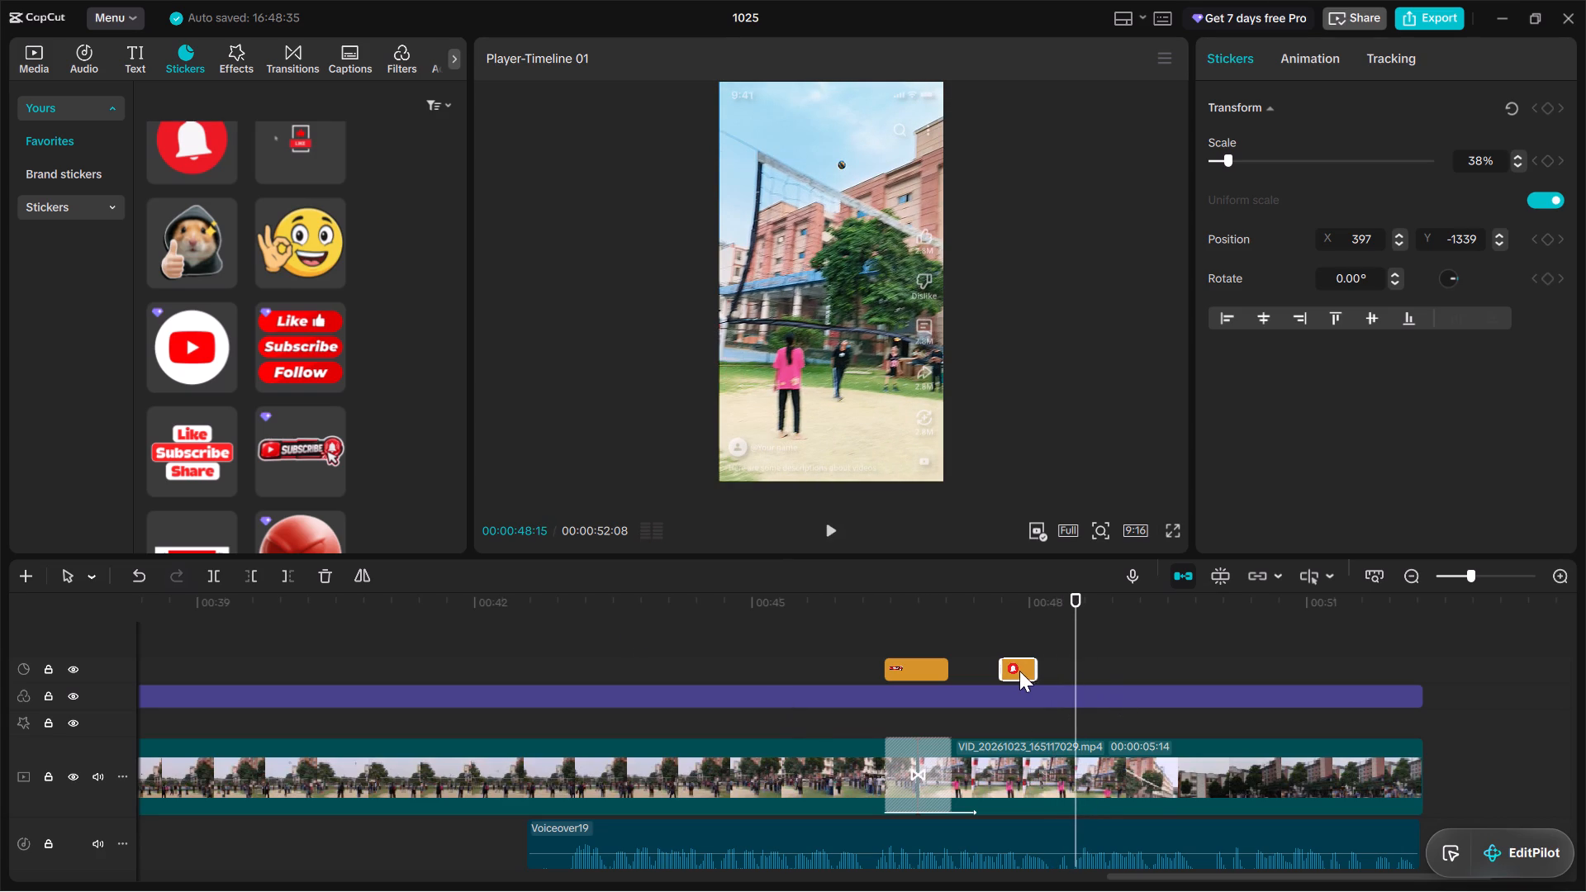
drag(1021, 671, 1097, 676)
Extend the end of the bell sticker clip to 00:00:49:12 and play back the ending.
drag(1076, 610, 822, 594)
key(space)
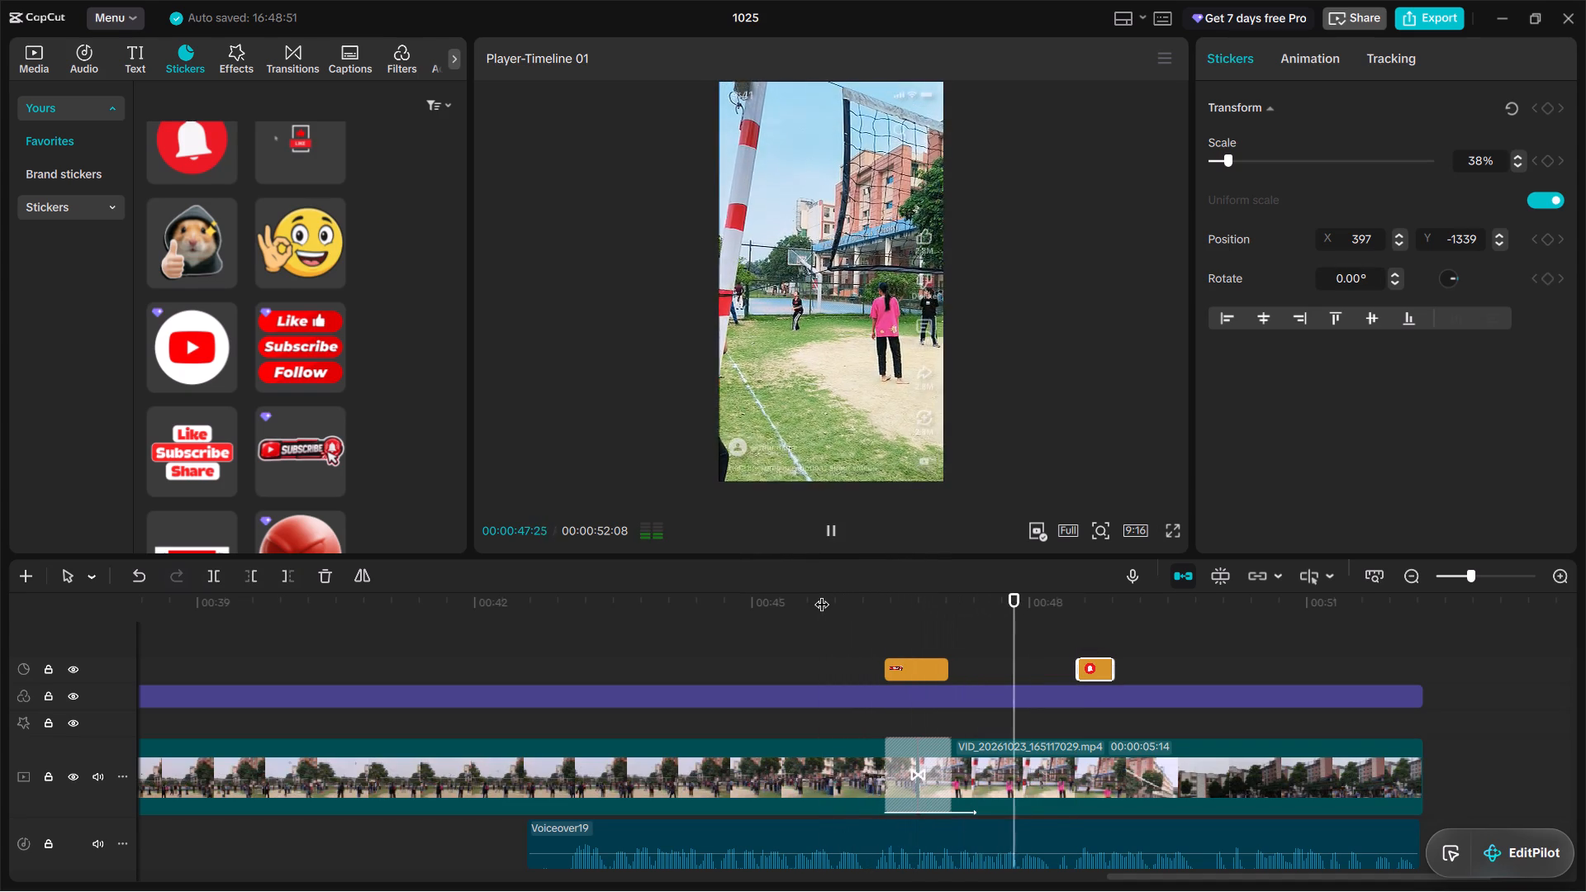
key(space)
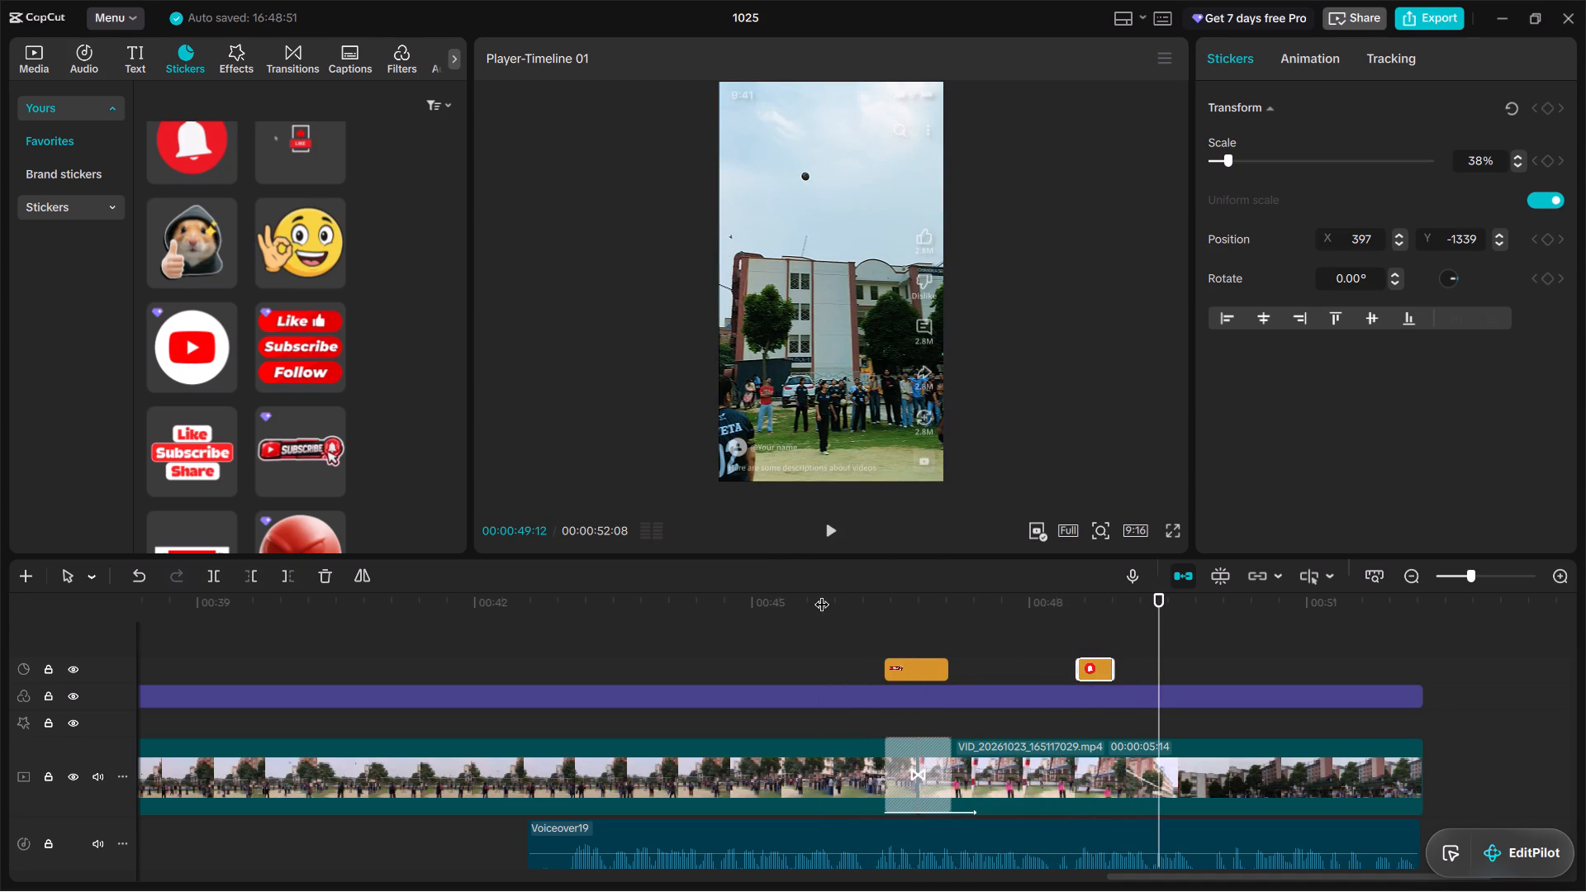
drag(1114, 670, 1127, 668)
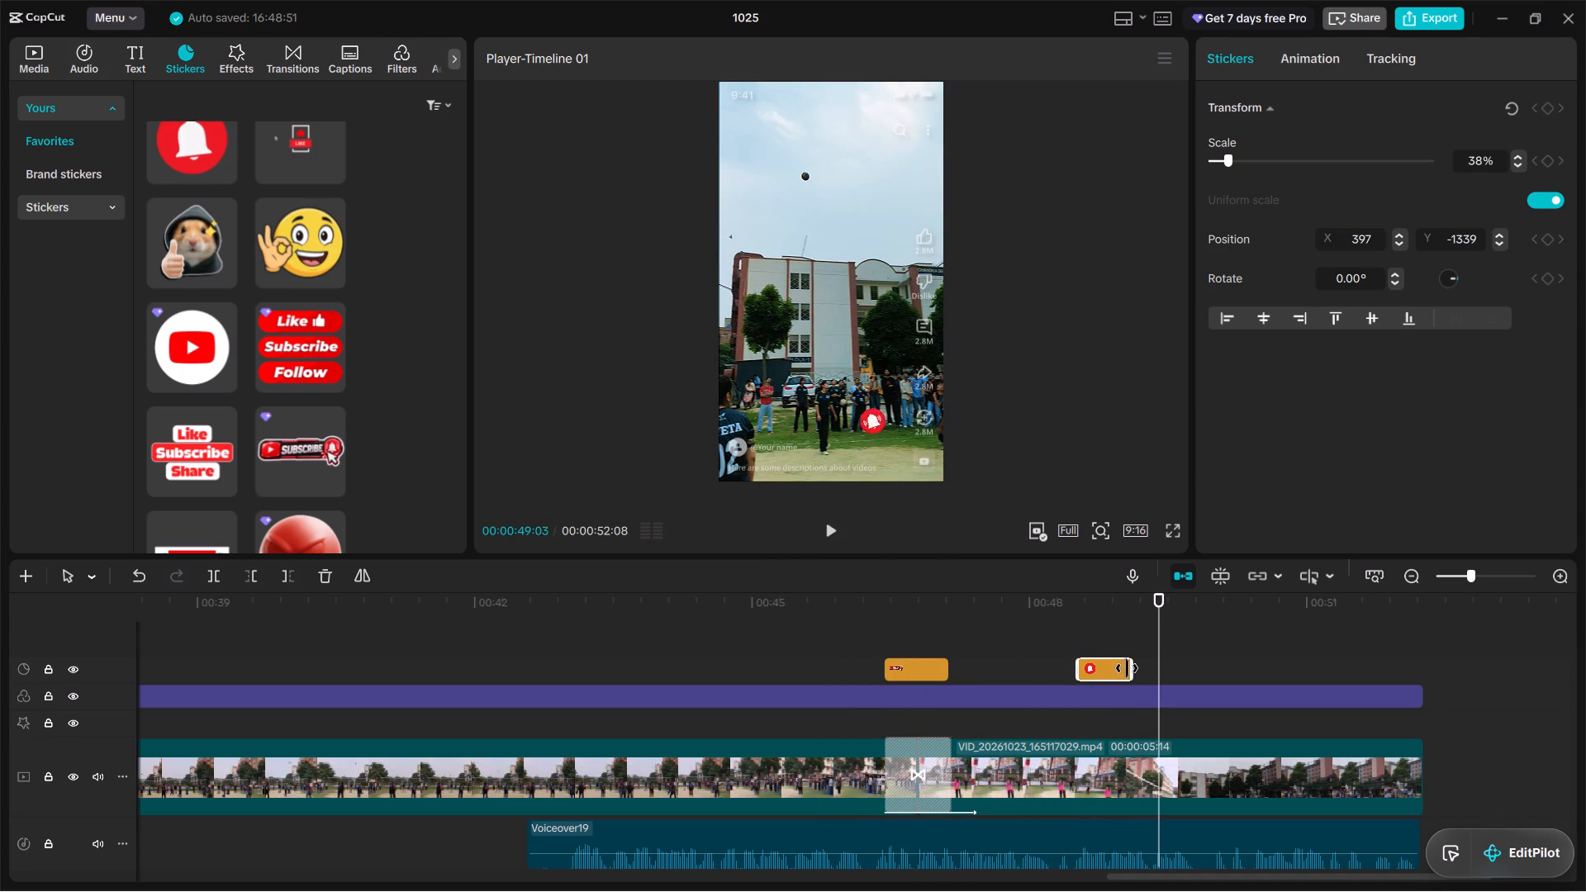
drag(1127, 668, 1154, 680)
drag(1154, 680, 1155, 677)
drag(1160, 595, 1001, 602)
key(space)
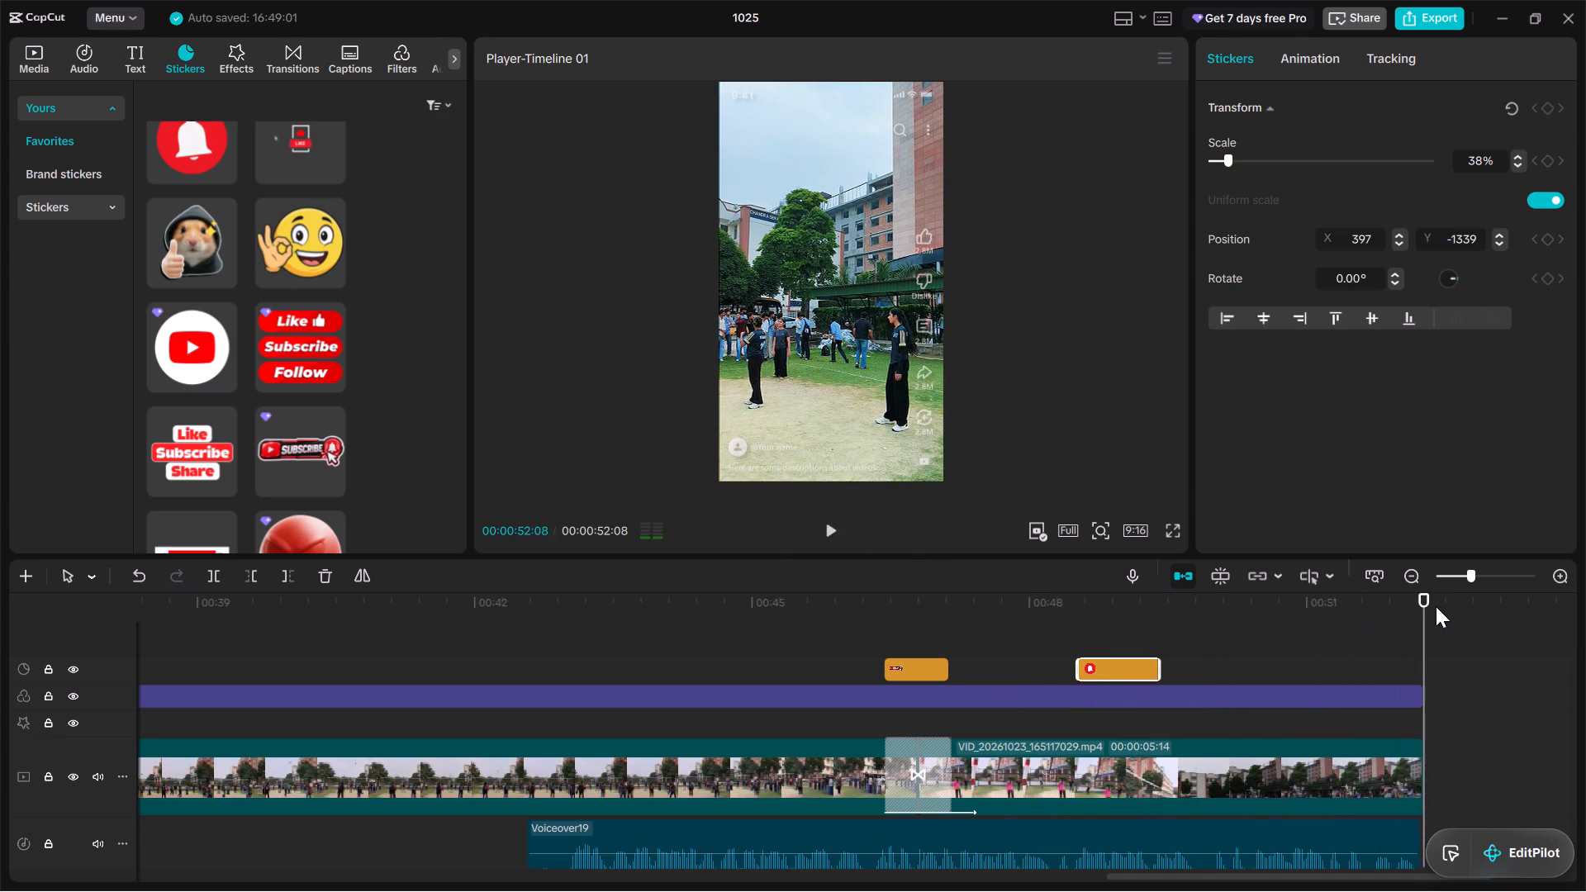
Apply the Stretch Left entrance animation to the Subscribe sticker.
drag(1425, 606, 891, 612)
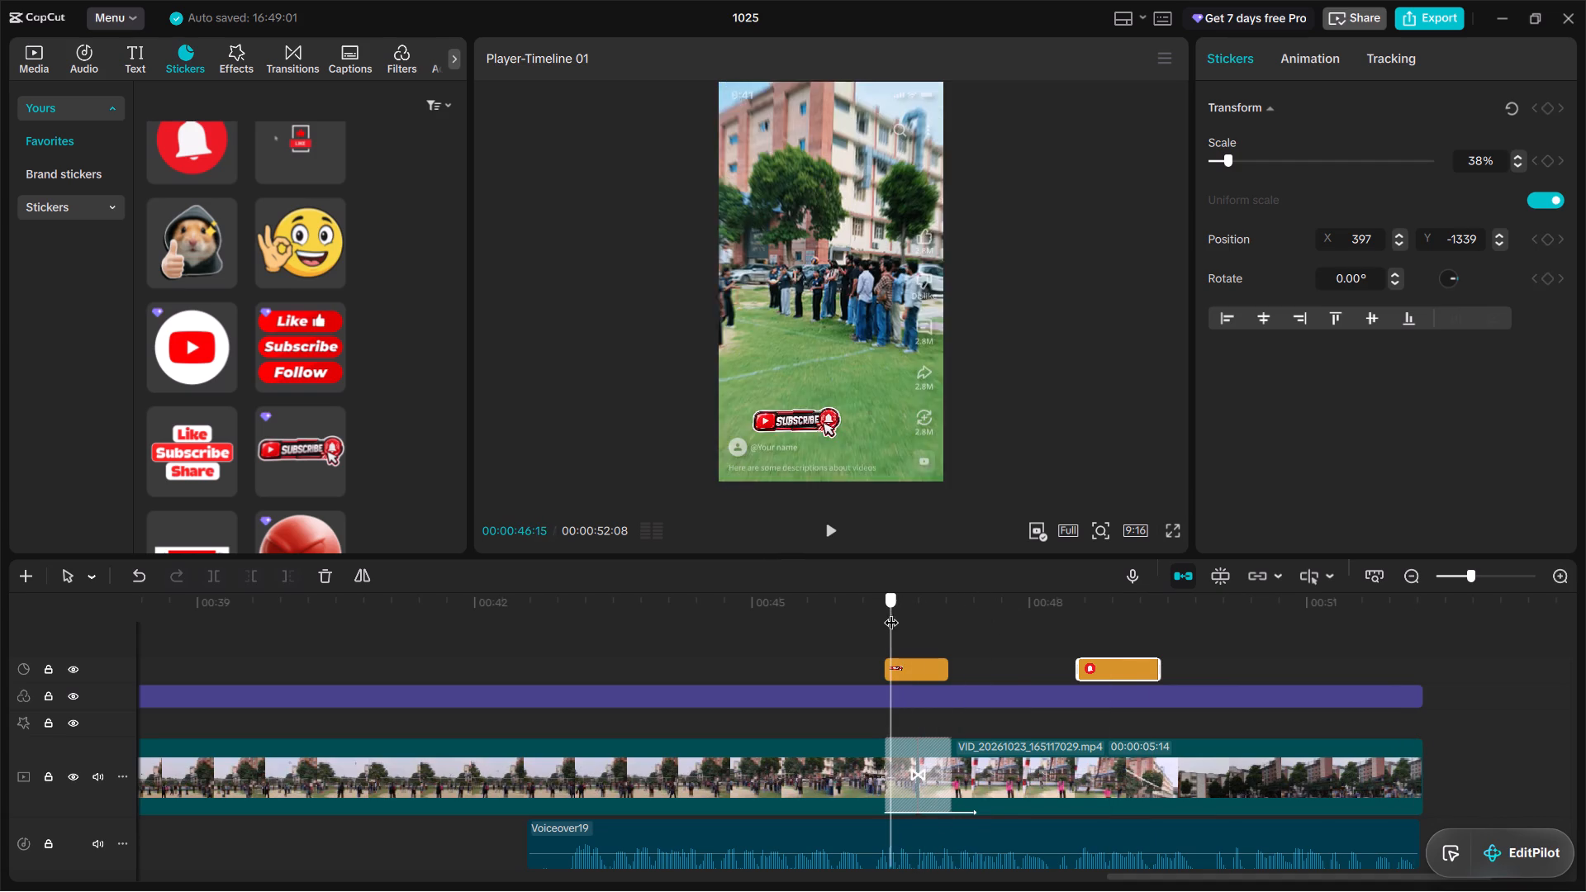
drag(891, 612, 884, 621)
click(914, 669)
click(1310, 55)
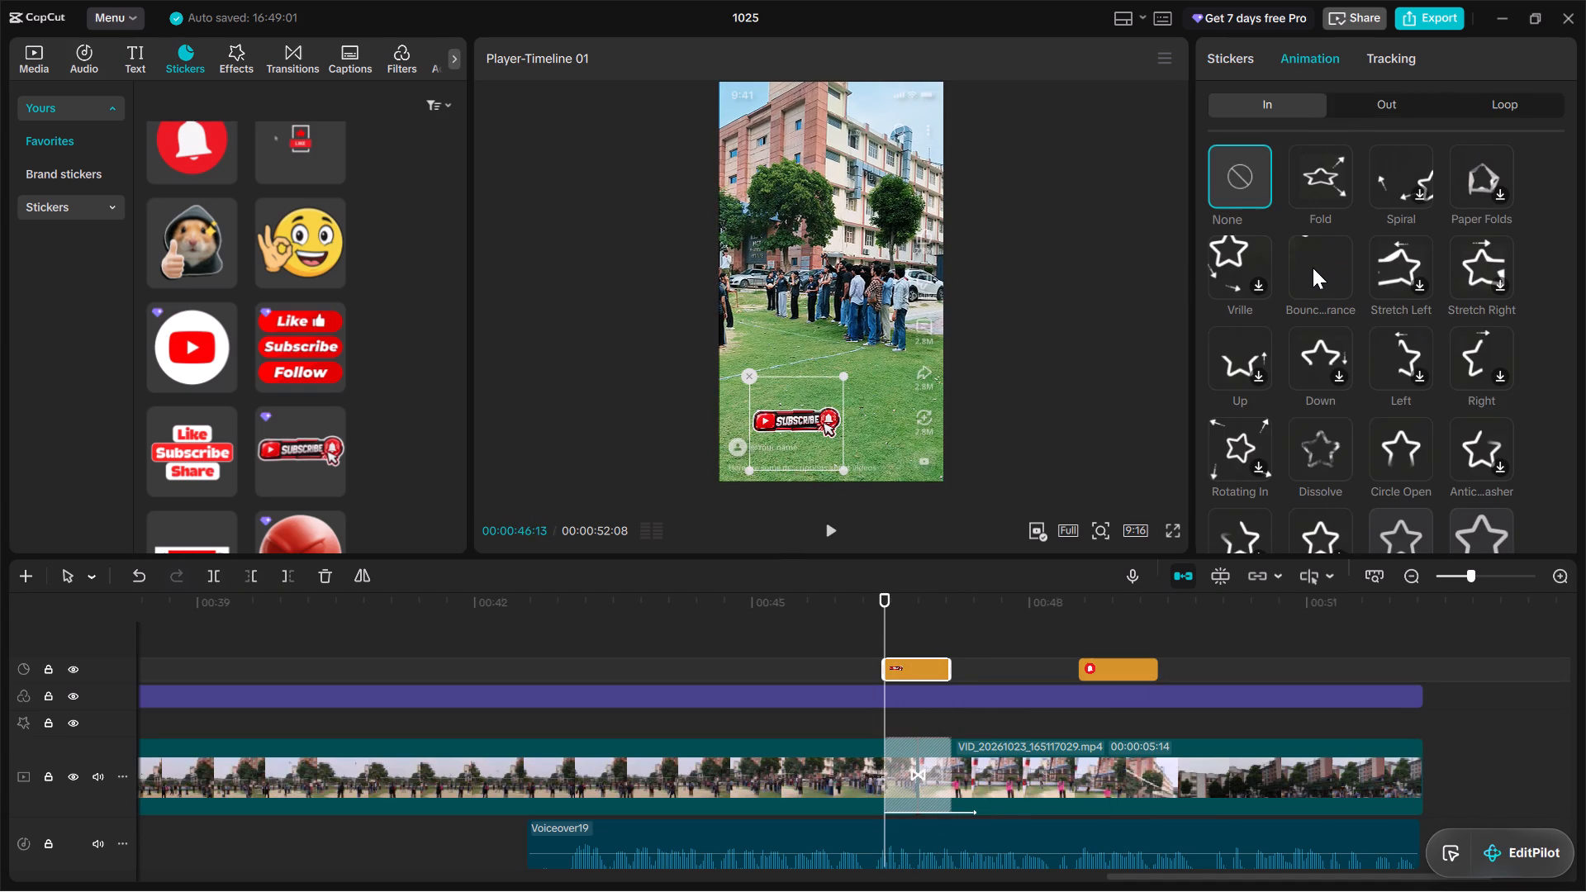
click(1315, 268)
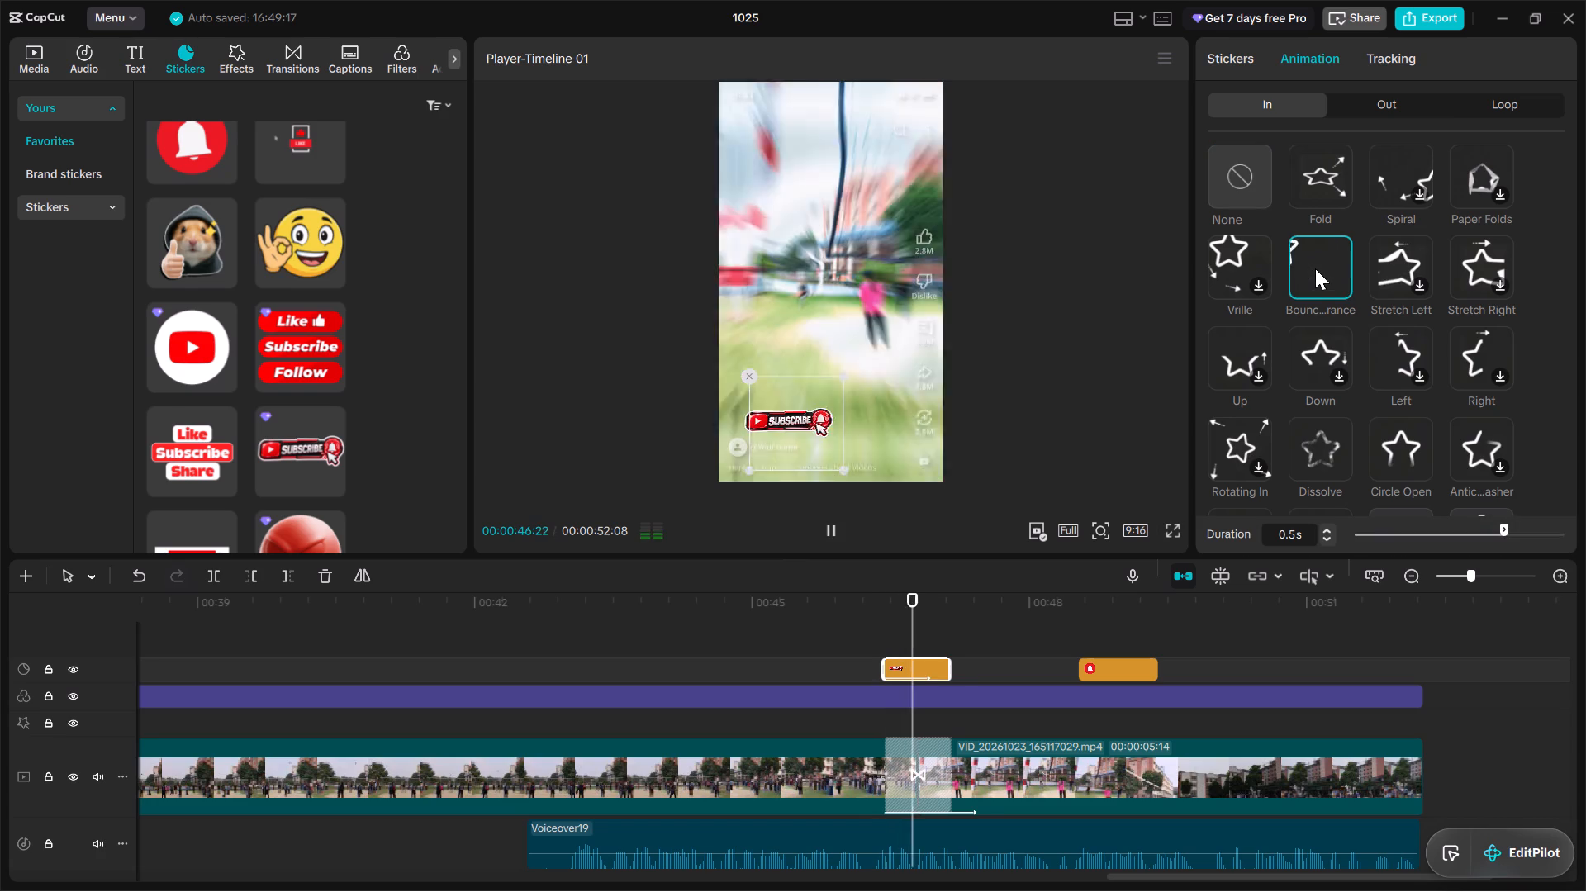
click(1394, 268)
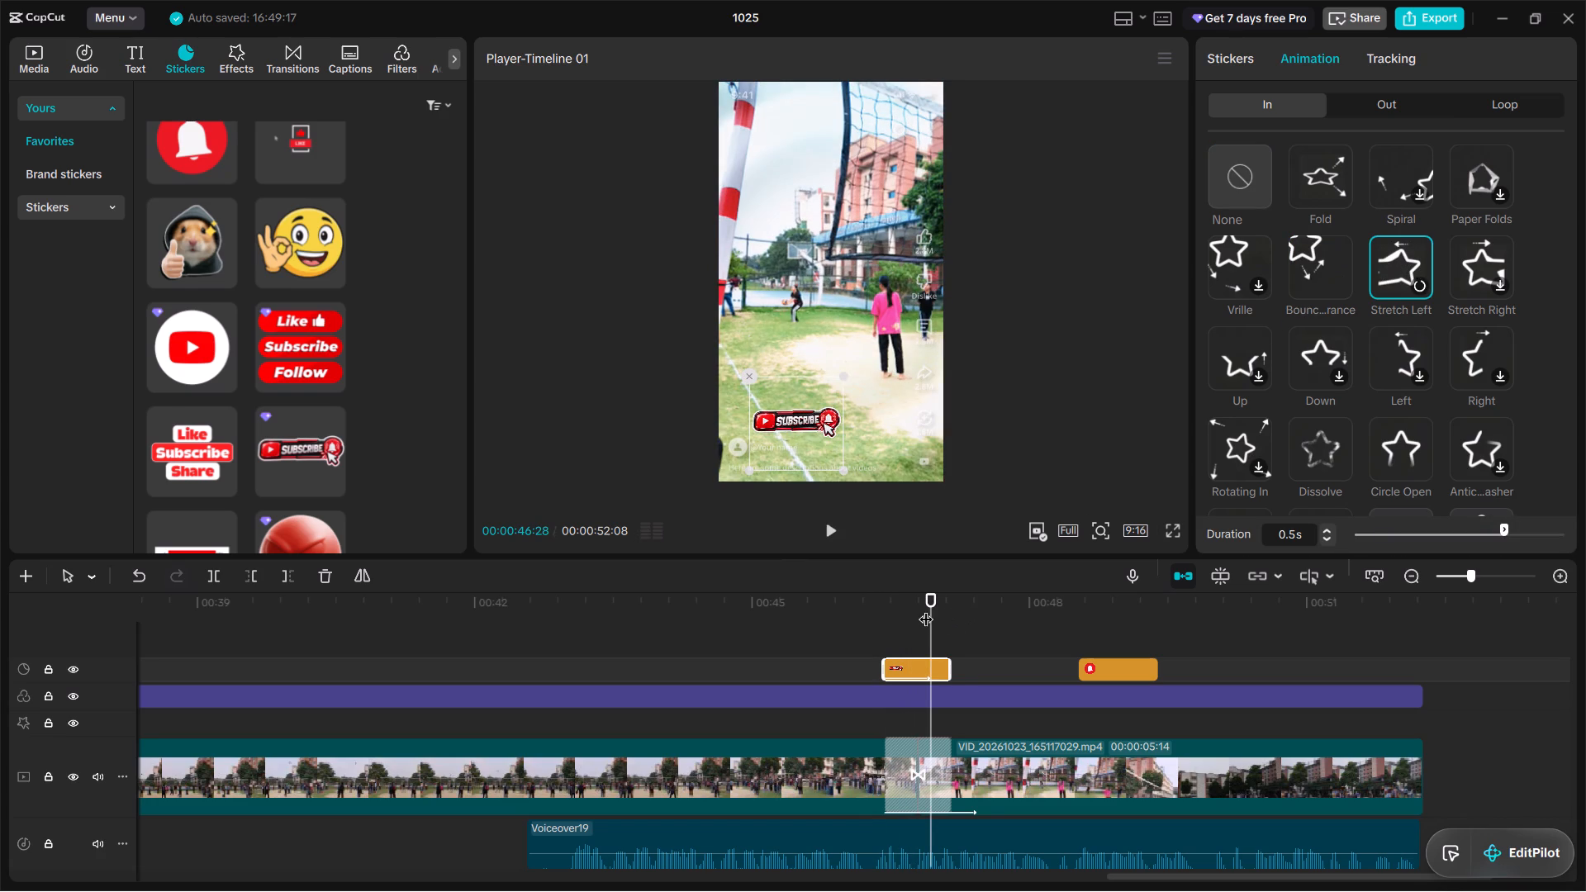
drag(933, 604, 886, 609)
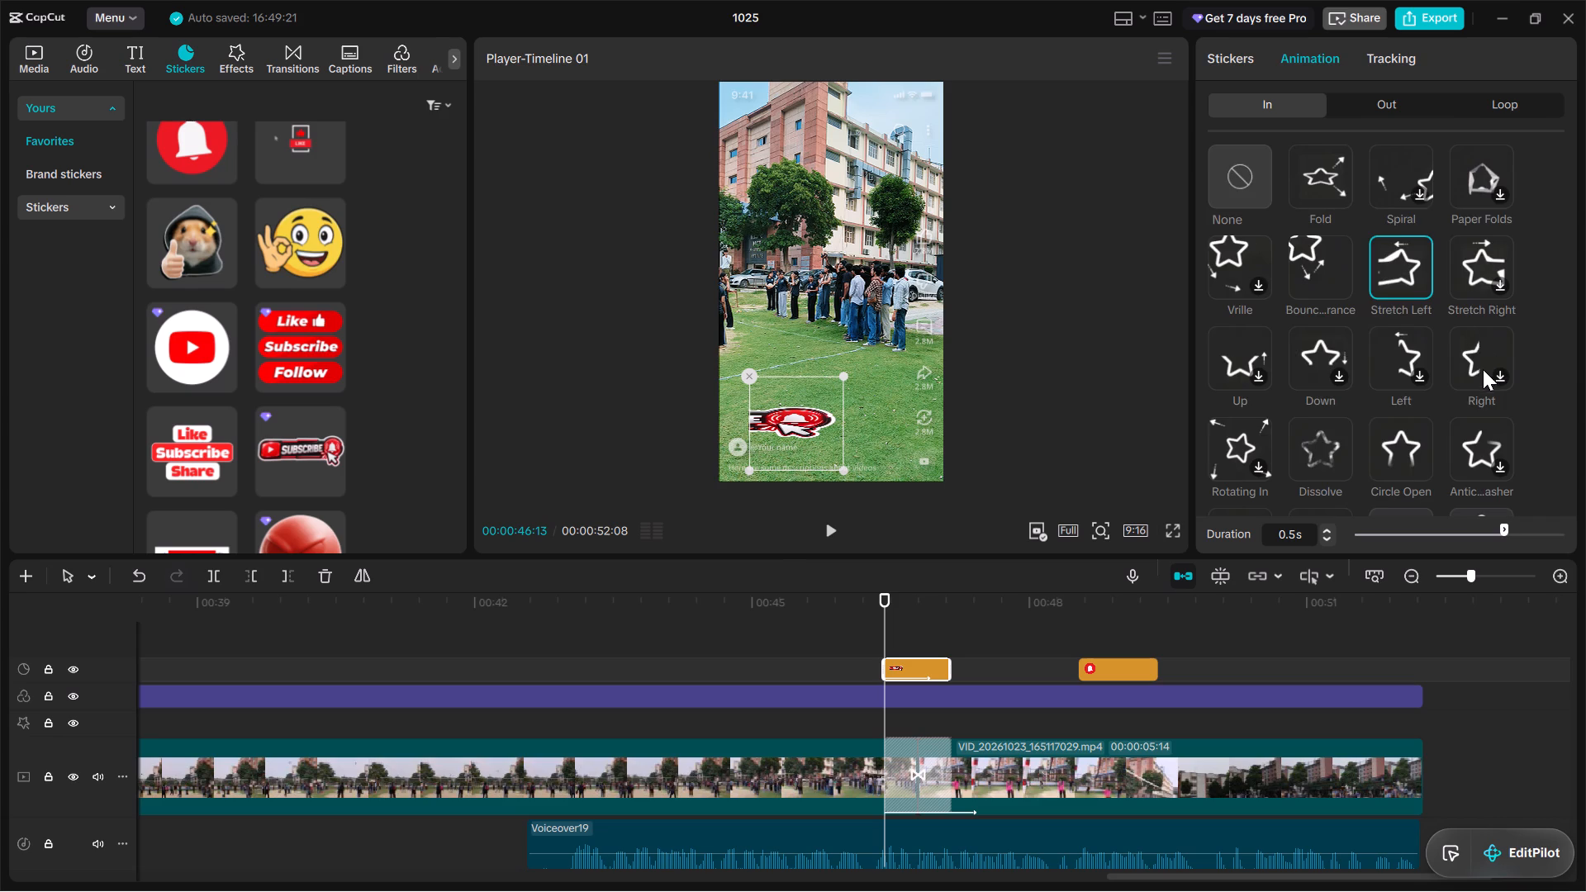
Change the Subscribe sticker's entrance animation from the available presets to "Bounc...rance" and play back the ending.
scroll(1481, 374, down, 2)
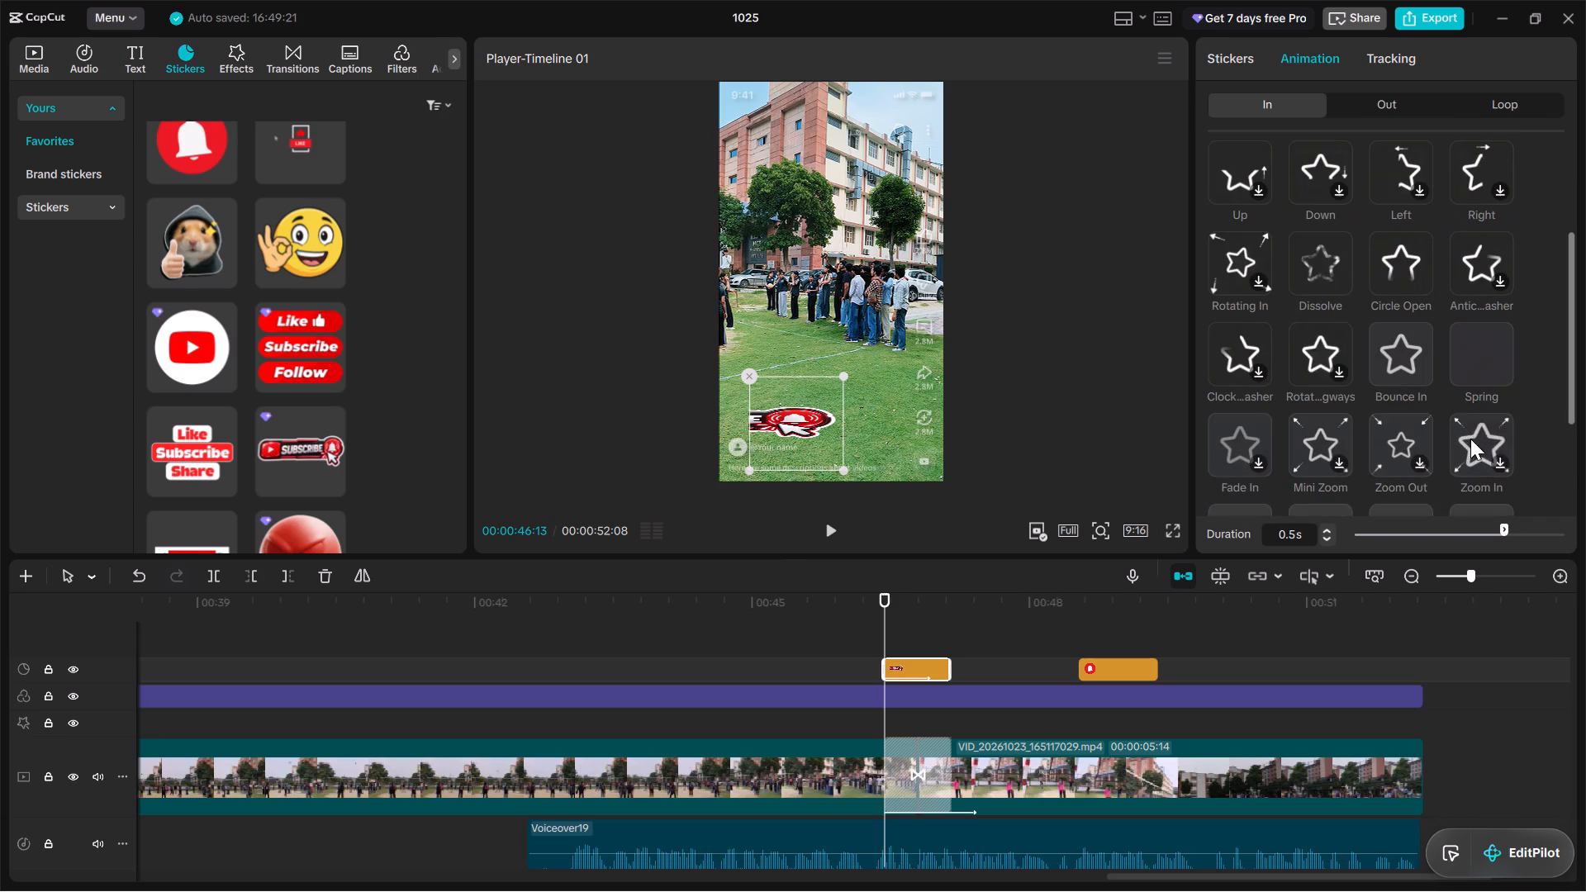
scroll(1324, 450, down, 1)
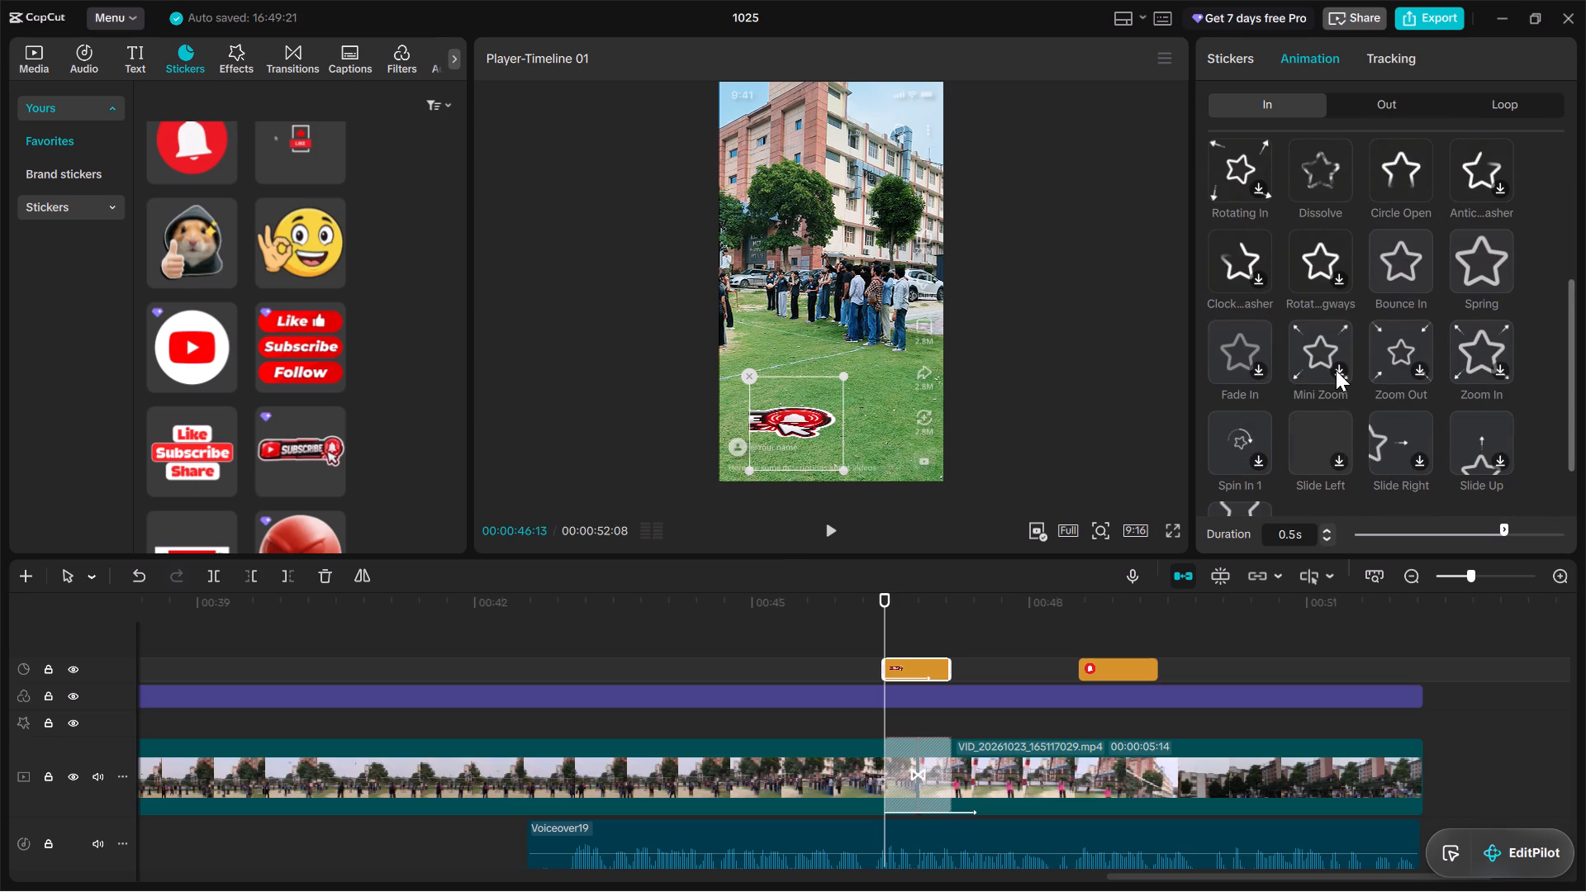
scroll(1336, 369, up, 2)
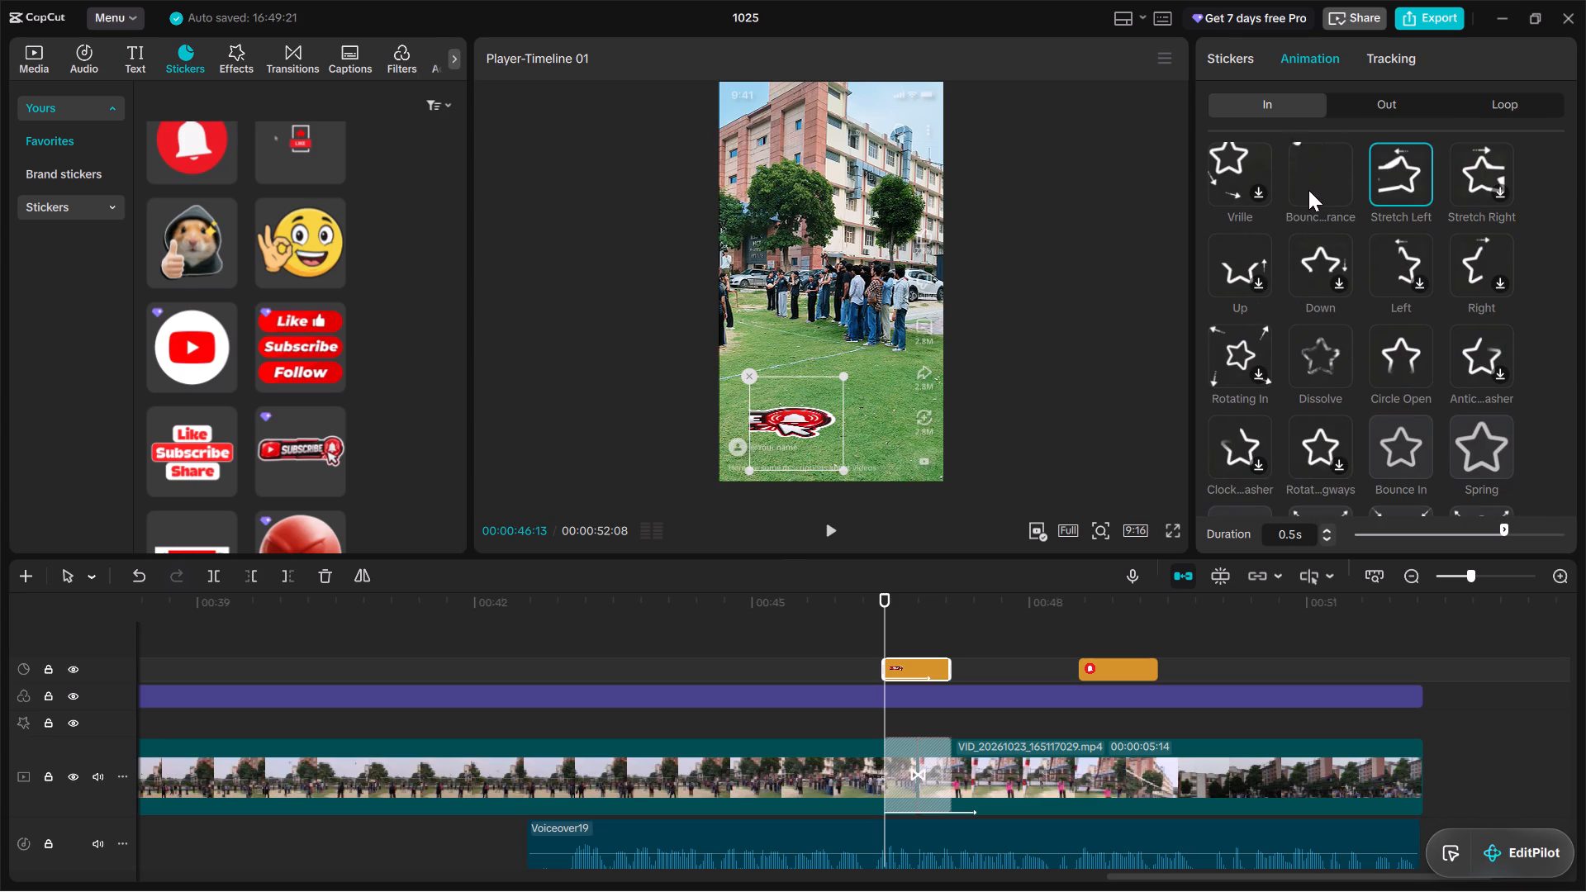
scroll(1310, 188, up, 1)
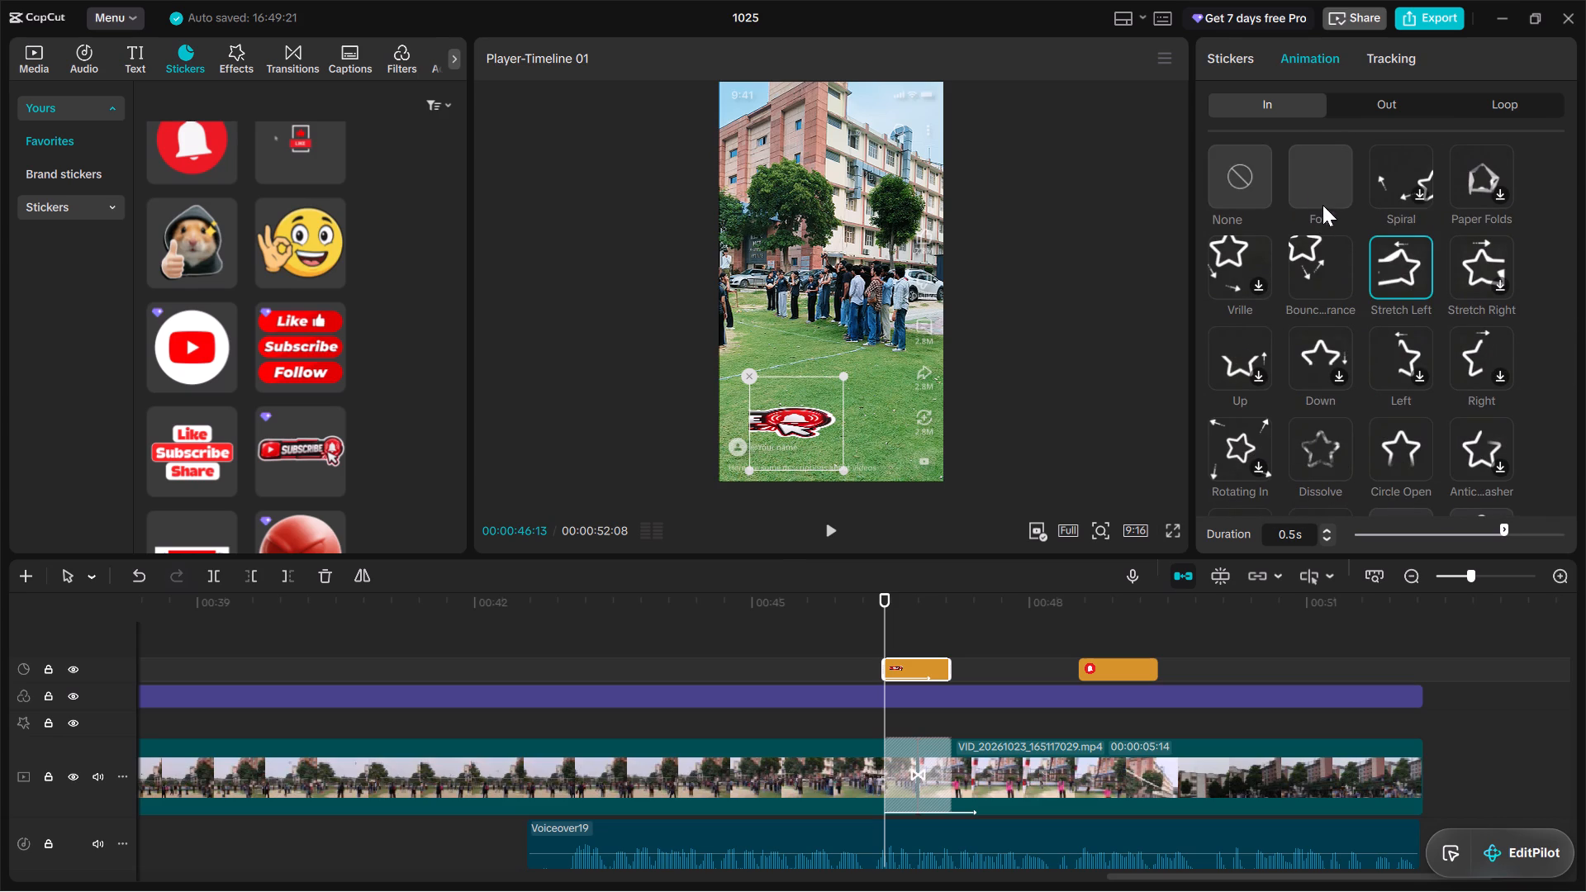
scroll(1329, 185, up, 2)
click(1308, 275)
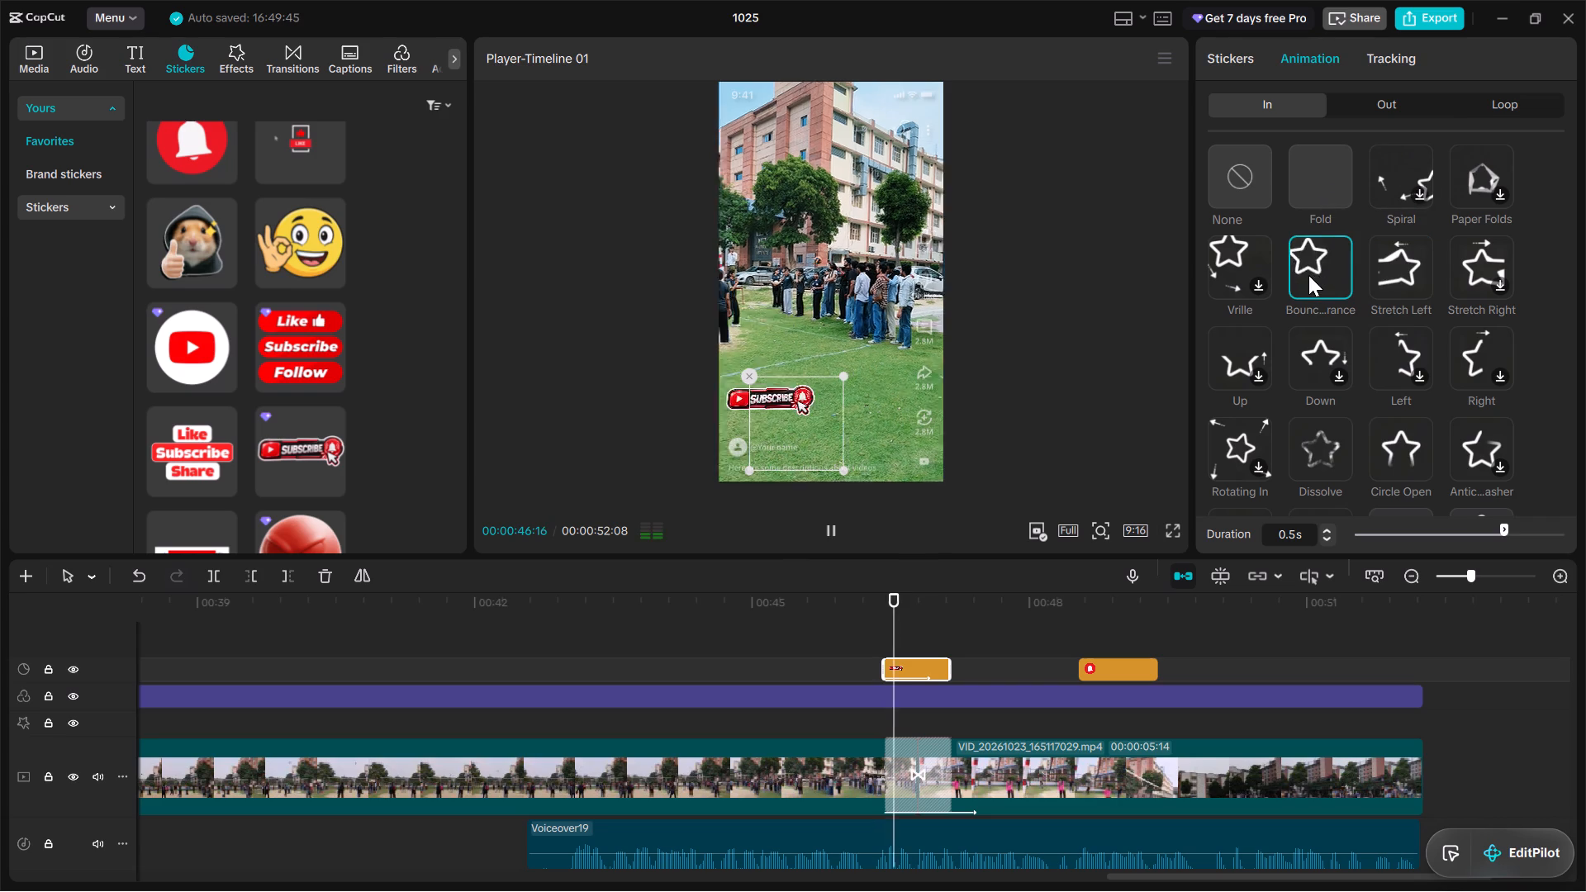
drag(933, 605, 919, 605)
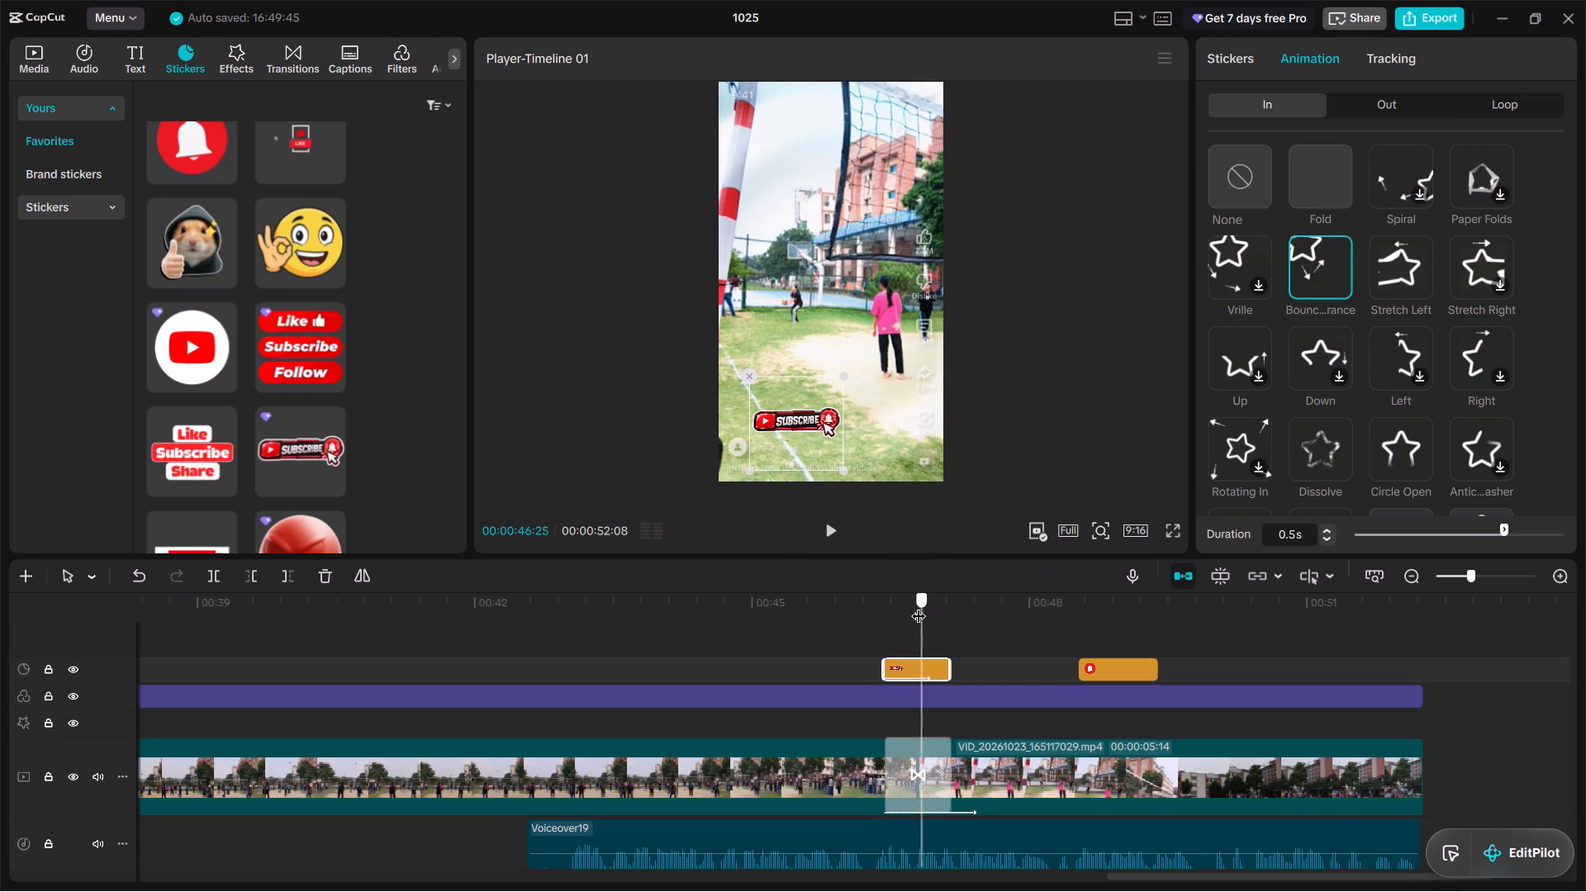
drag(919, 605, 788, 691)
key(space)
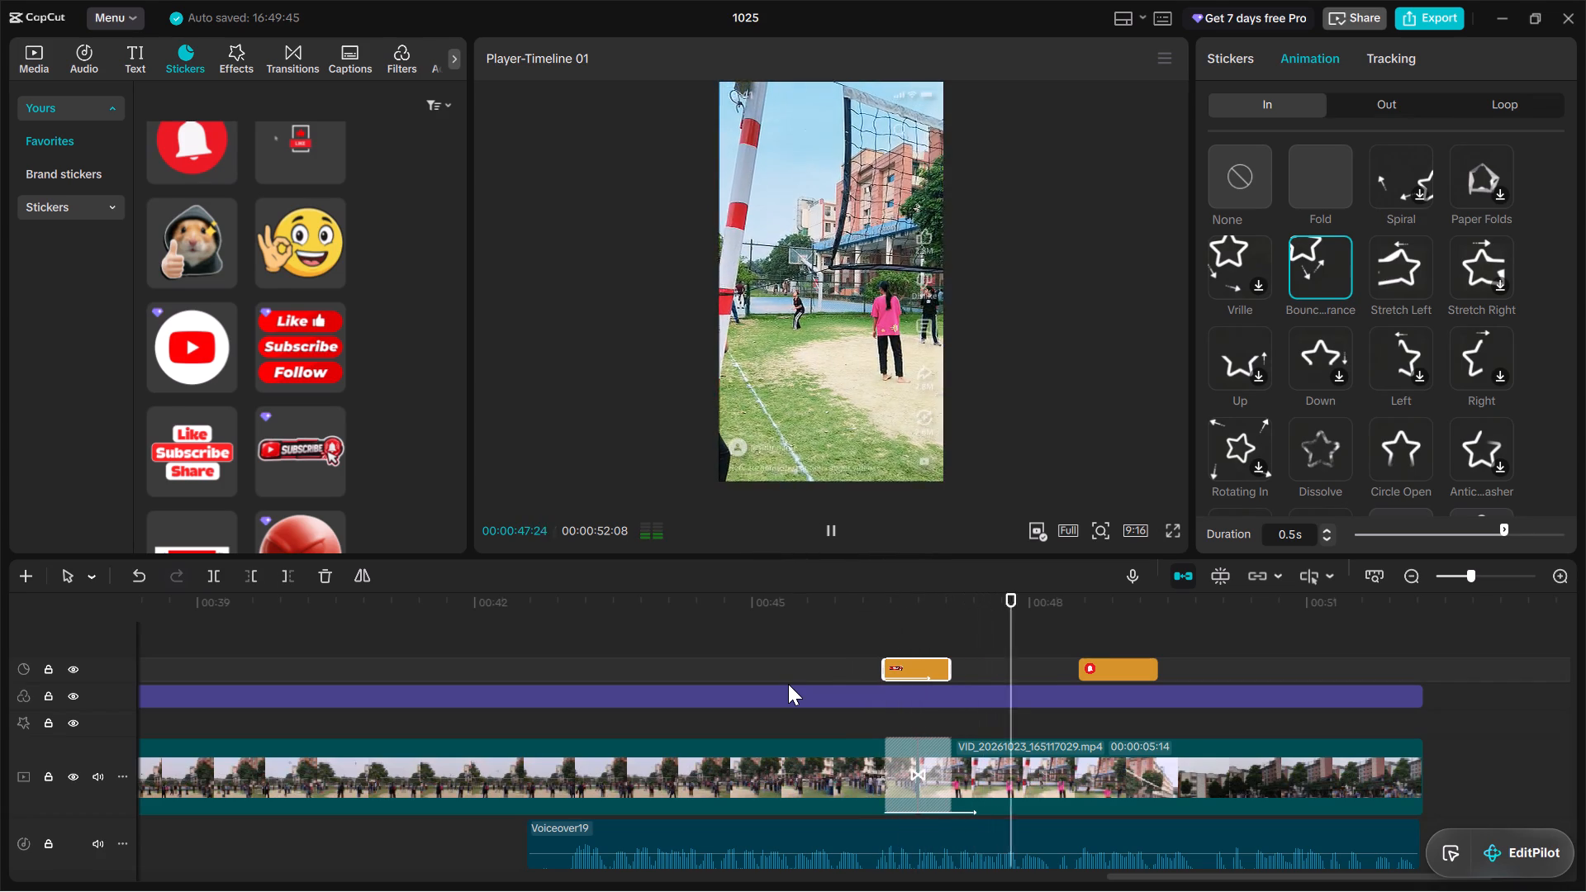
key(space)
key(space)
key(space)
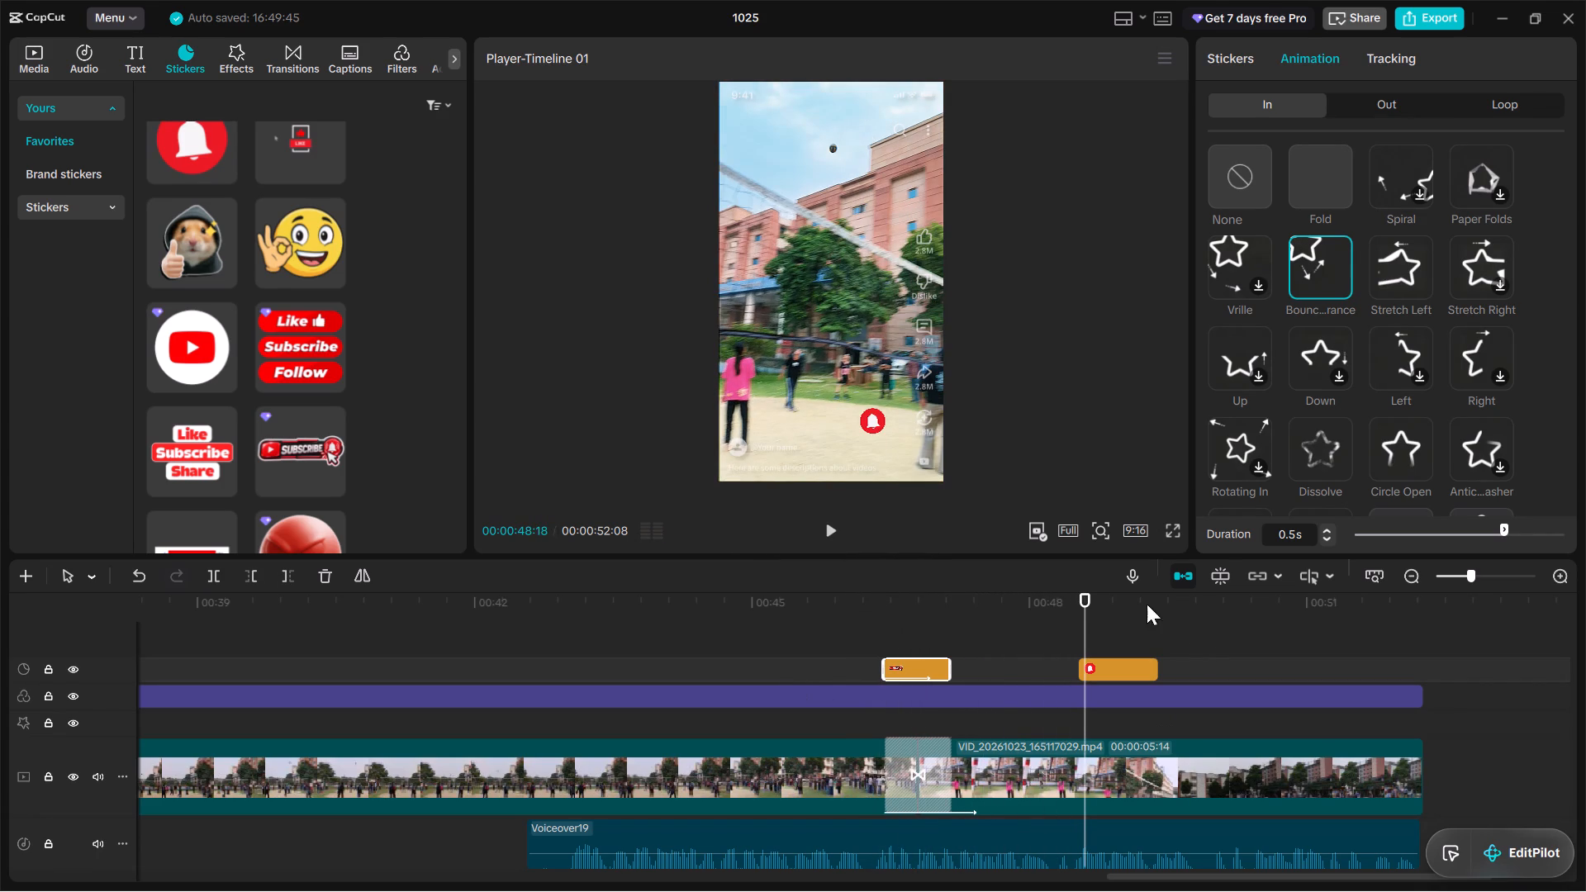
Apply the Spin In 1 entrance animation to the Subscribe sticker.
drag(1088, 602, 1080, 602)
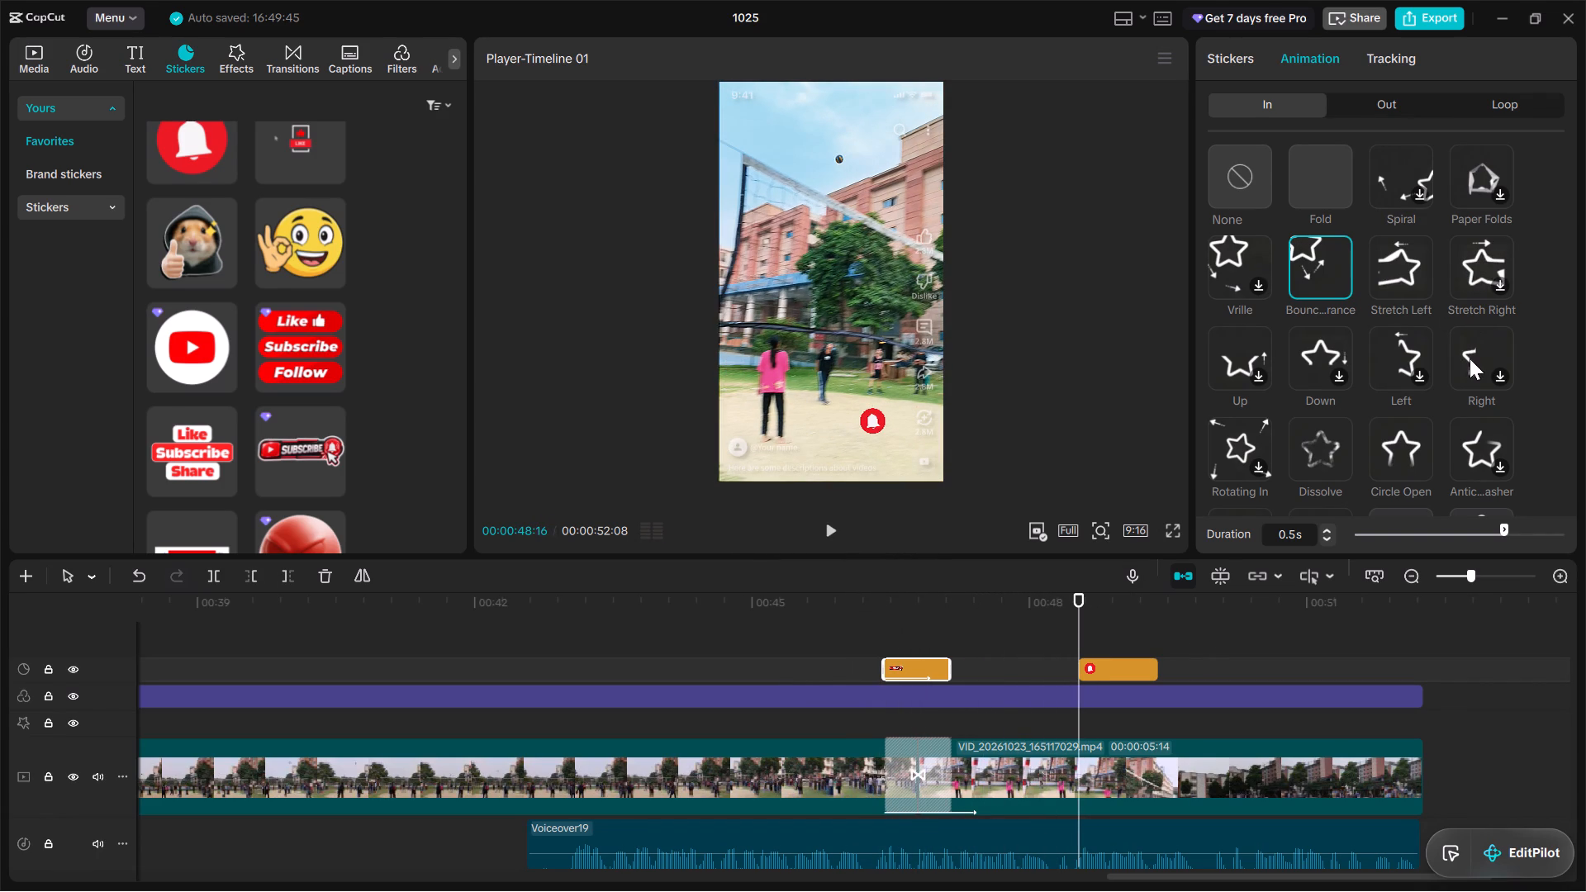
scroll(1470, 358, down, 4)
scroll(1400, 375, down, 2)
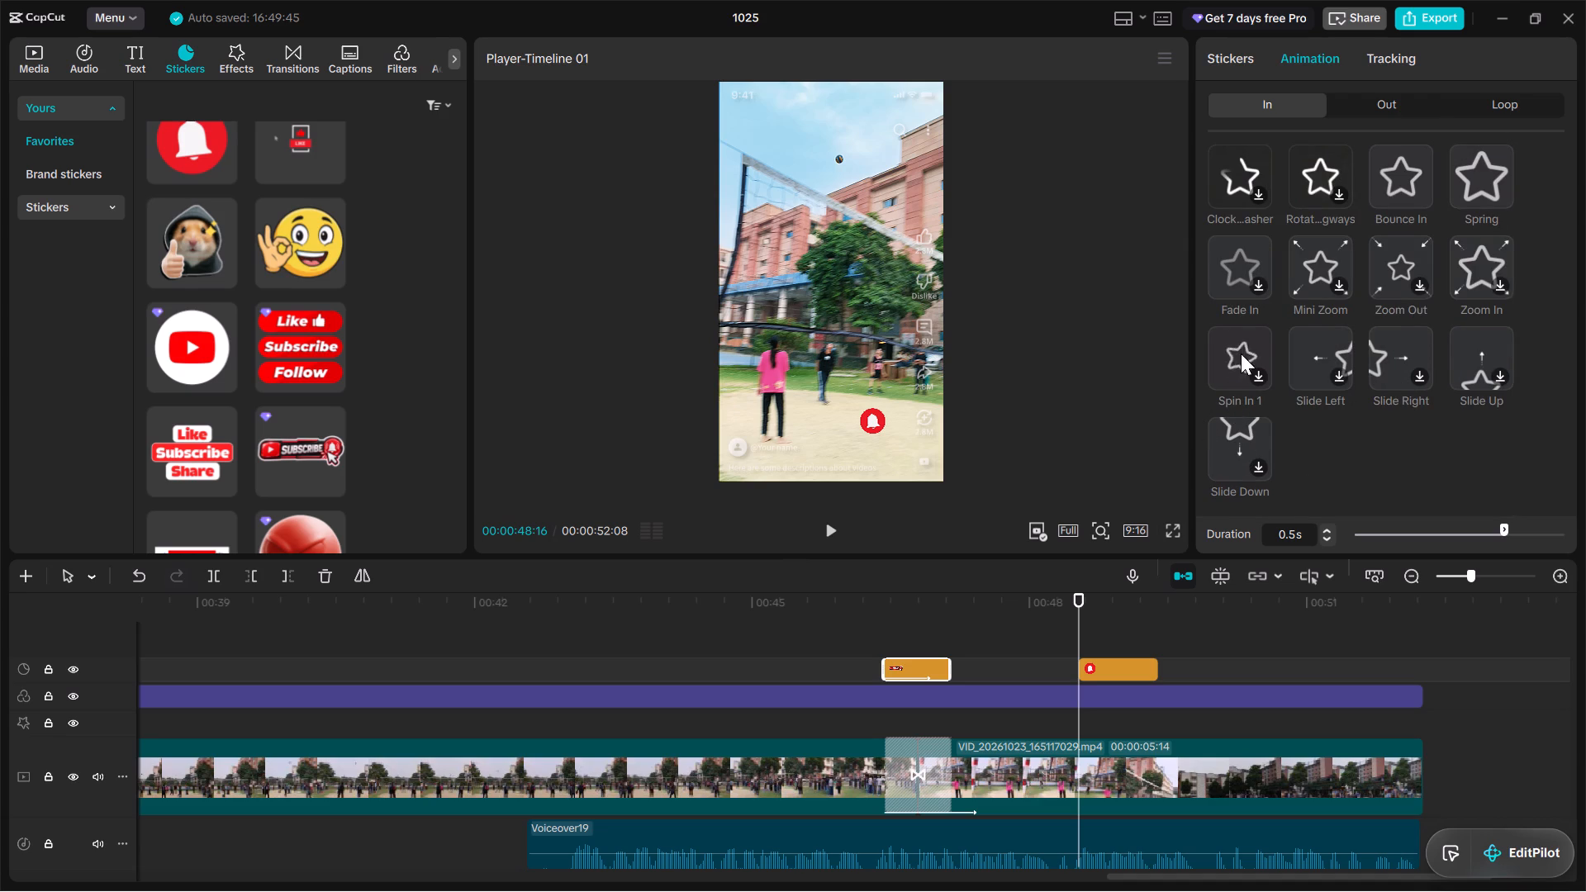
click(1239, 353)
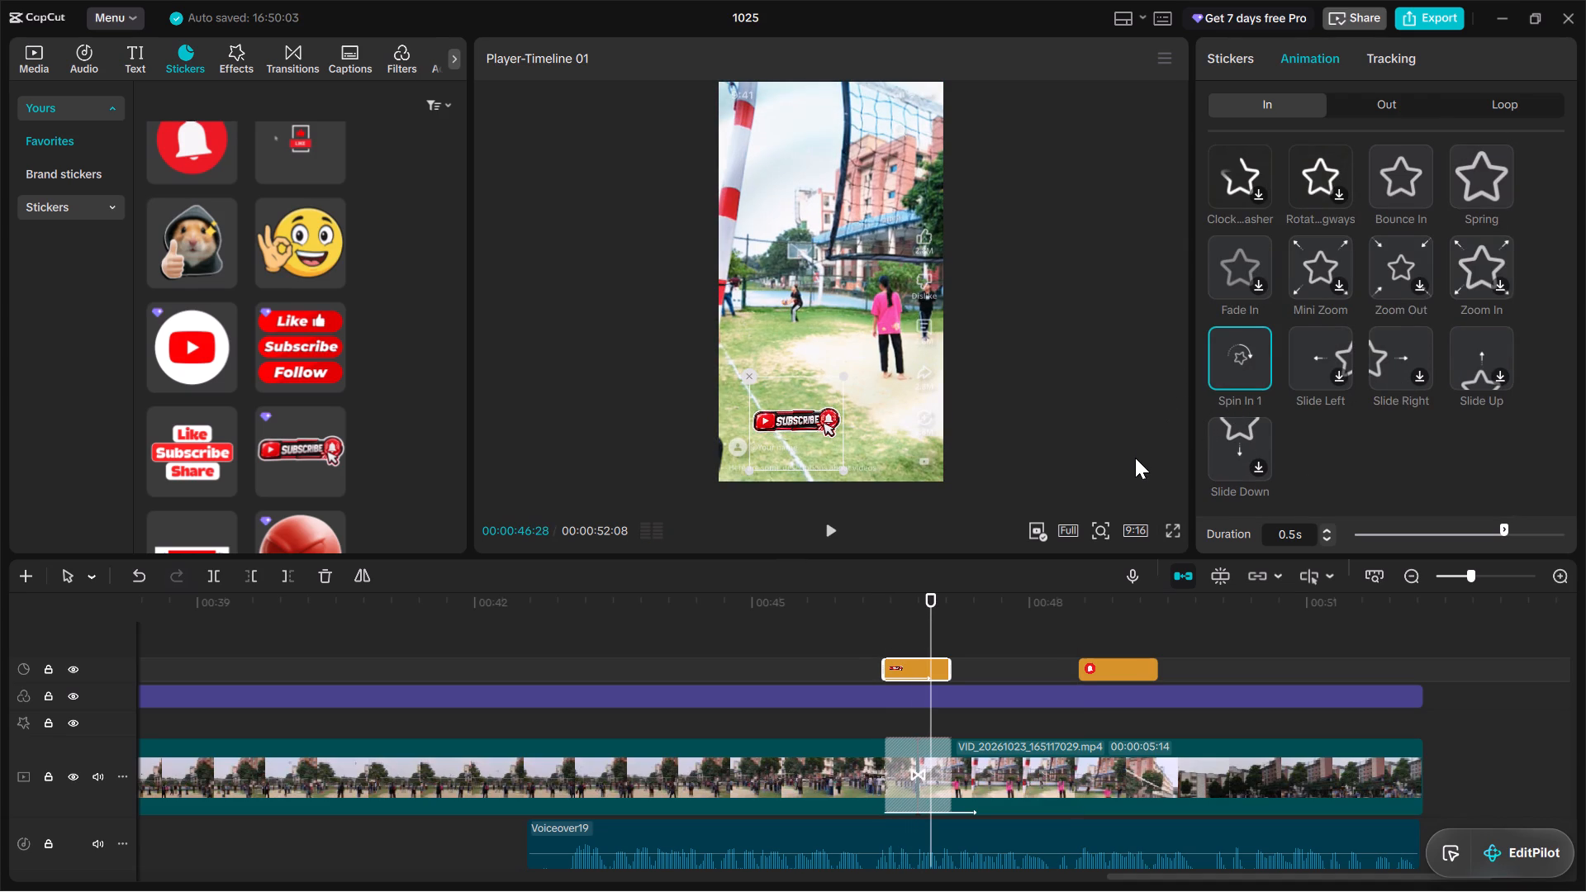
Switch the Subscribe sticker's entrance animation to "Bounc...rance" and play it back from just before the sticker starts.
drag(931, 608, 884, 617)
scroll(1341, 244, up, 6)
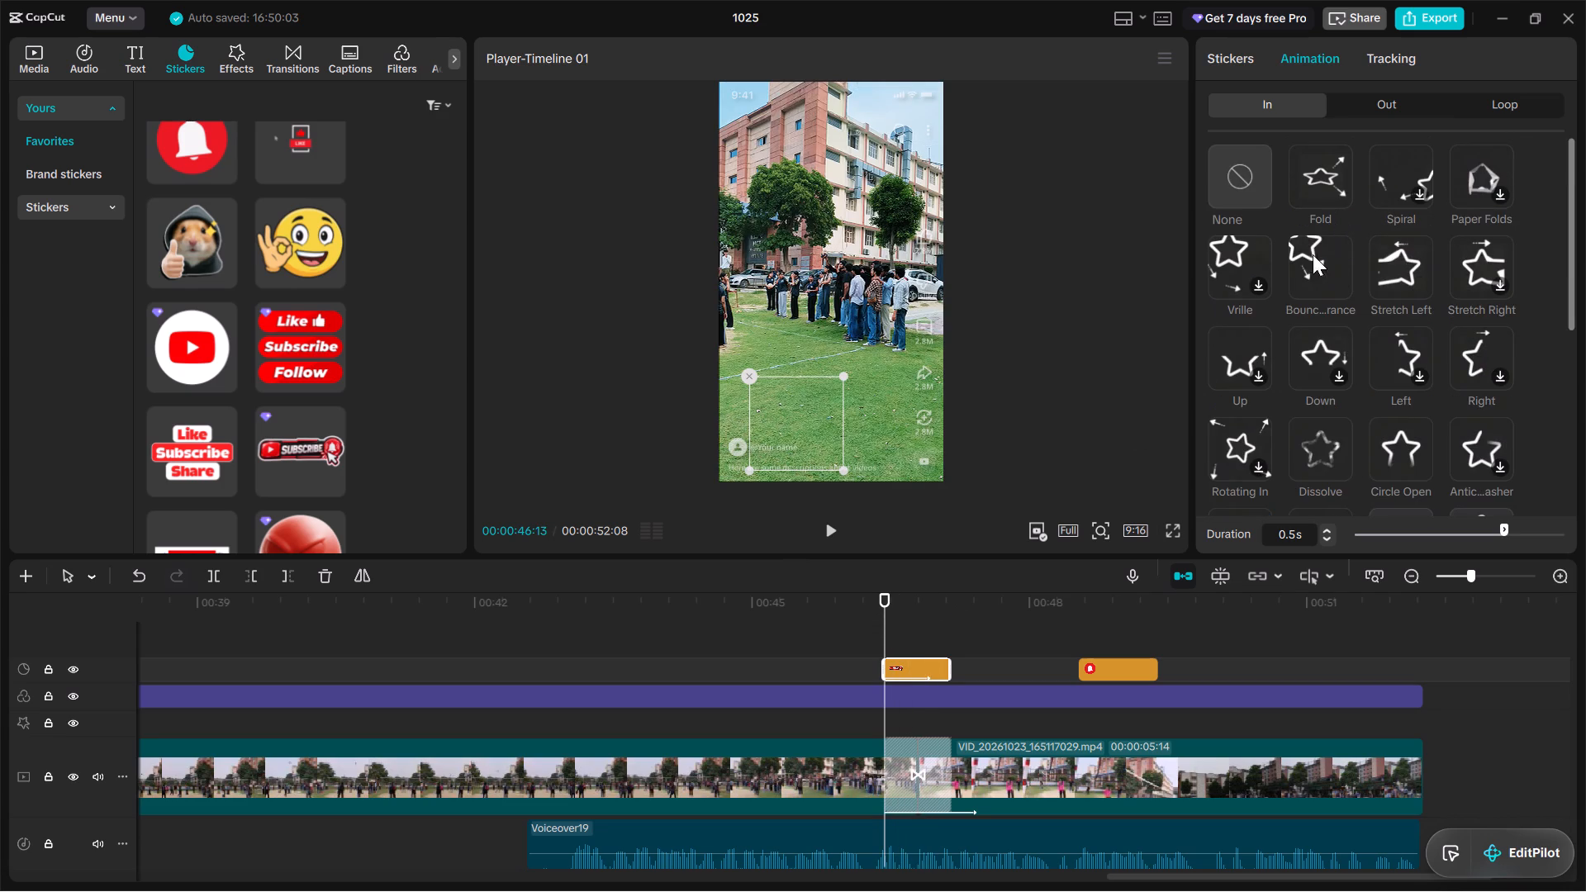
click(1308, 277)
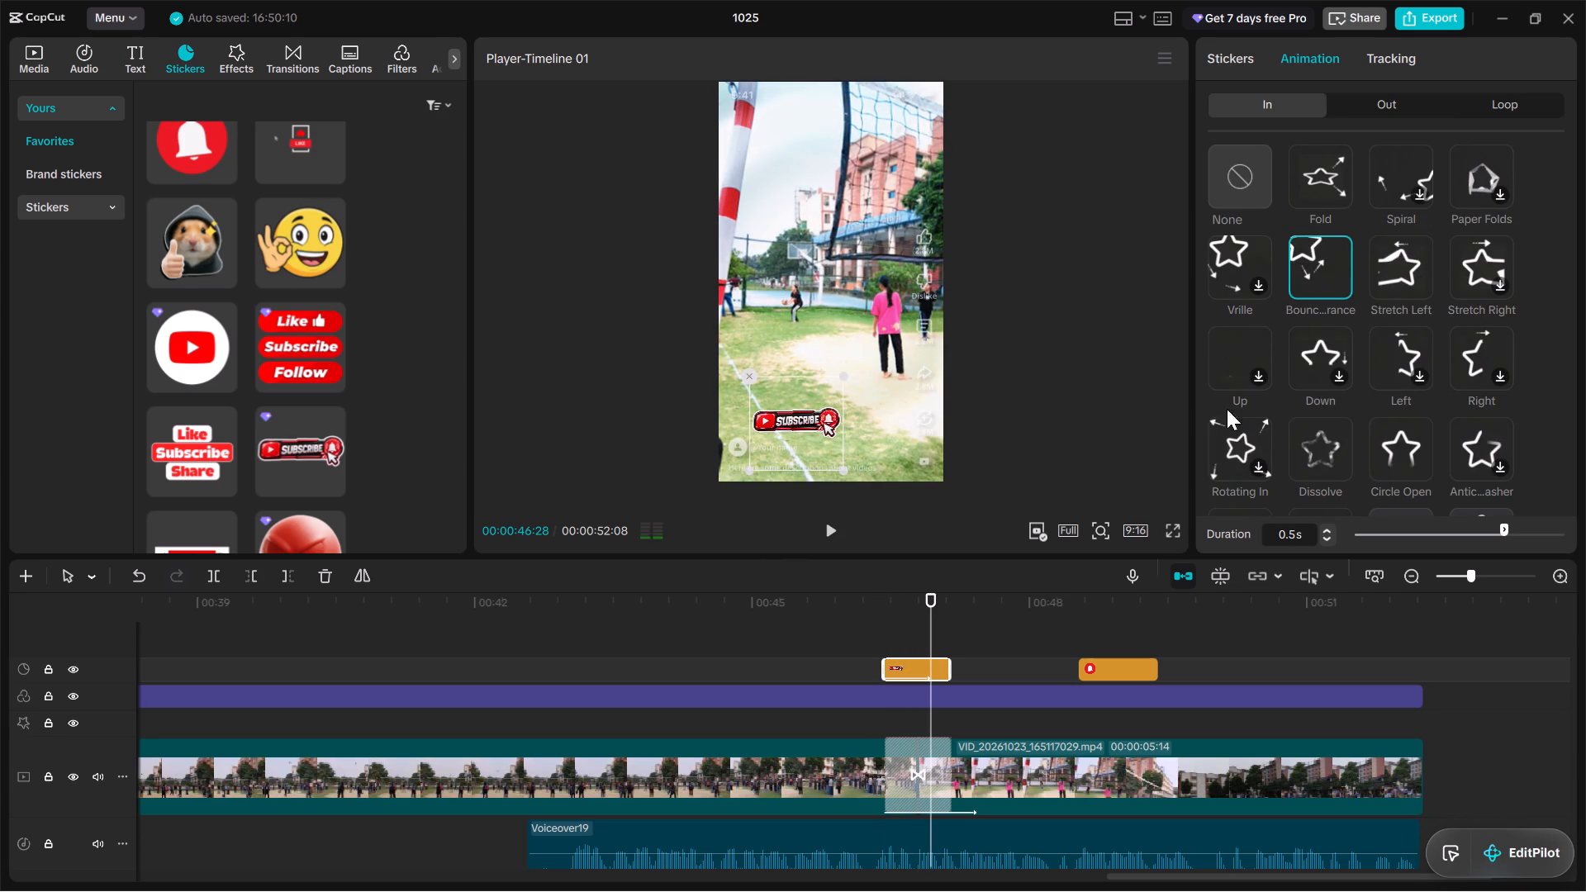
drag(928, 607, 844, 607)
key(space)
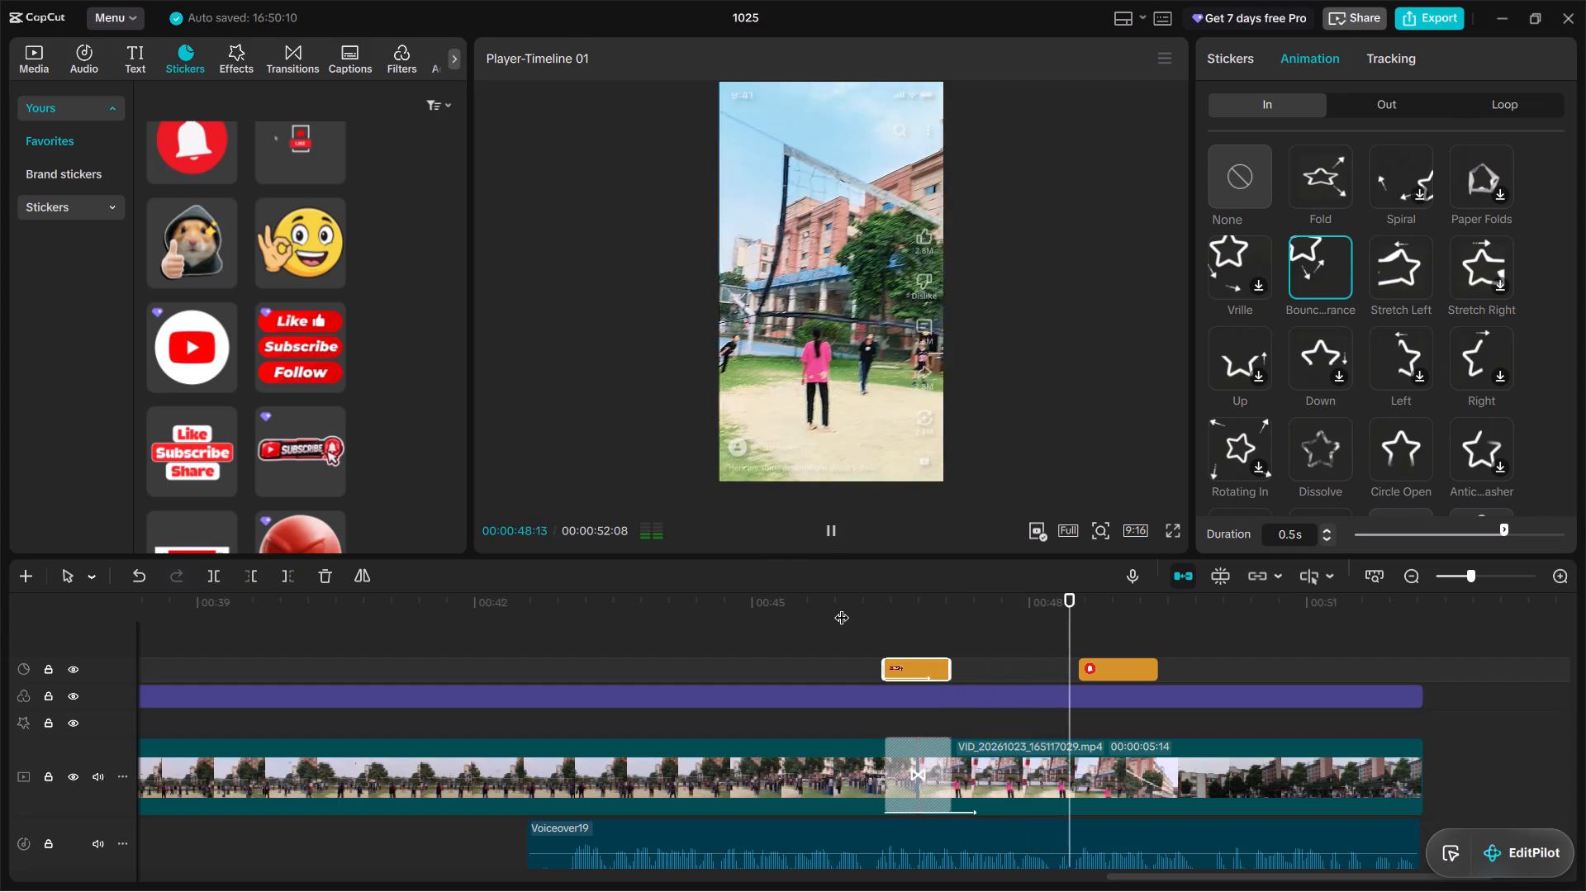
key(space)
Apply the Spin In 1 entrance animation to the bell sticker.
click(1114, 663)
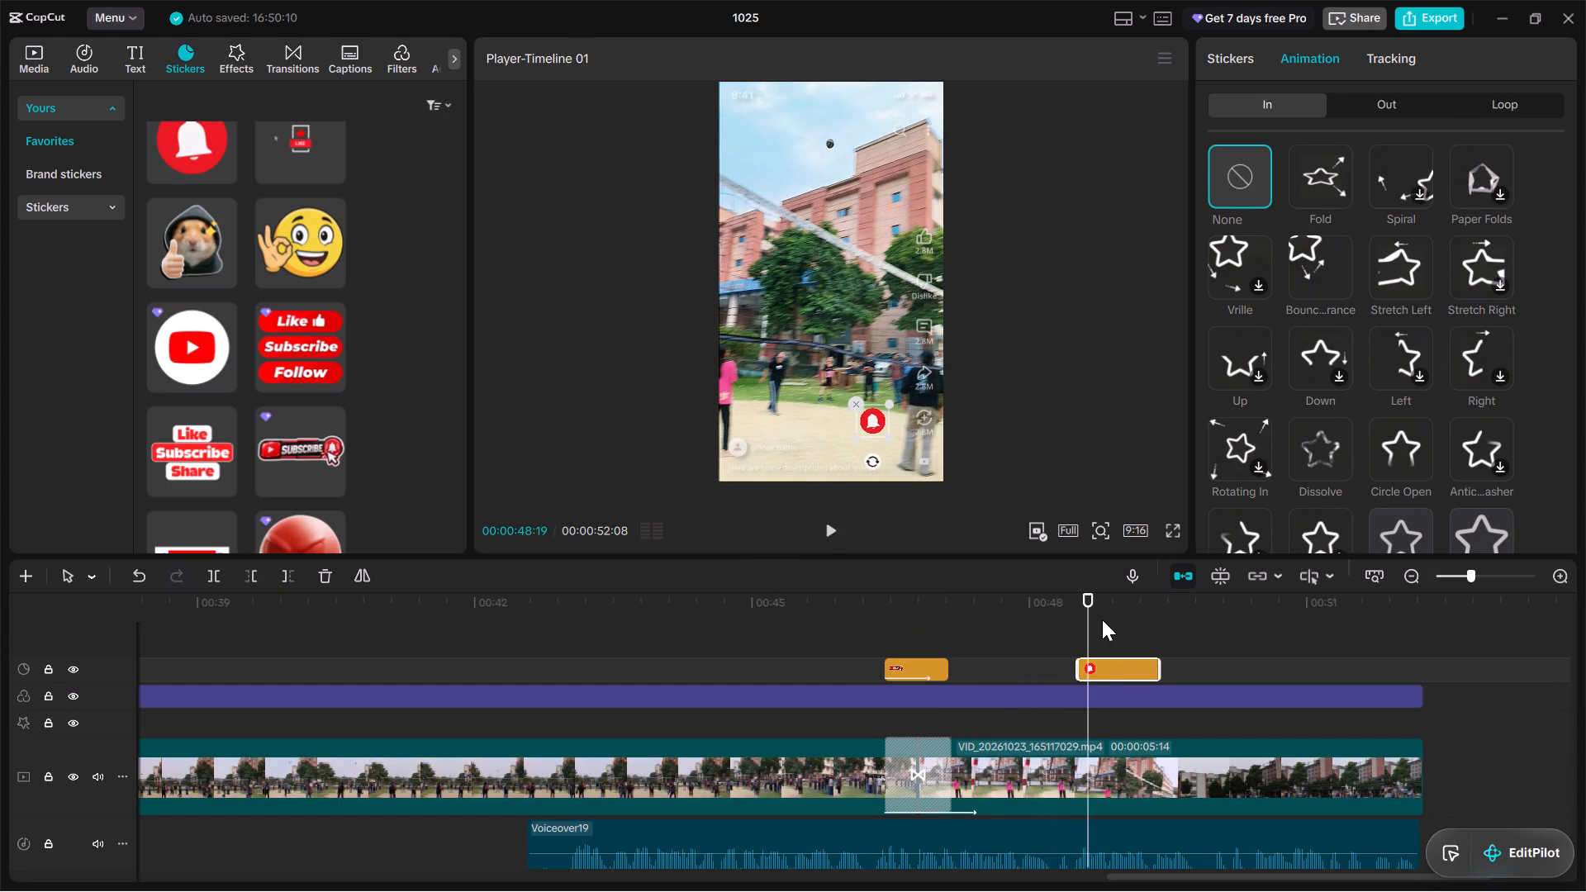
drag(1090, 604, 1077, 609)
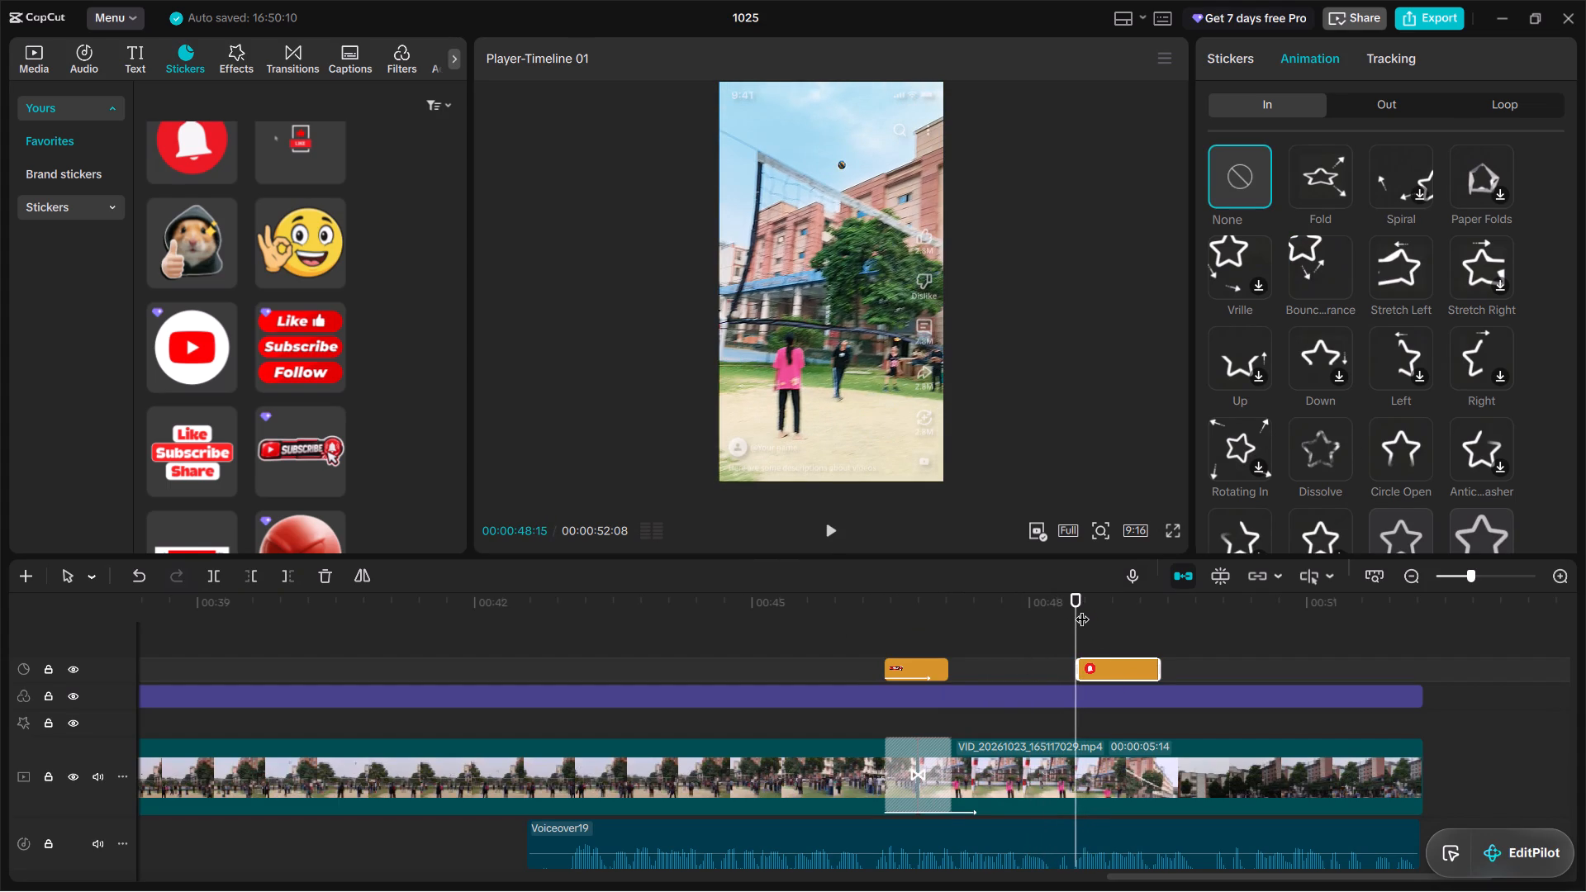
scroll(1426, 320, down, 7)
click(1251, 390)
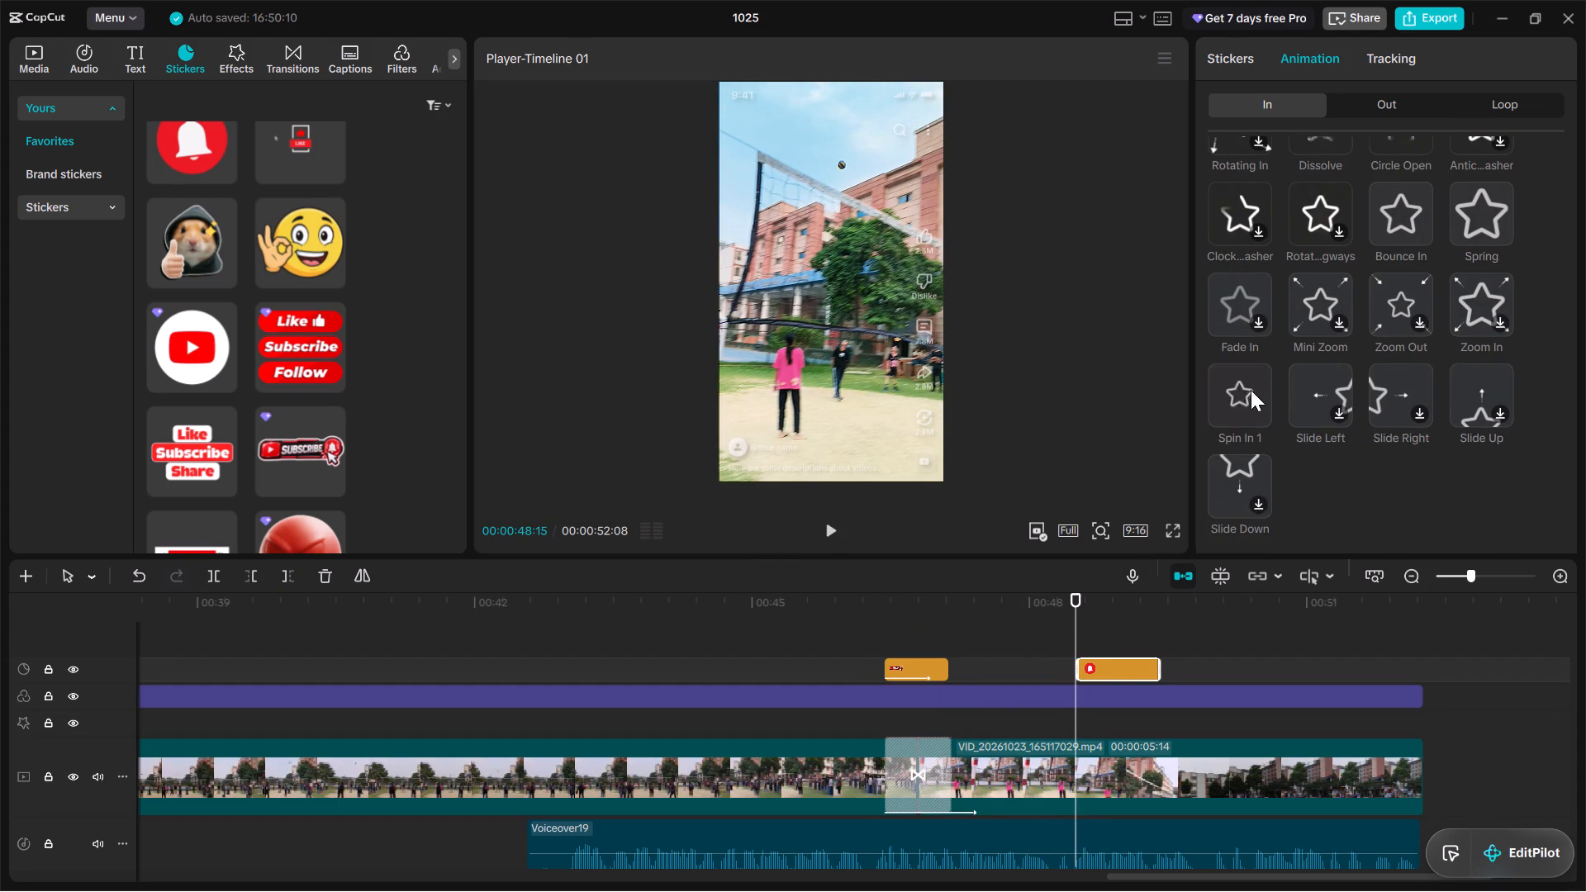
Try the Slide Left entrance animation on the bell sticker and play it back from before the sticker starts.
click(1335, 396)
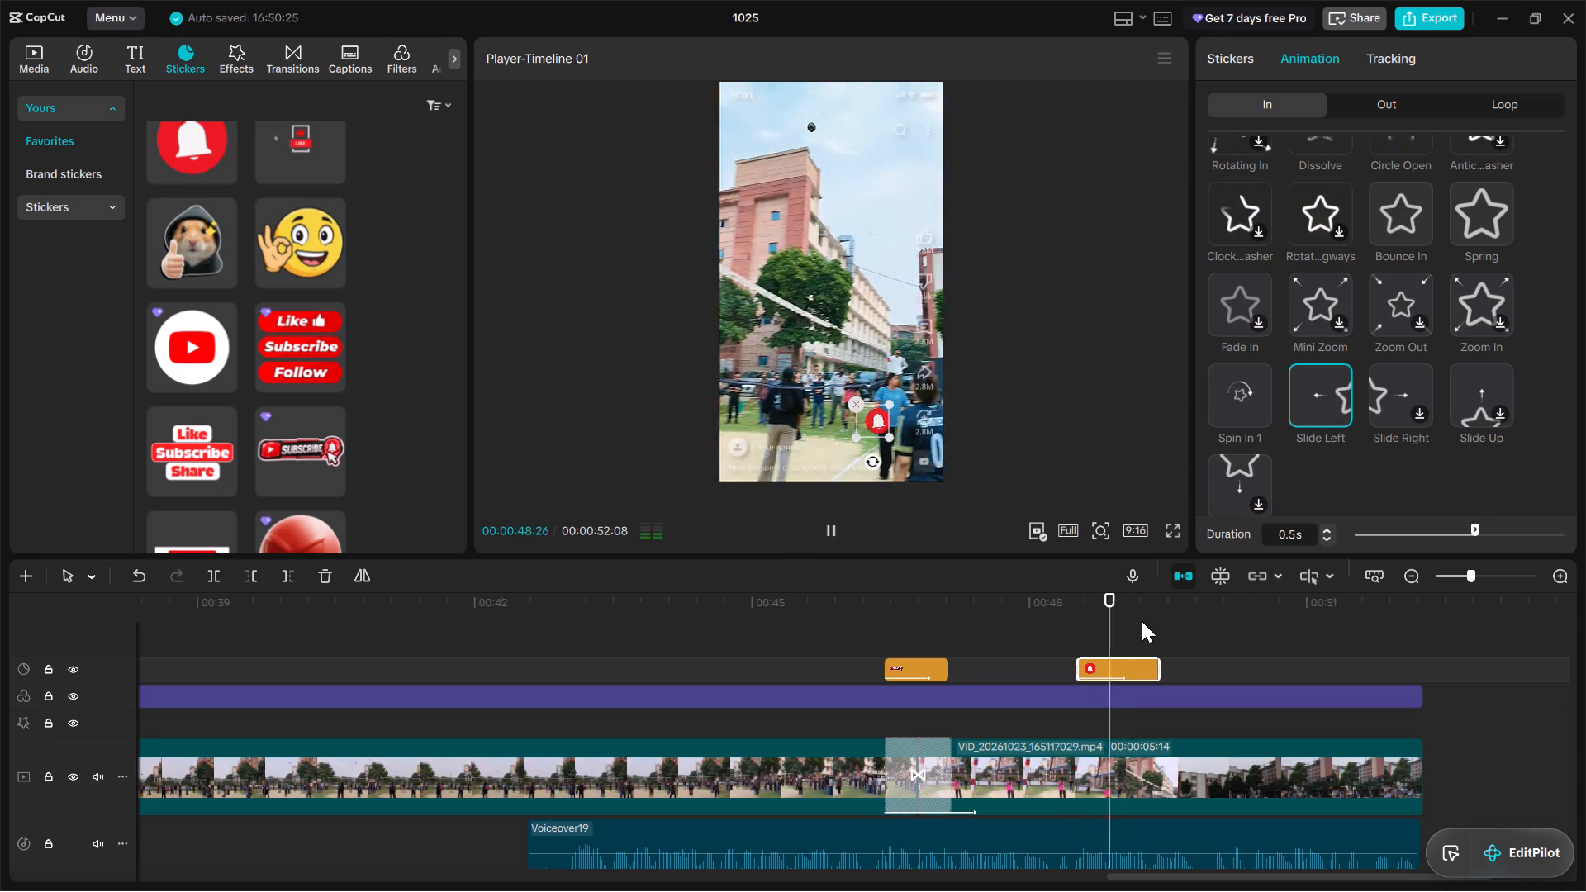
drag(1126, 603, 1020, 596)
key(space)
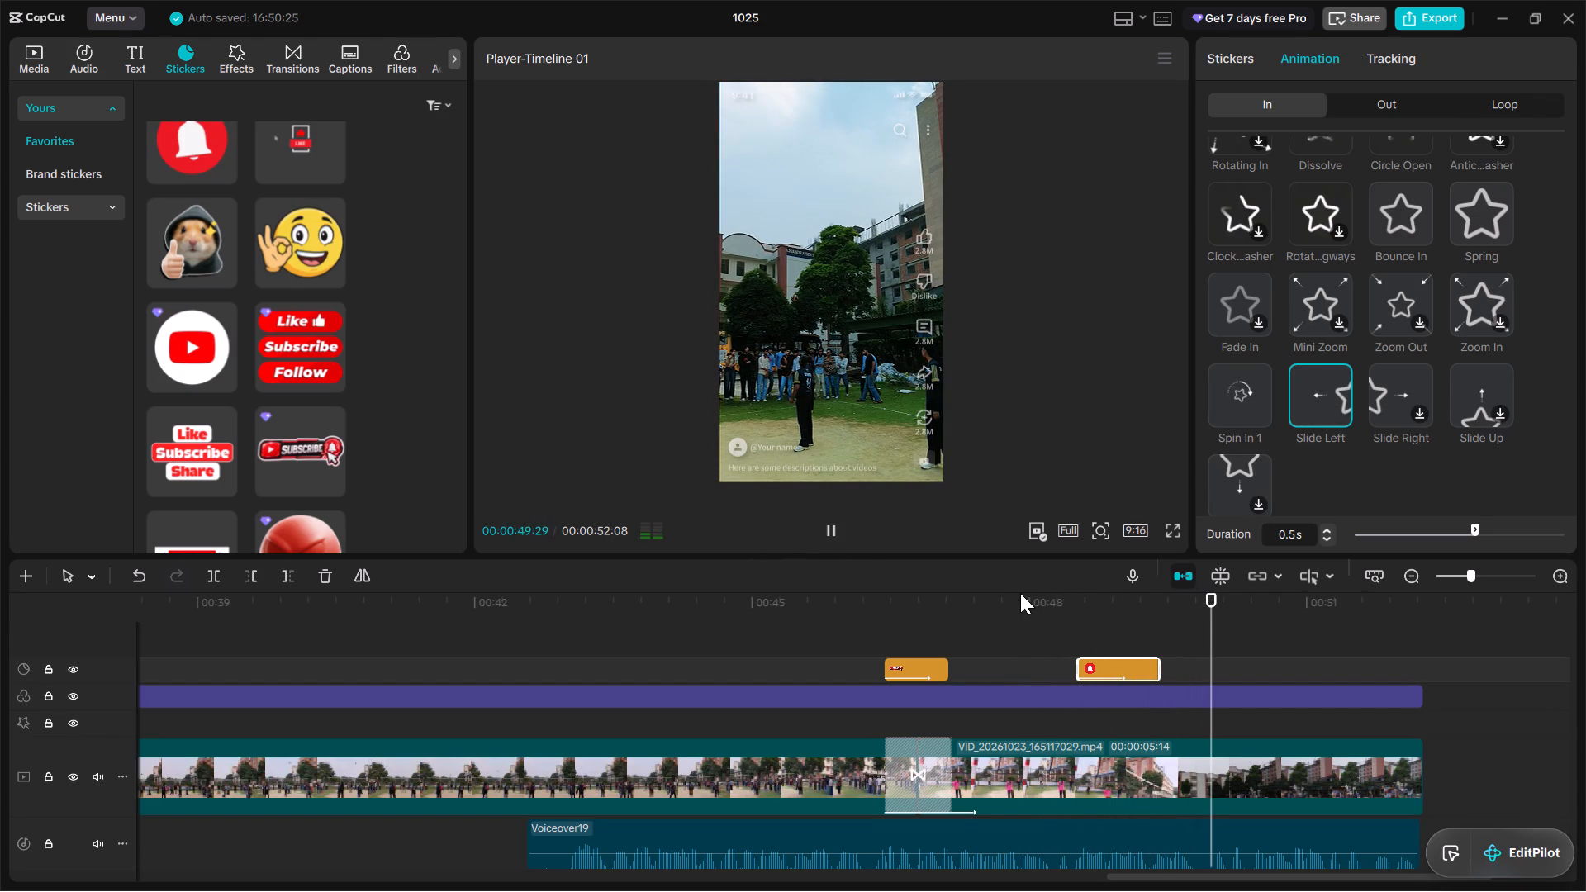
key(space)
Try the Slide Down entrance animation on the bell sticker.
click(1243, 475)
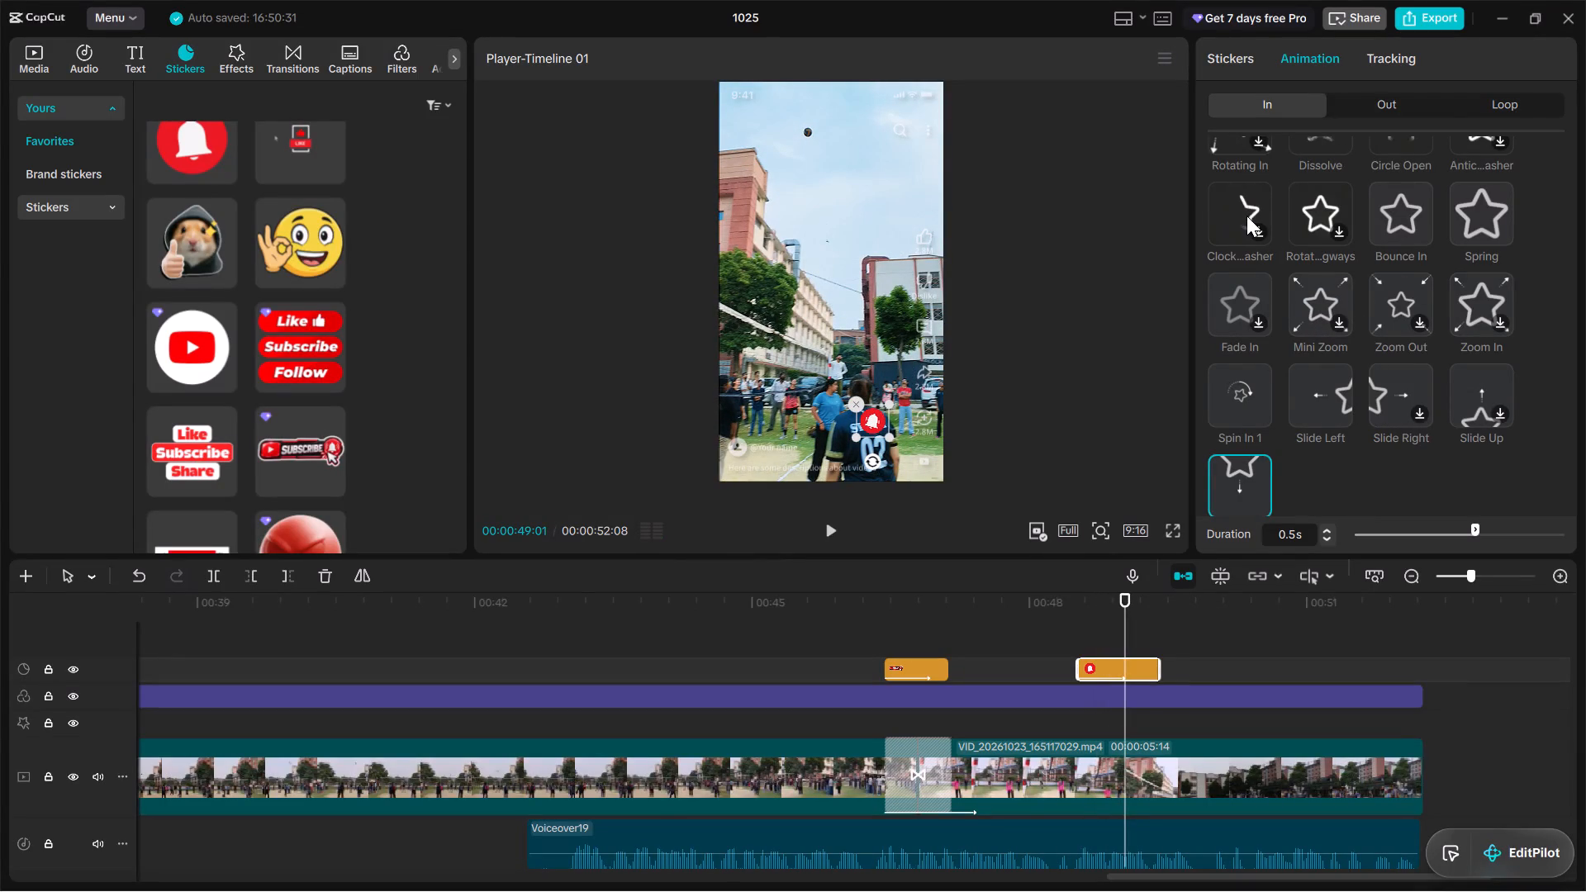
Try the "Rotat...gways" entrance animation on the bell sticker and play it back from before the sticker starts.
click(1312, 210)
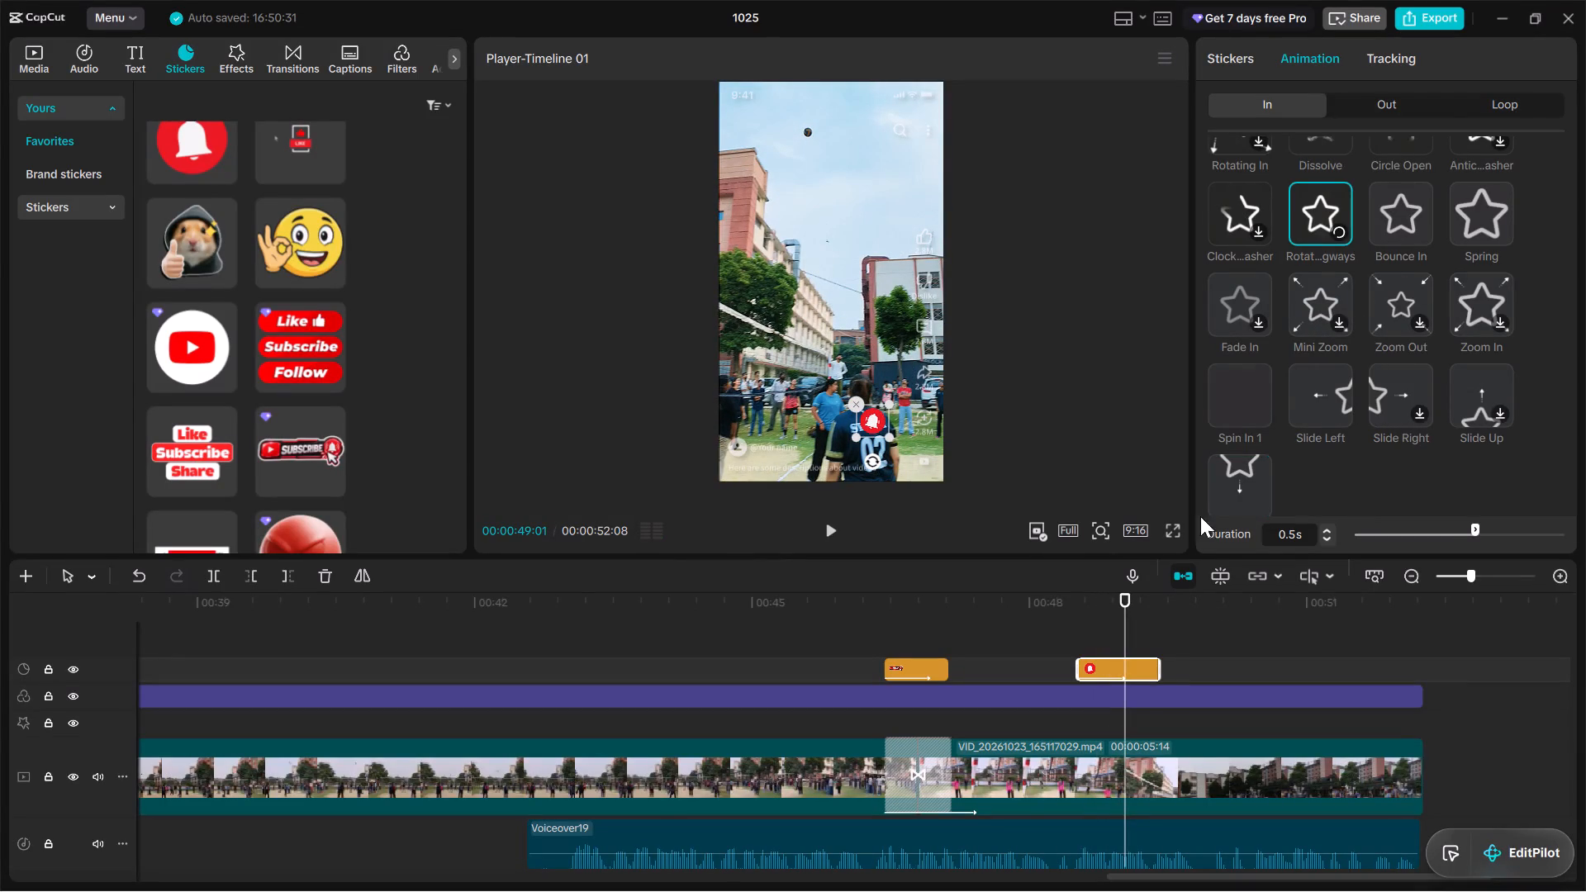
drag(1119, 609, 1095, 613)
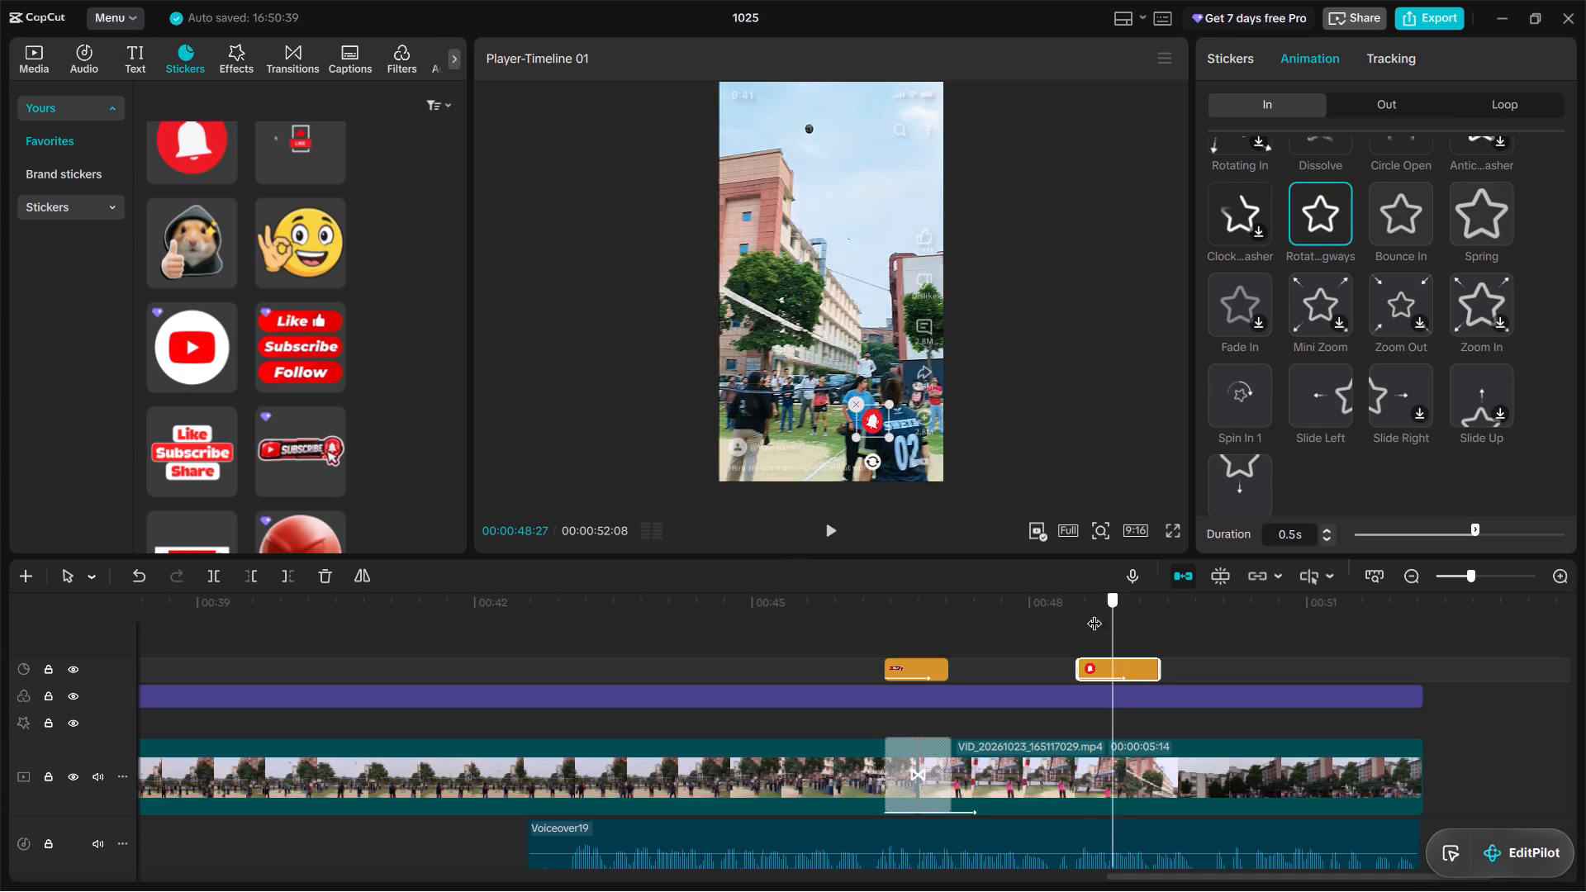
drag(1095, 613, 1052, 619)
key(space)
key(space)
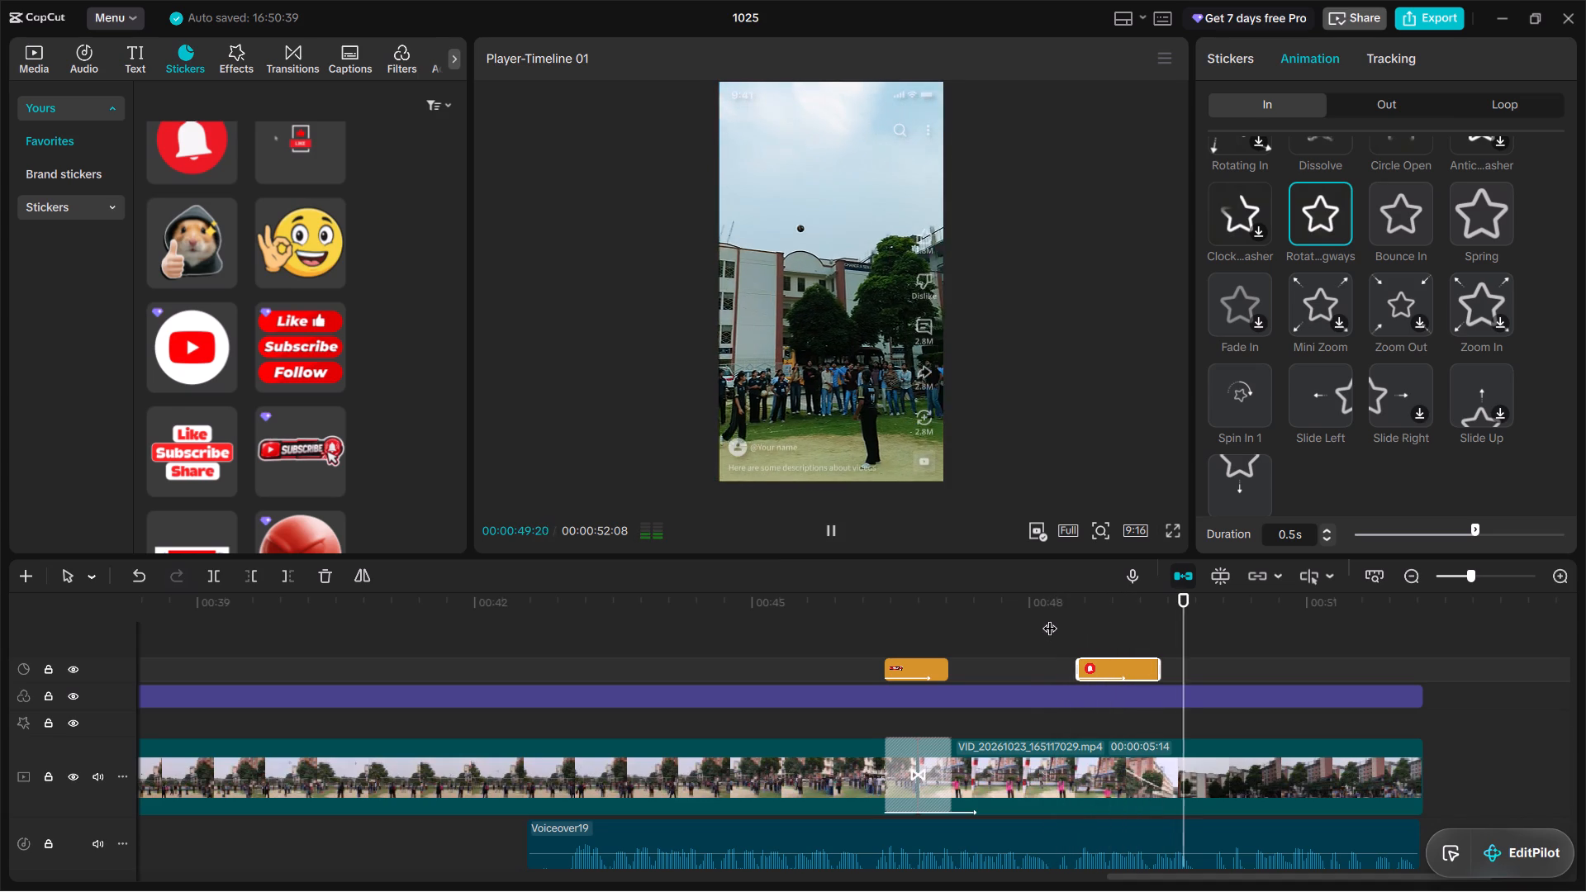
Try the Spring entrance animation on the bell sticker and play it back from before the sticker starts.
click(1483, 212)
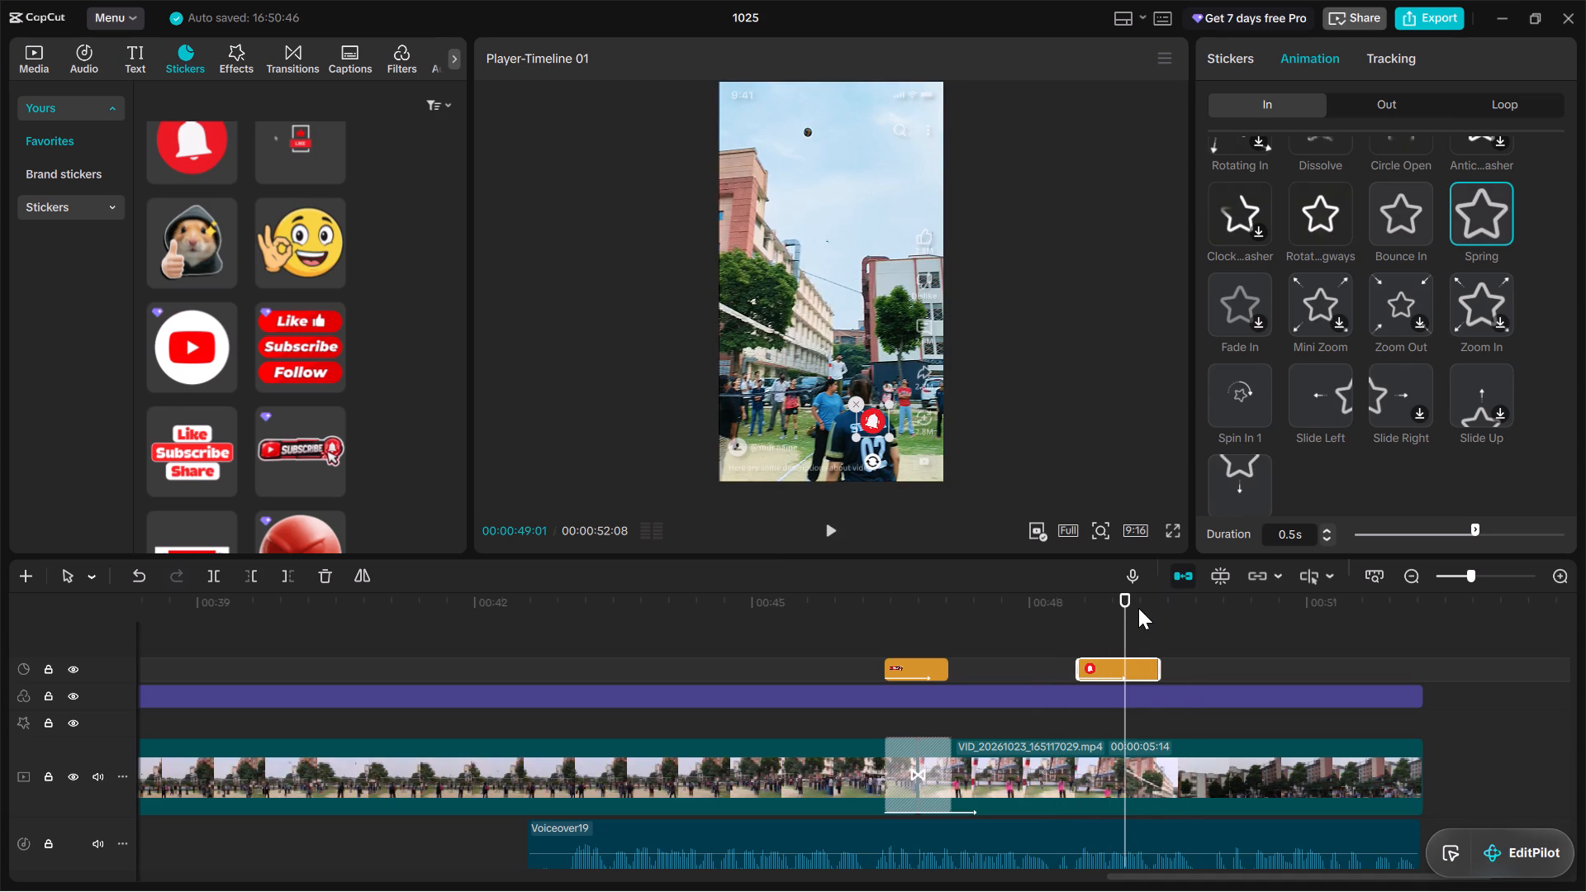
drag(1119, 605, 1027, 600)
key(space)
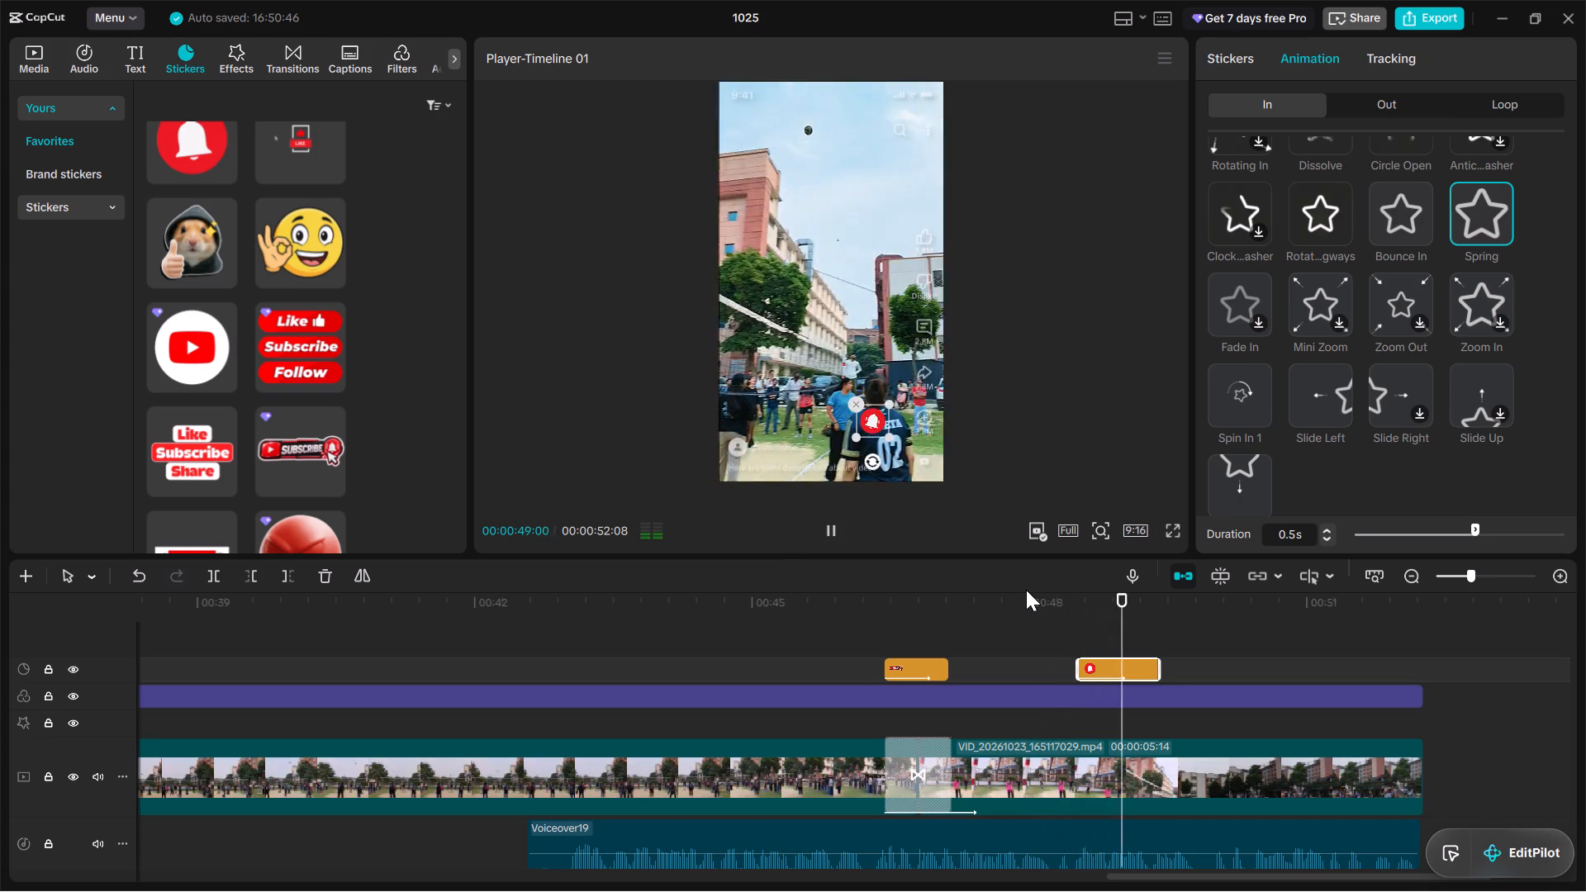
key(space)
Look through the entrance, exit and loop animation presets available for the bell sticker.
scroll(1359, 139, up, 1)
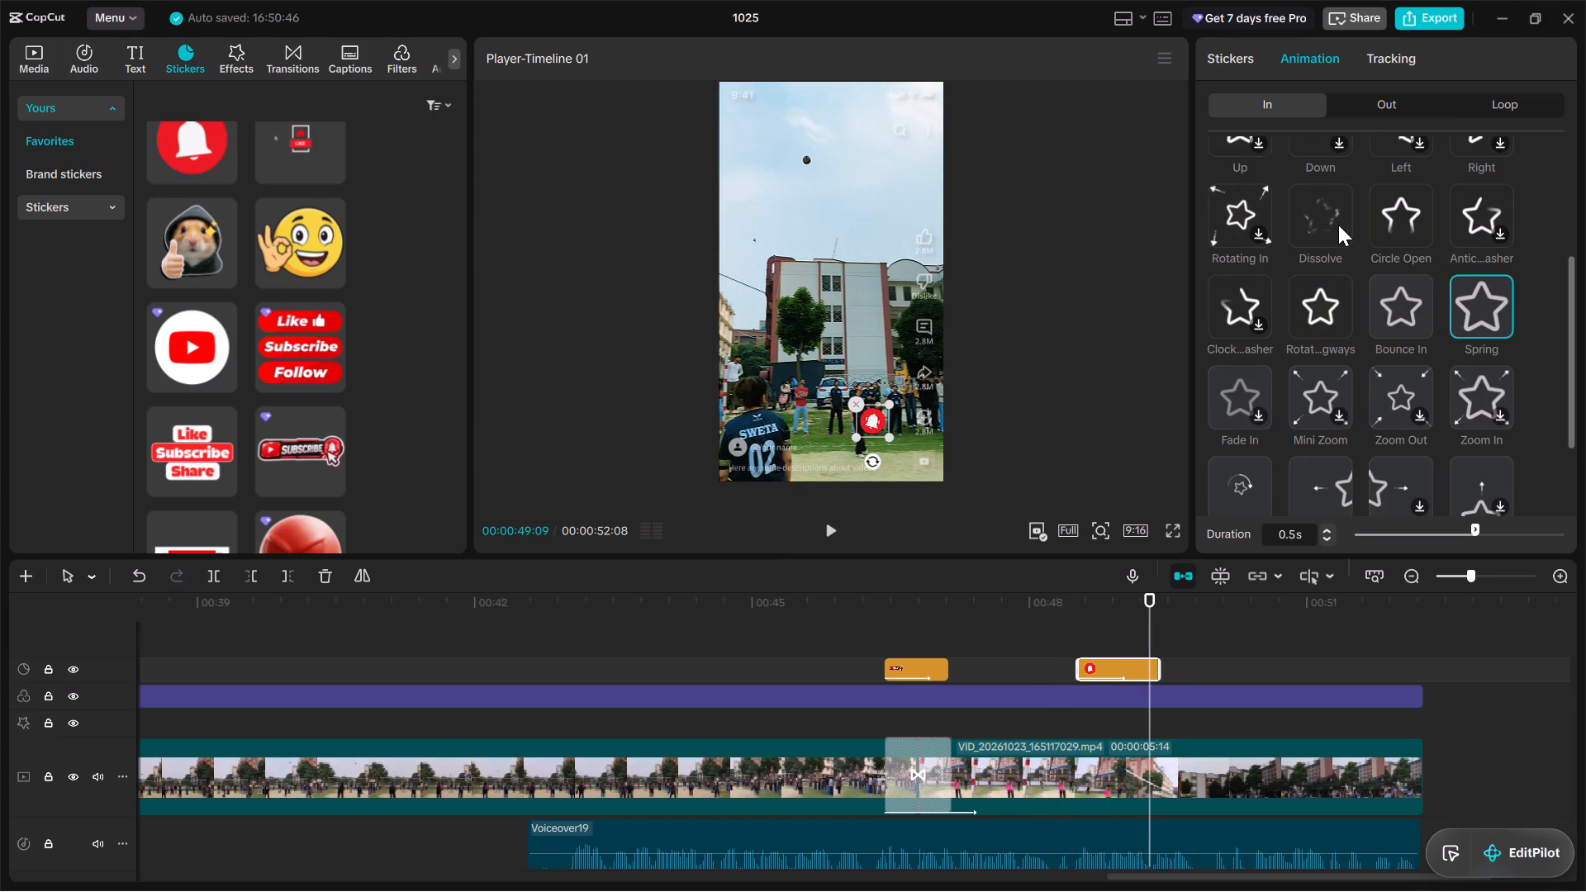
scroll(1379, 225, up, 1)
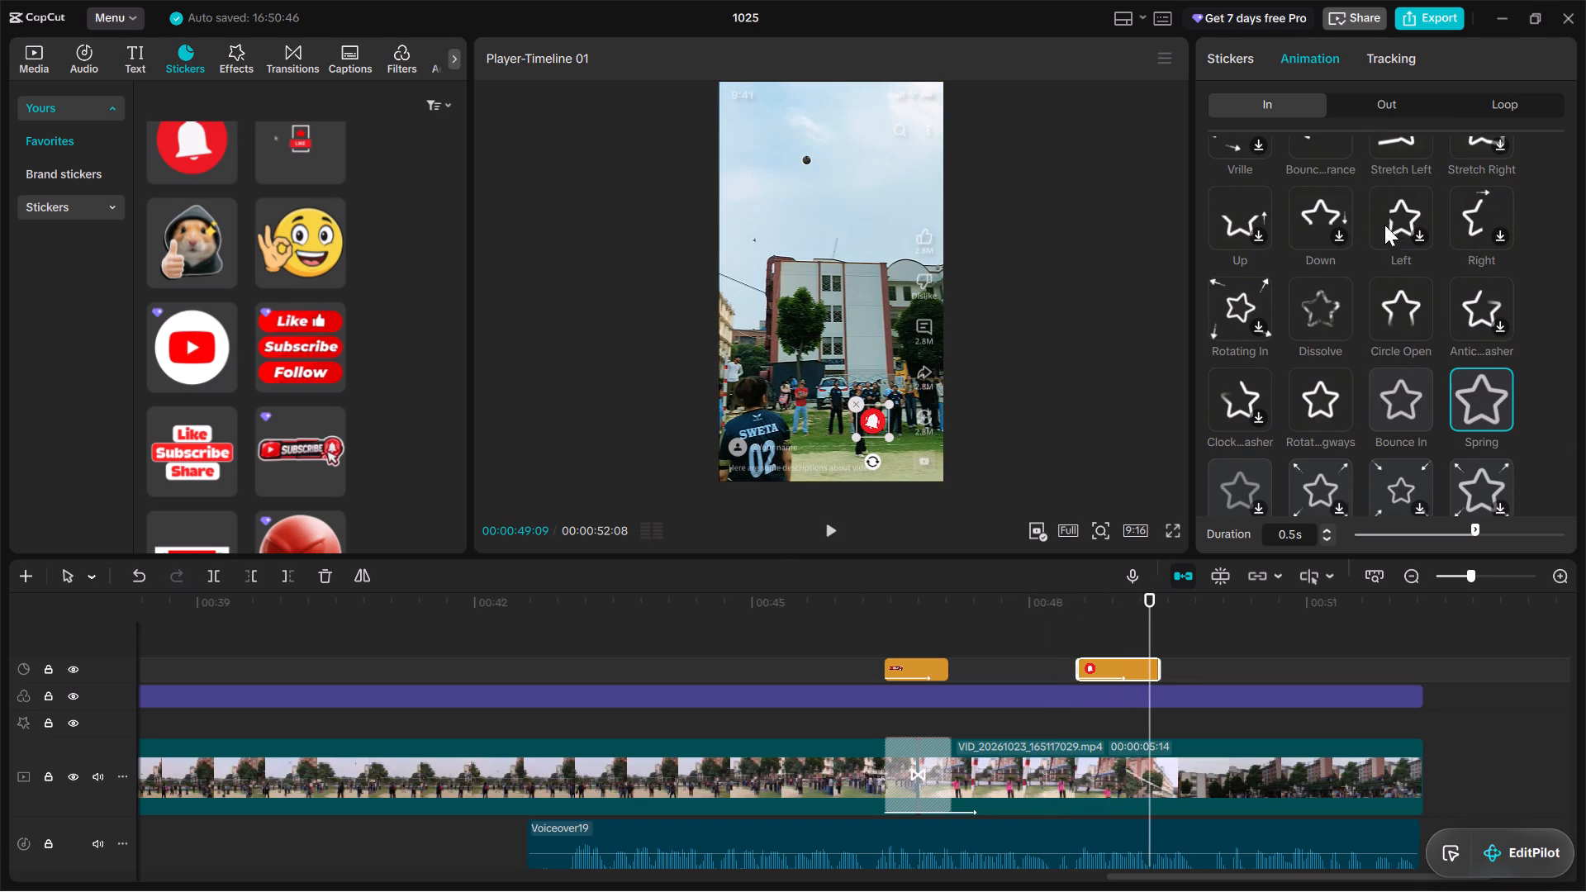
scroll(1280, 226, up, 2)
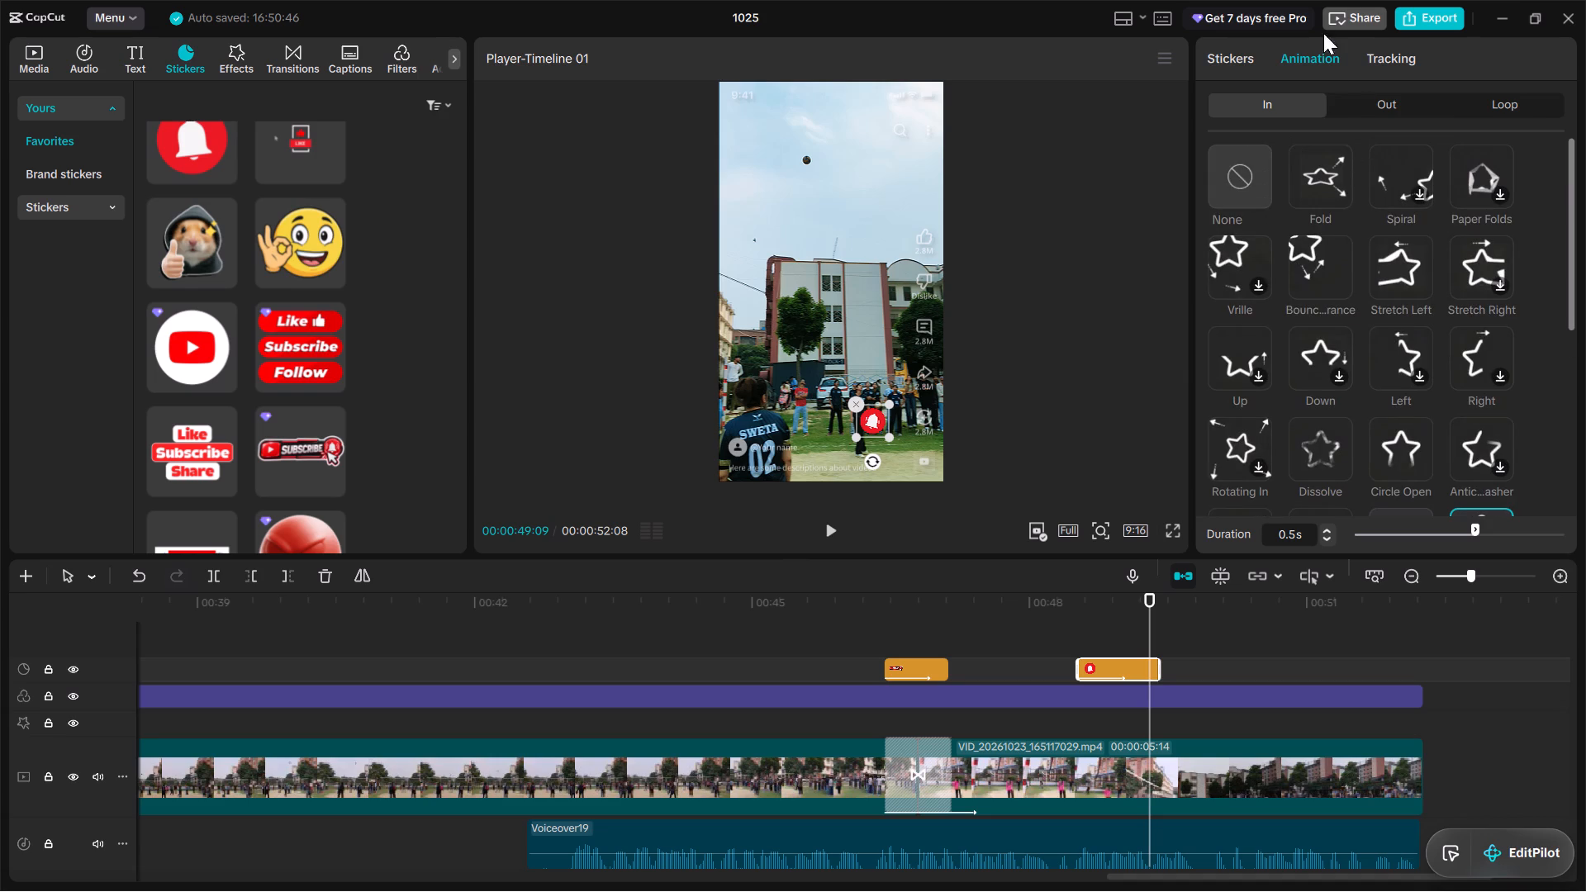
click(1369, 106)
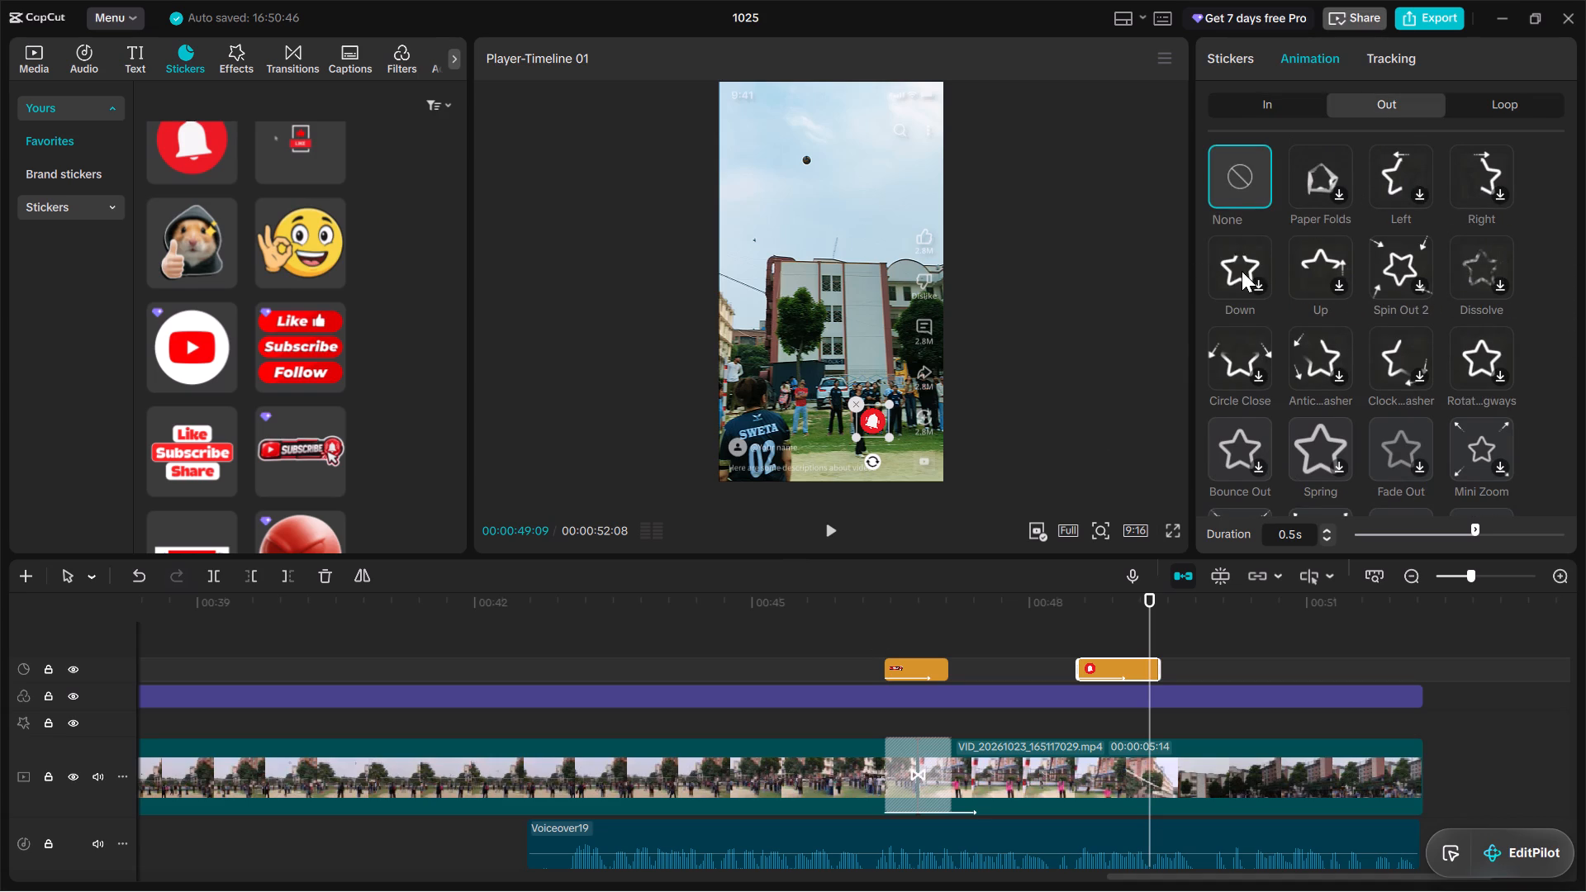
click(1512, 96)
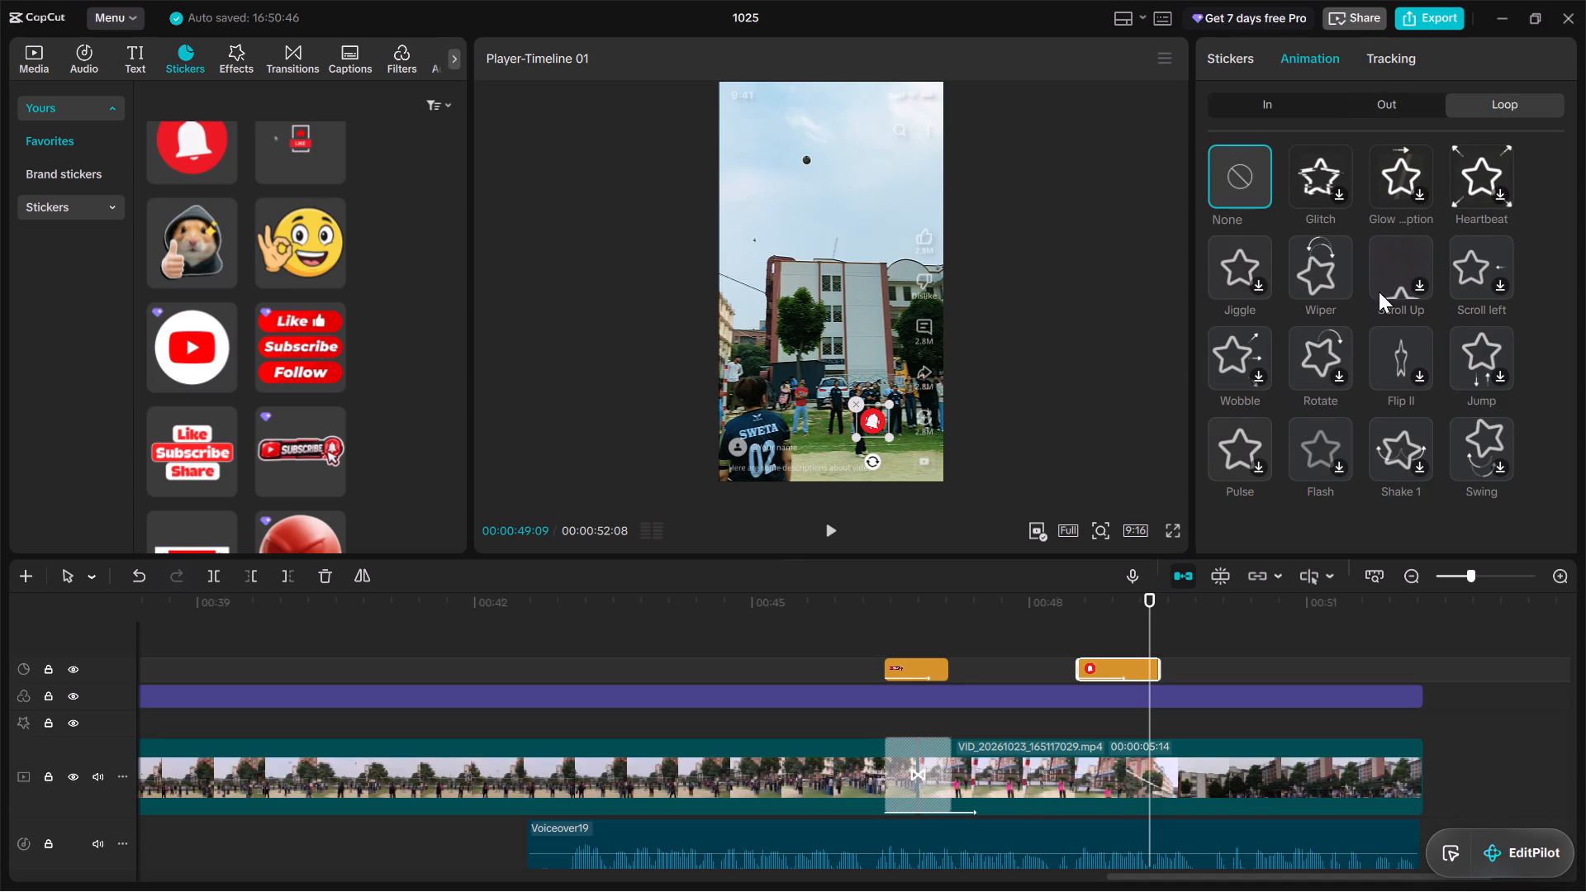
click(1261, 108)
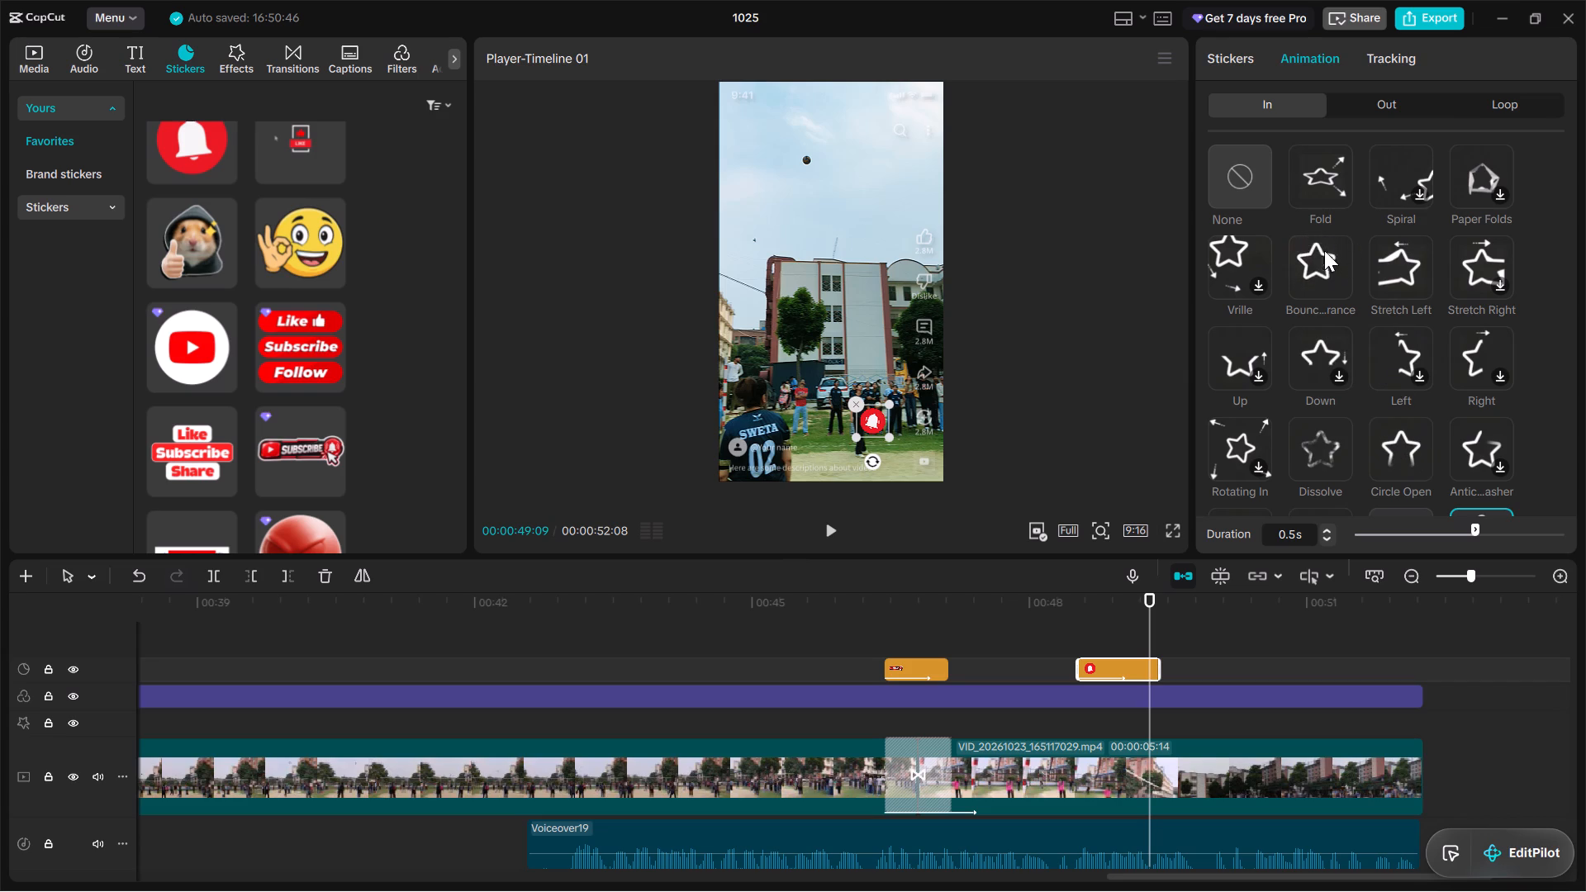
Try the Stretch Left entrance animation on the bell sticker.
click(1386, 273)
Set the bell sticker's entrance animation to Spin In 1.
scroll(1319, 416, down, 3)
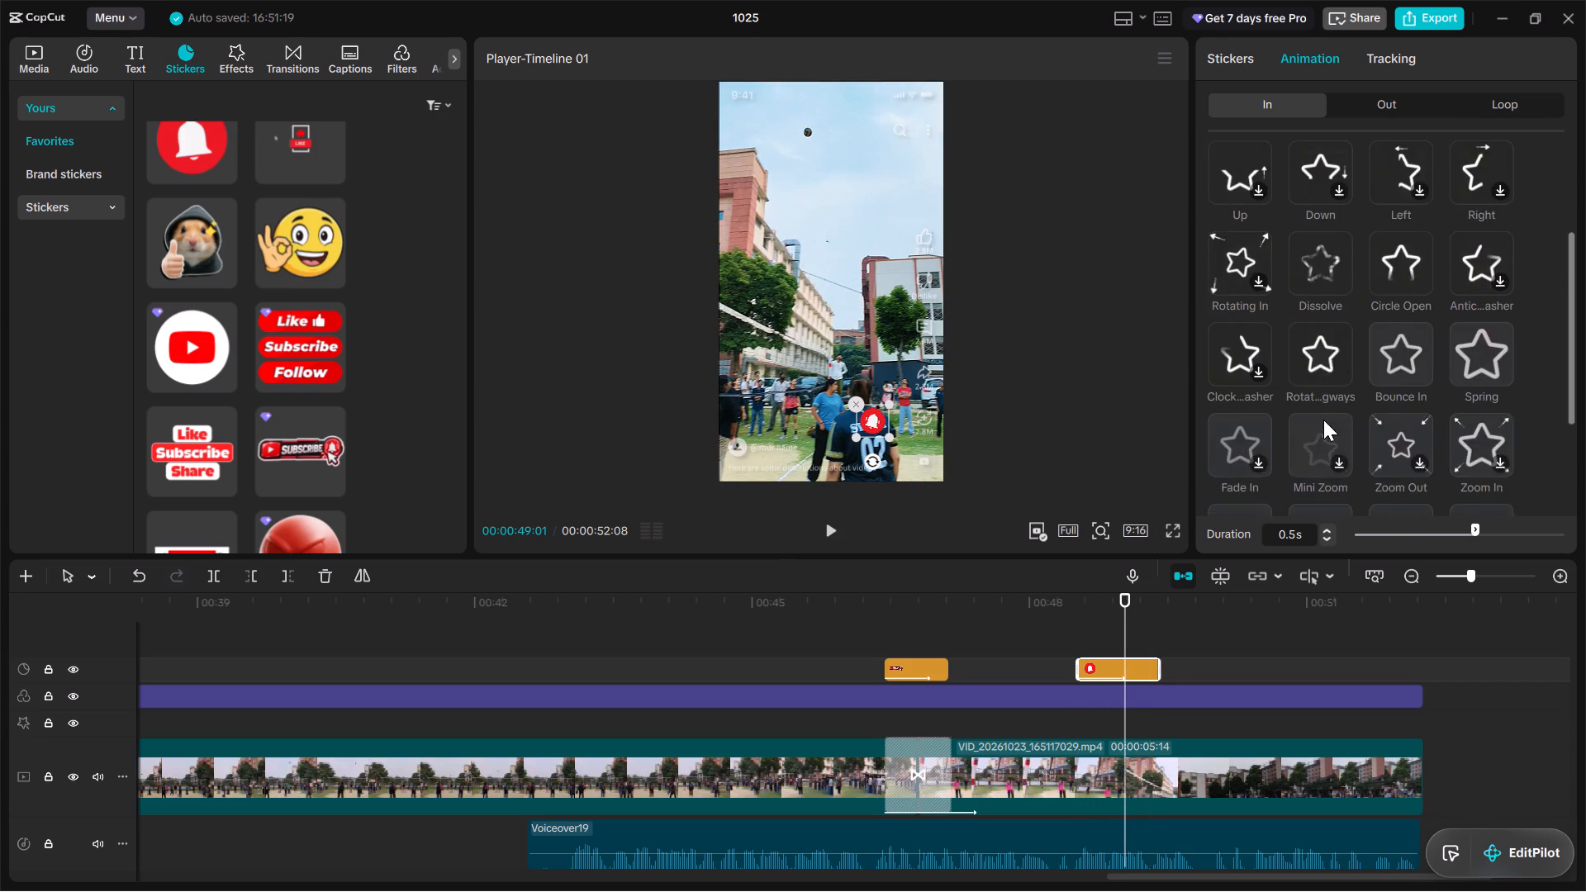
scroll(1323, 420, down, 5)
click(1235, 365)
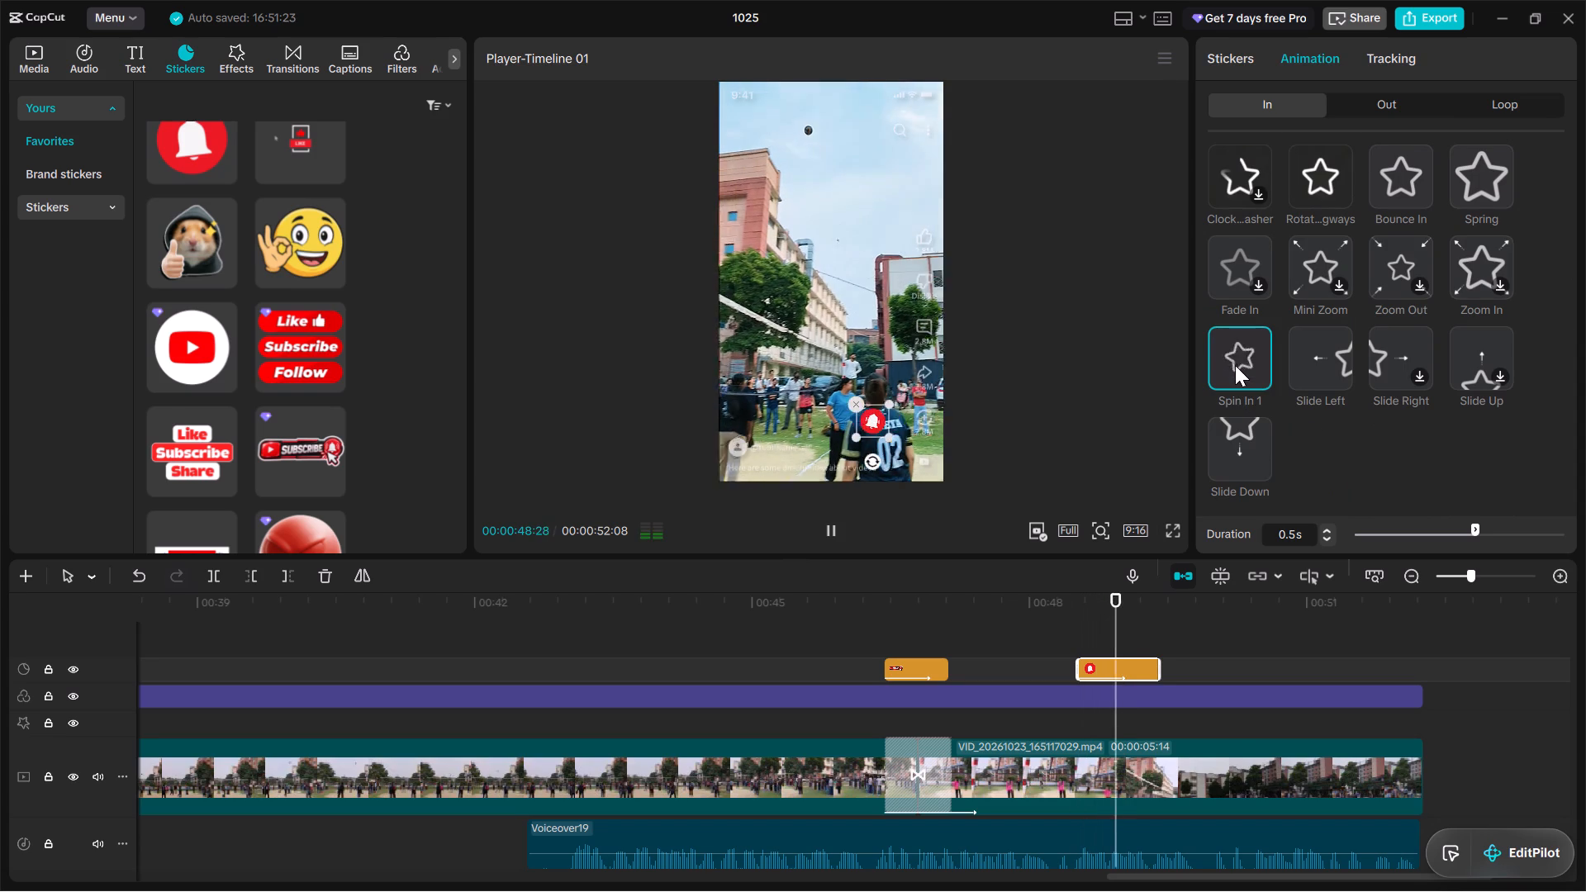
Play back the bell sticker's entrance animation from shortly before the sticker starts.
drag(1122, 591, 1045, 608)
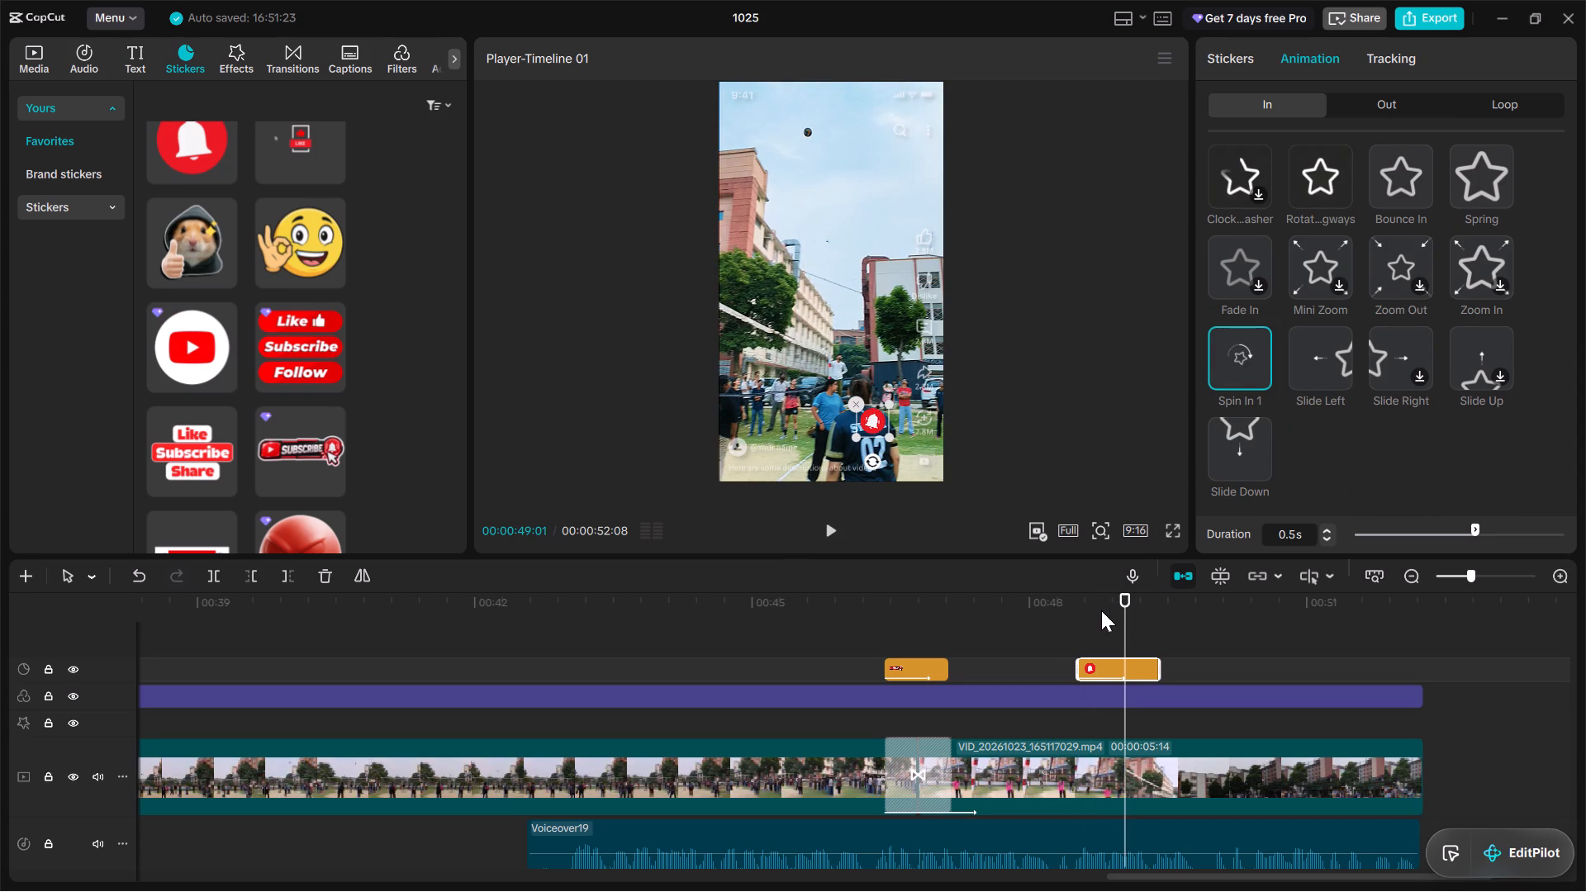
drag(1123, 604, 1038, 618)
key(space)
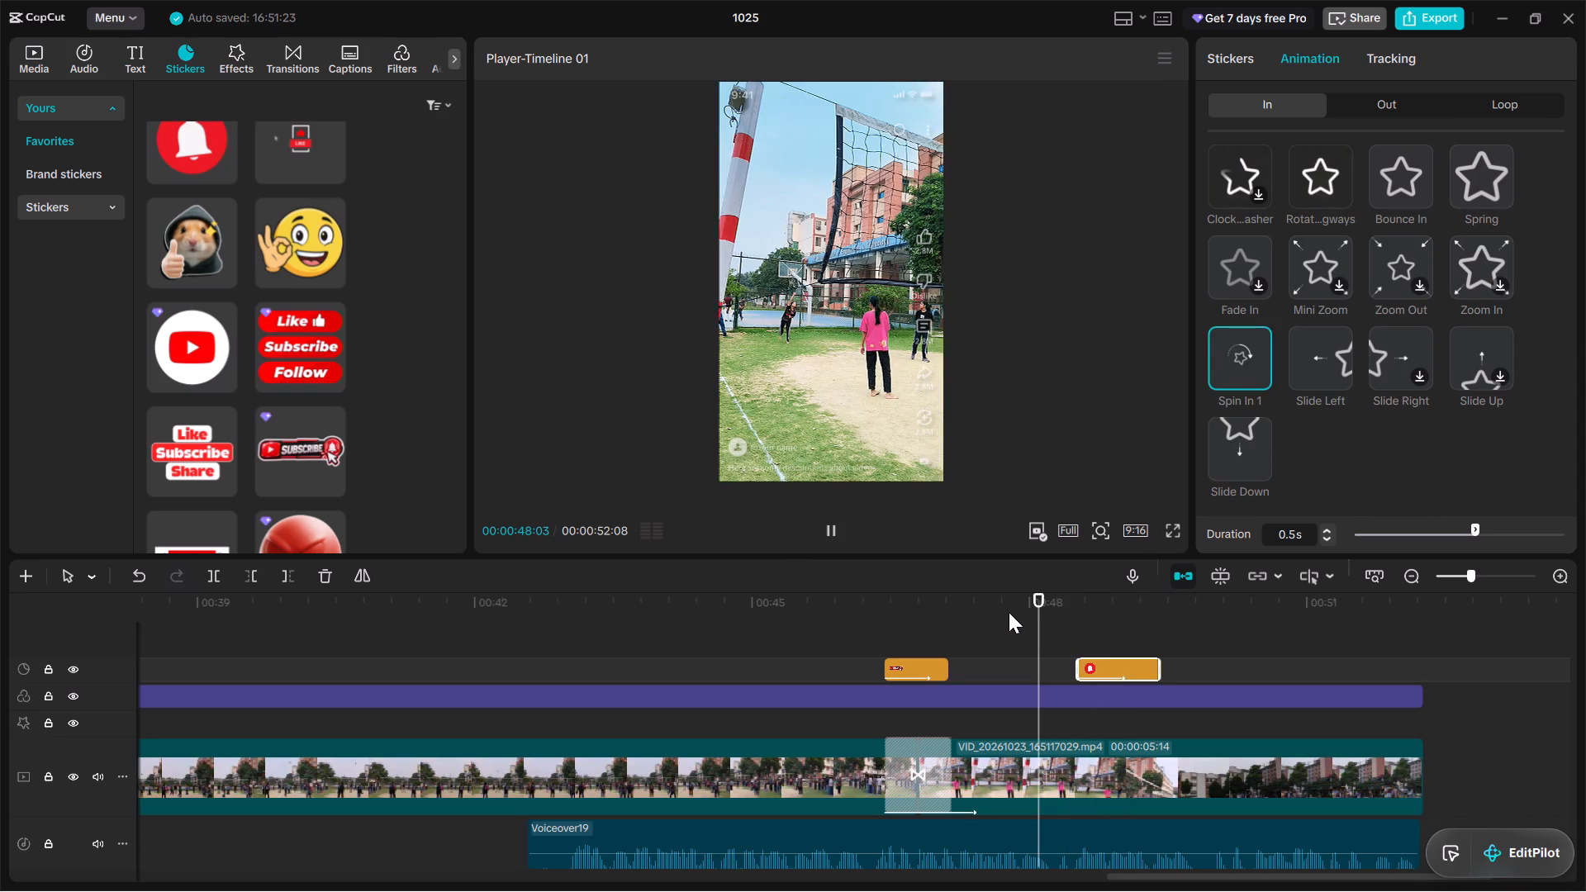
key(space)
key(space)
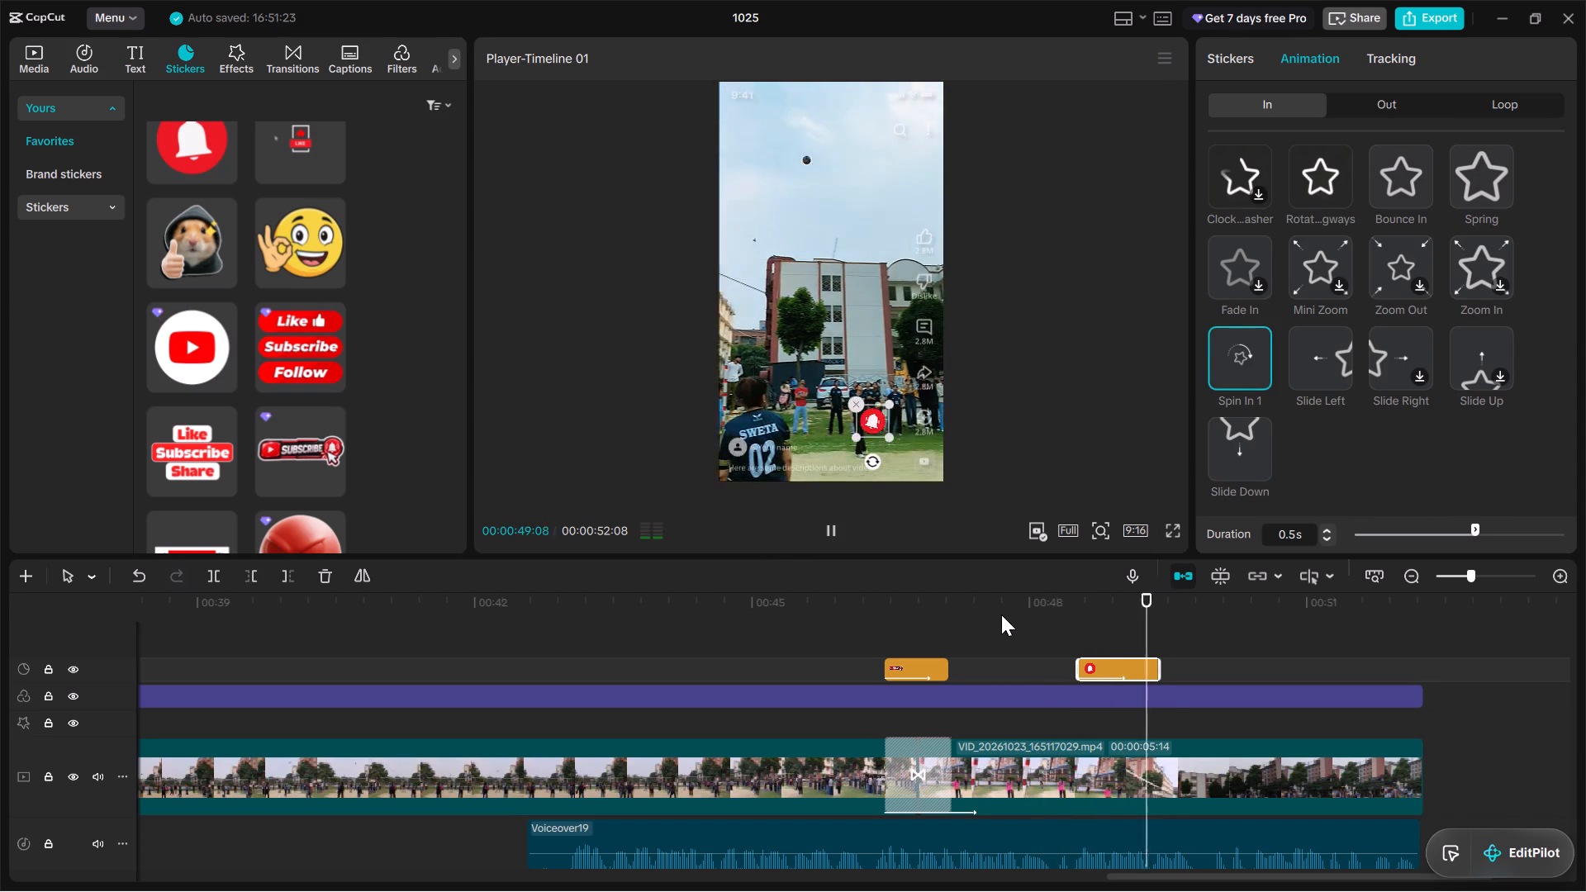
drag(1225, 606, 1003, 667)
key(space)
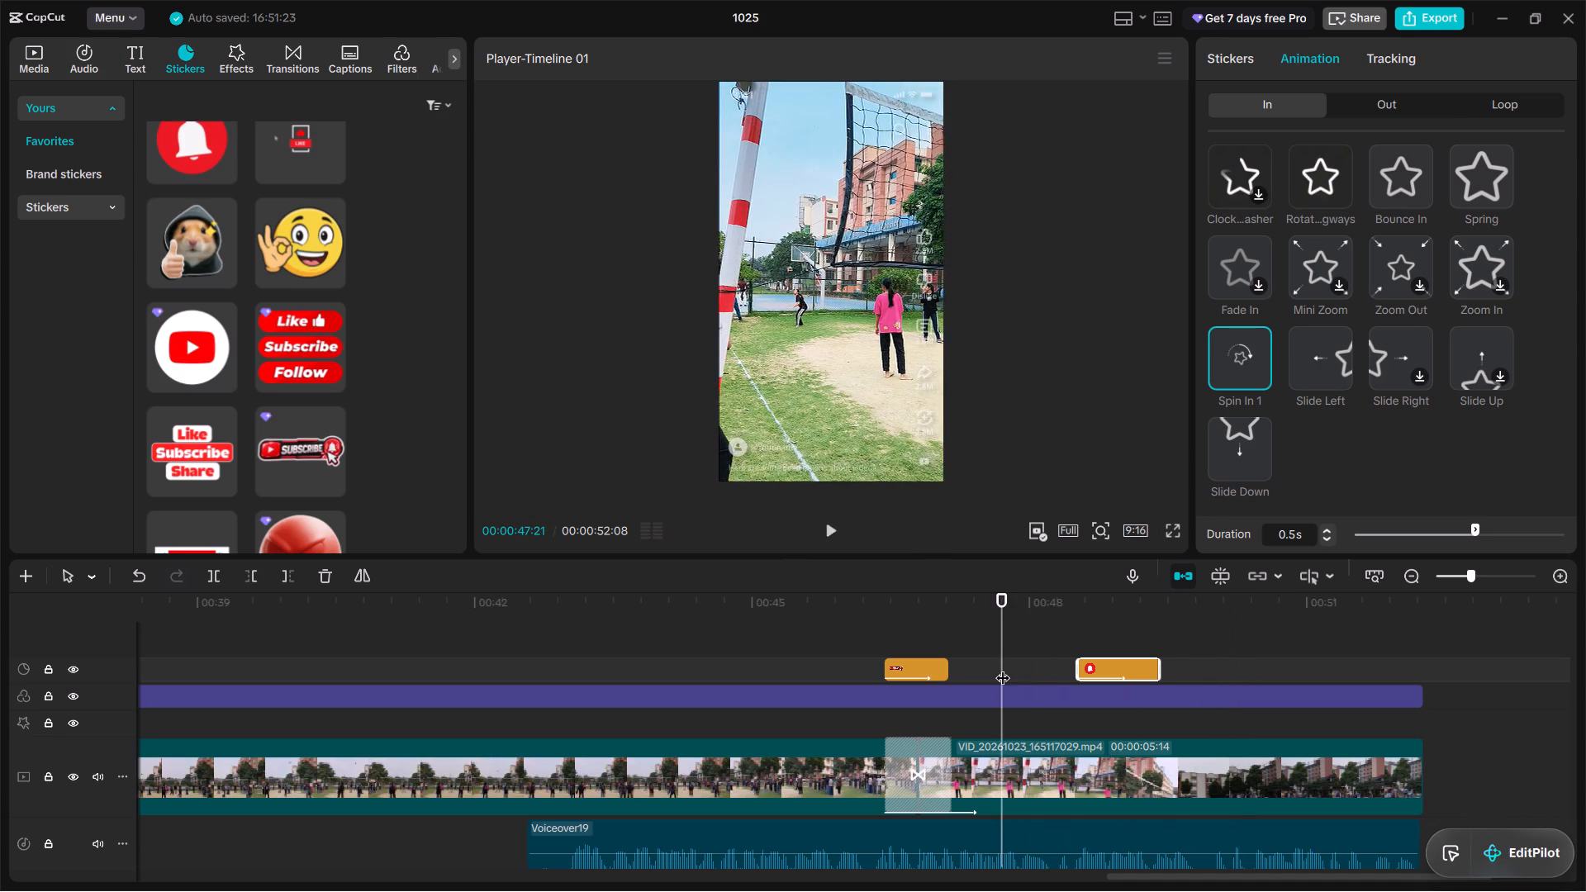
key(space)
key(space)
drag(1074, 595, 1002, 605)
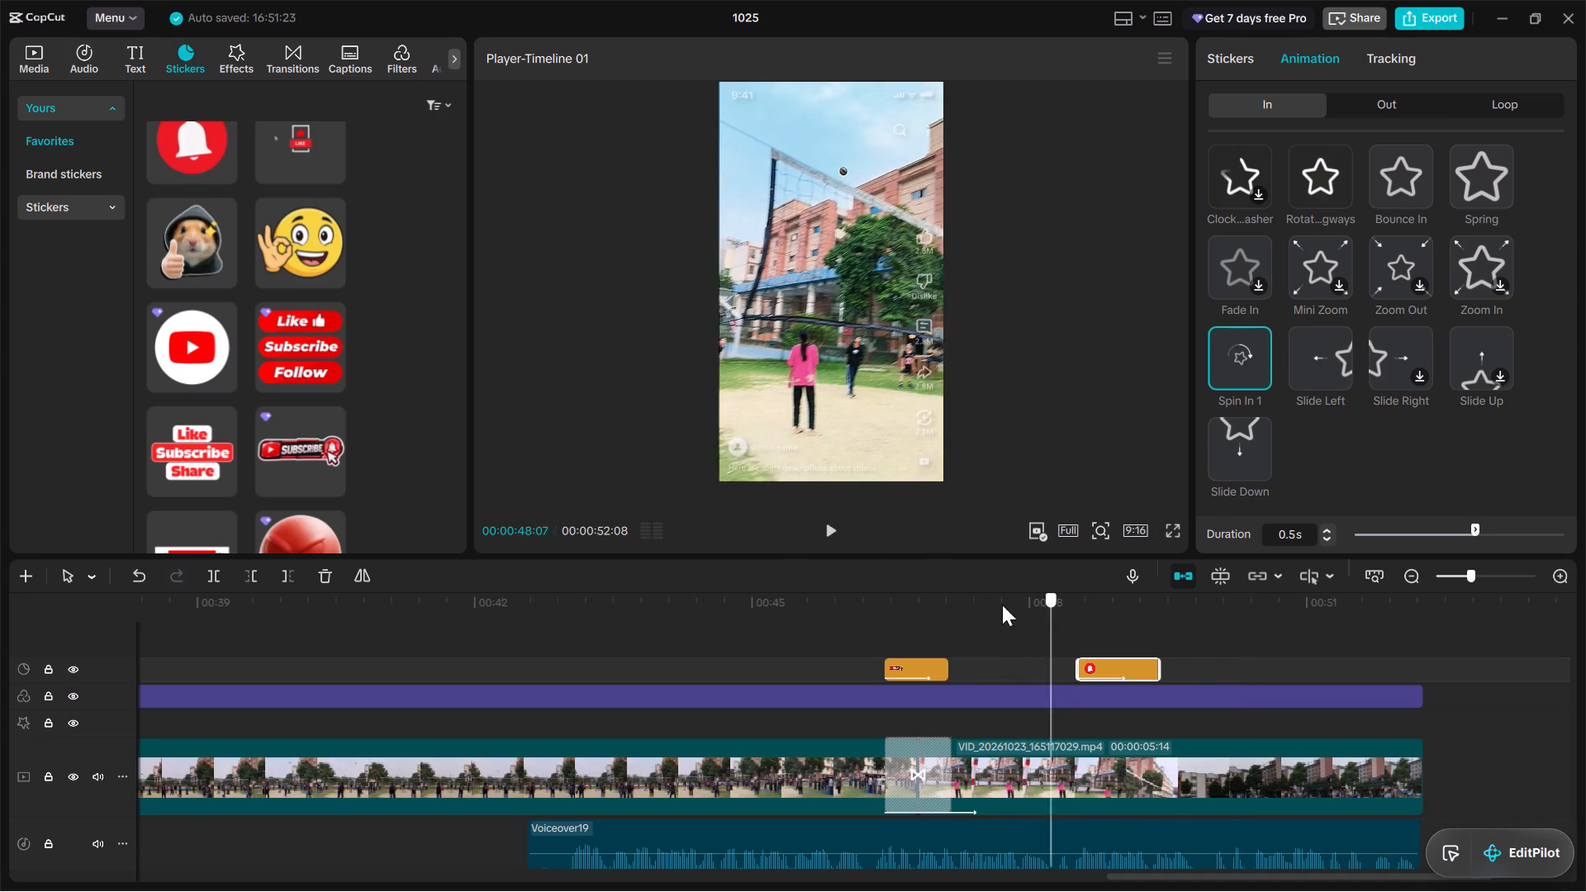
Play the closing section from before the Subscribe sticker to past the bell sticker, checking both entrances against the audio.
drag(1002, 605, 787, 612)
key(space)
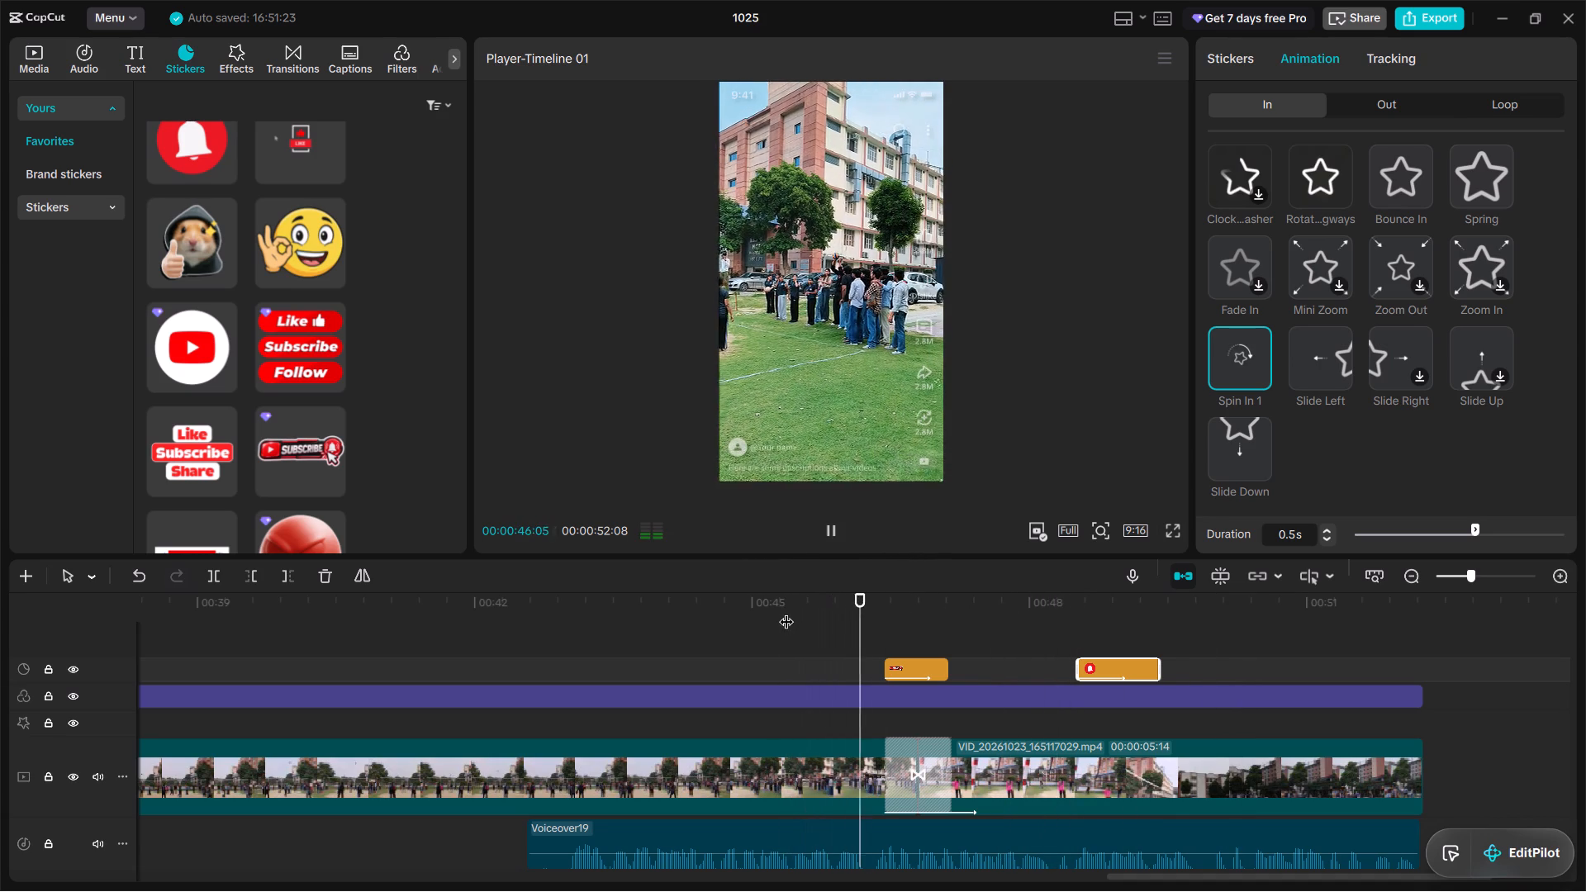
key(space)
click(891, 600)
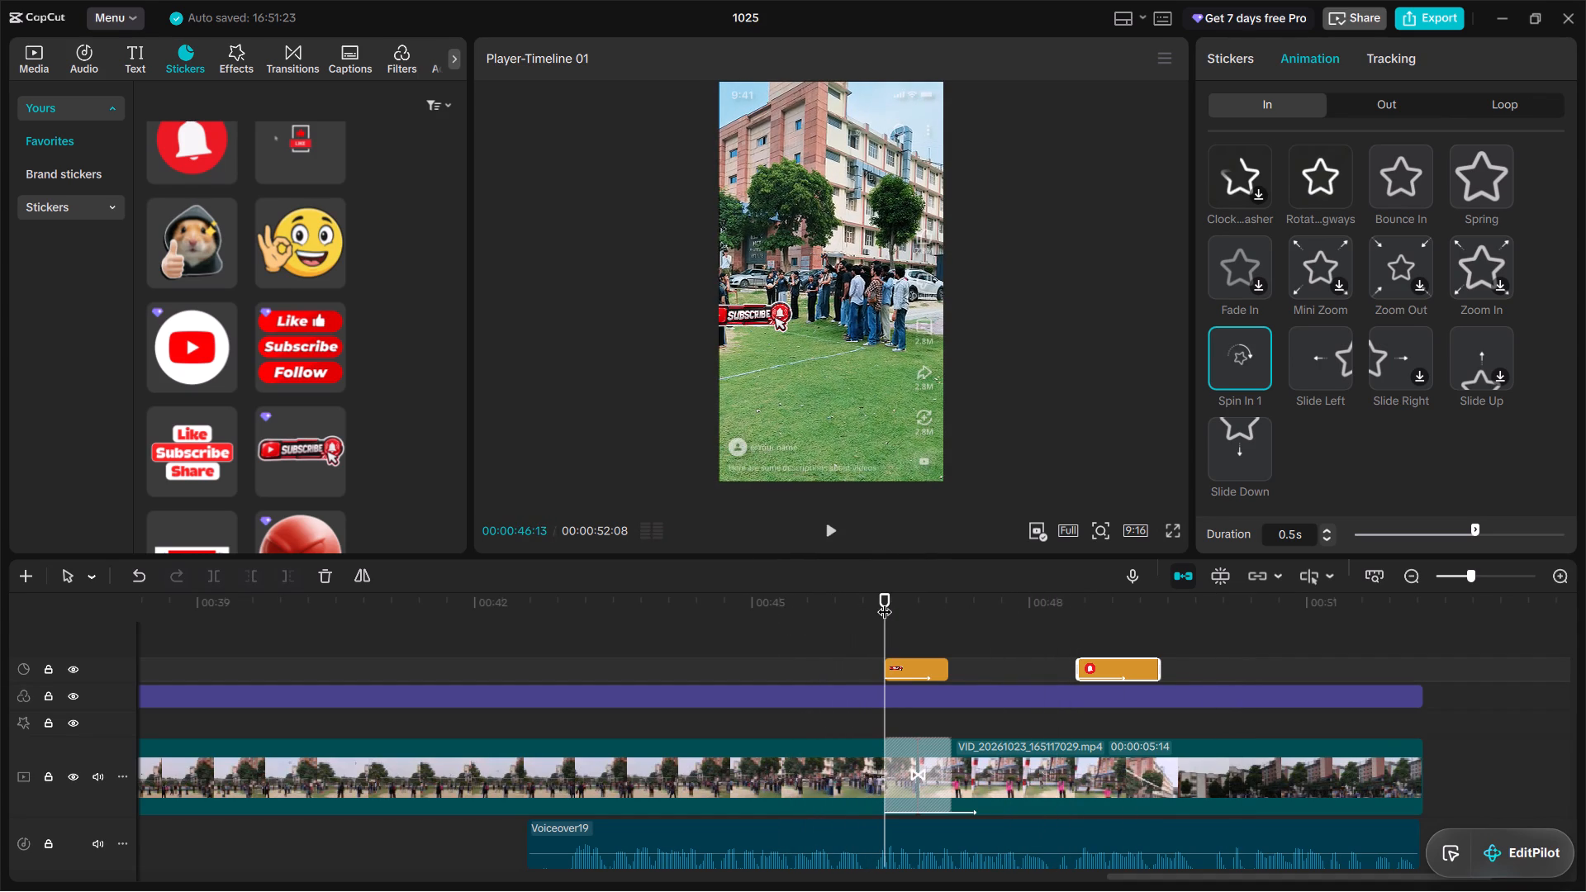
key(space)
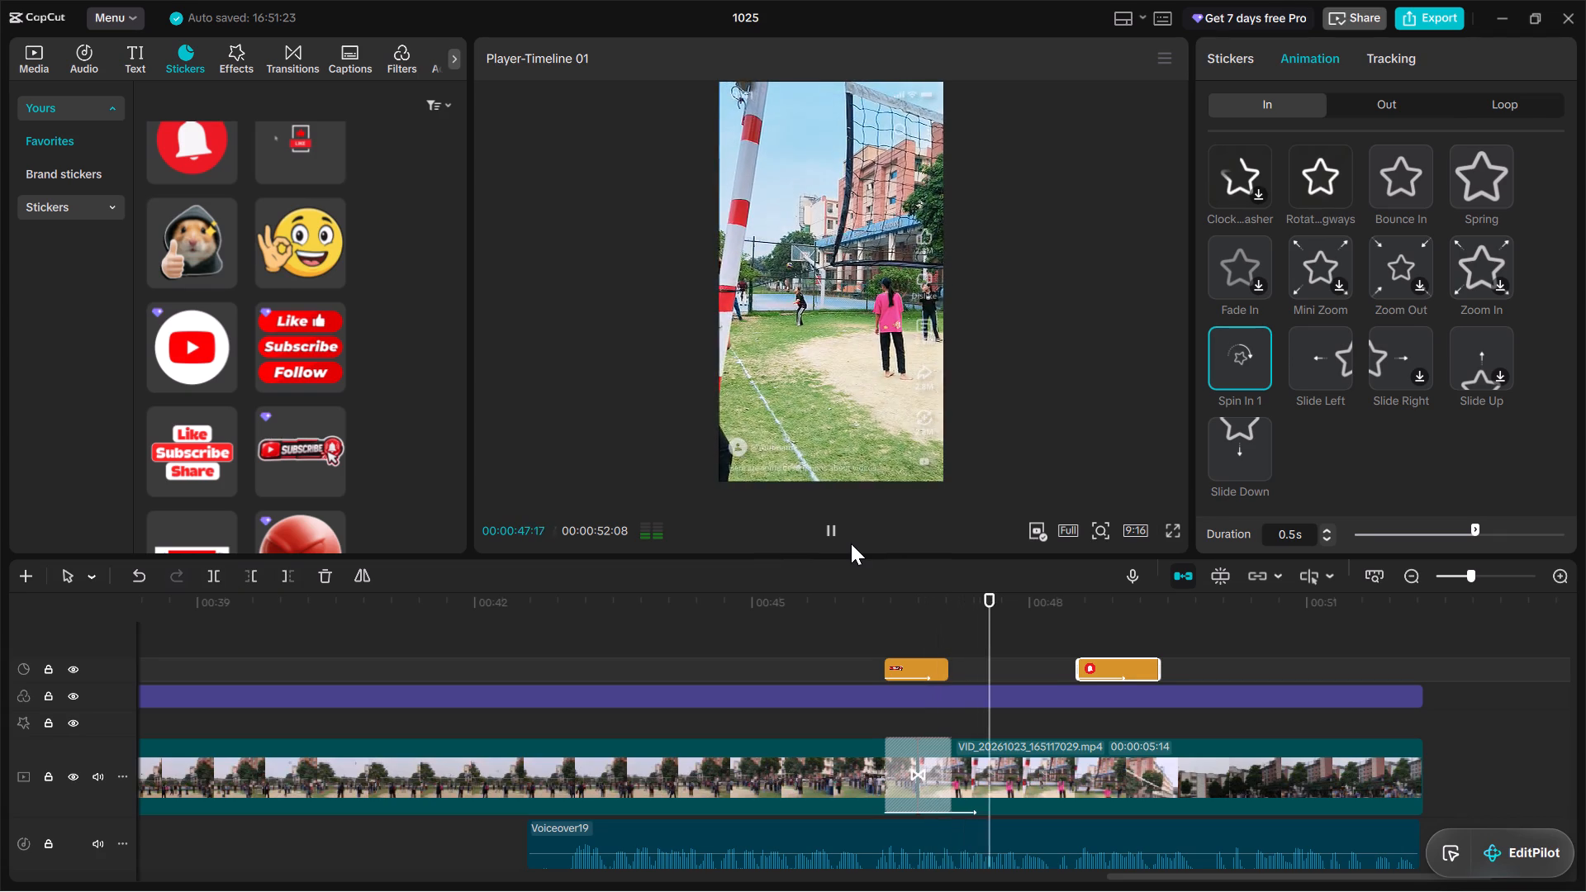
key(space)
key(space)
key(space)
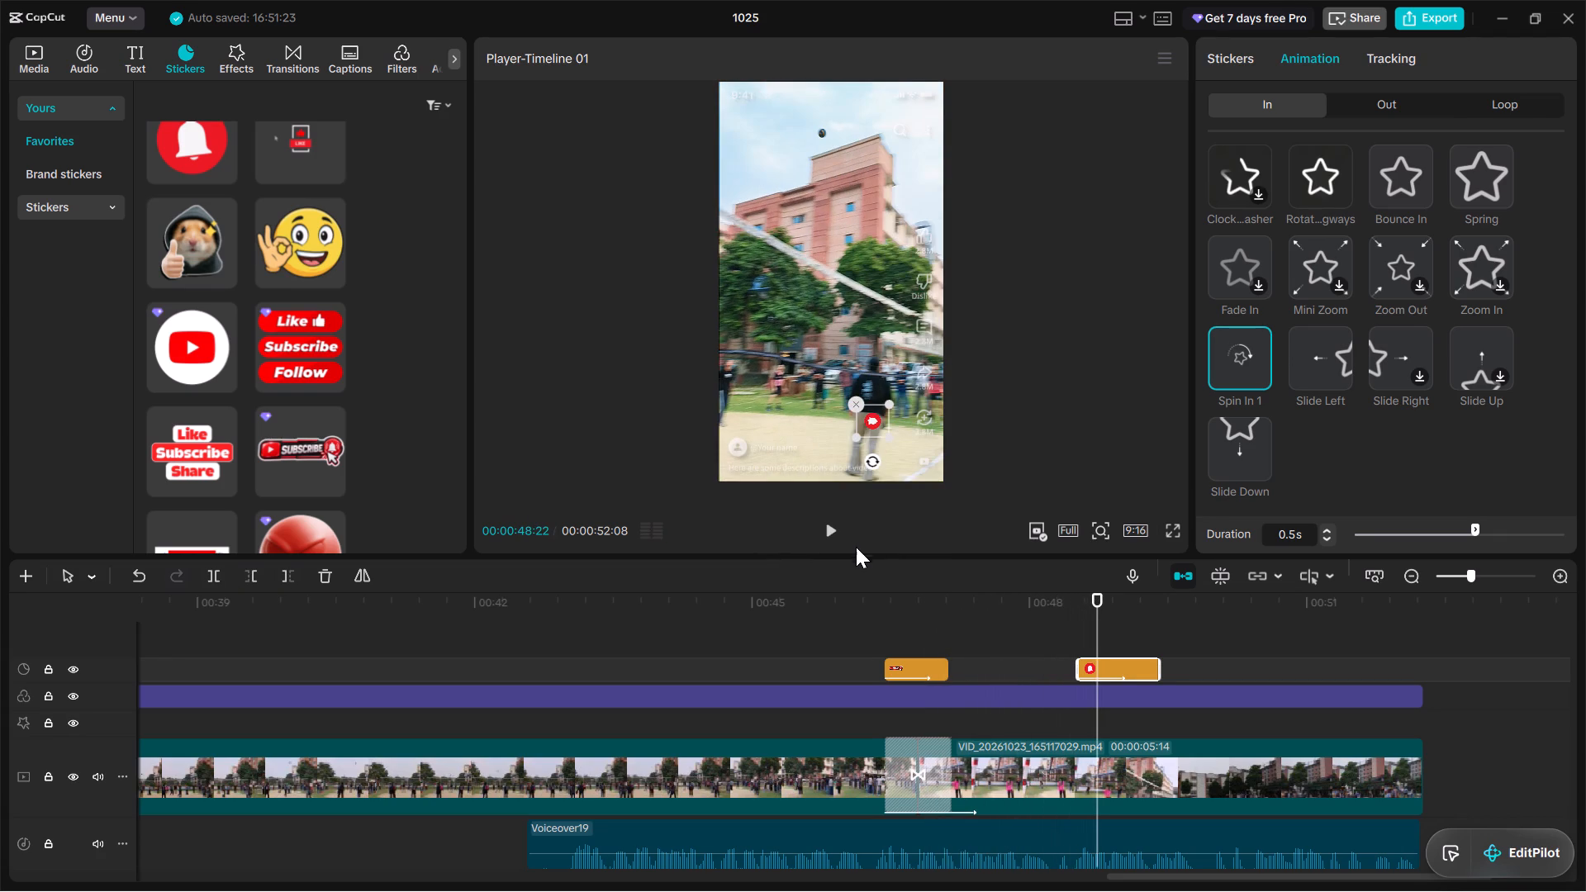
drag(1099, 595, 848, 597)
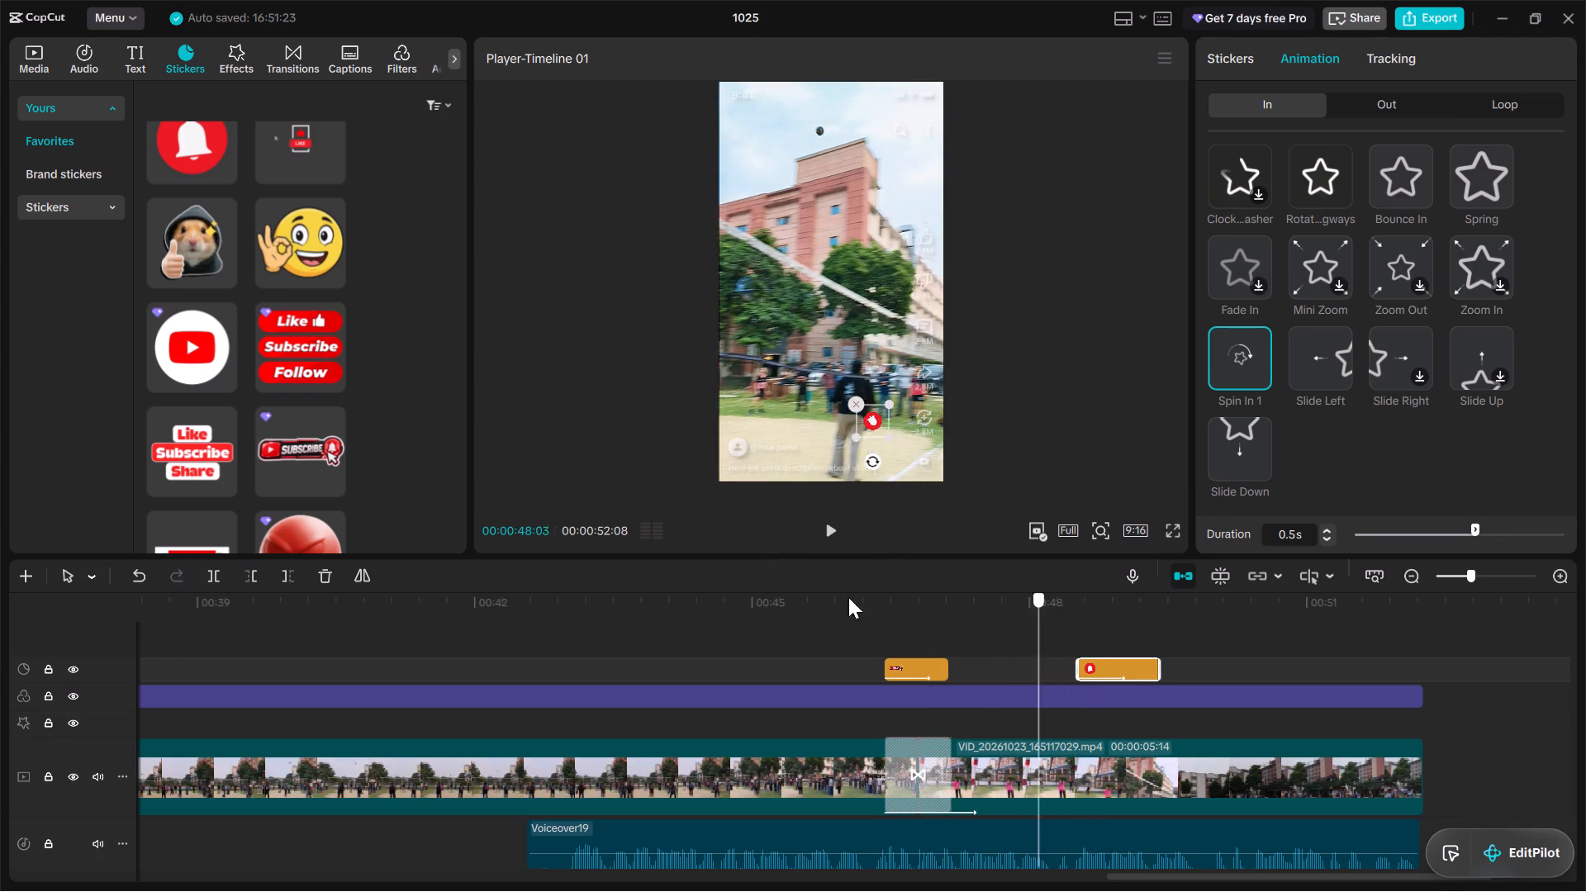
drag(848, 597, 460, 633)
key(space)
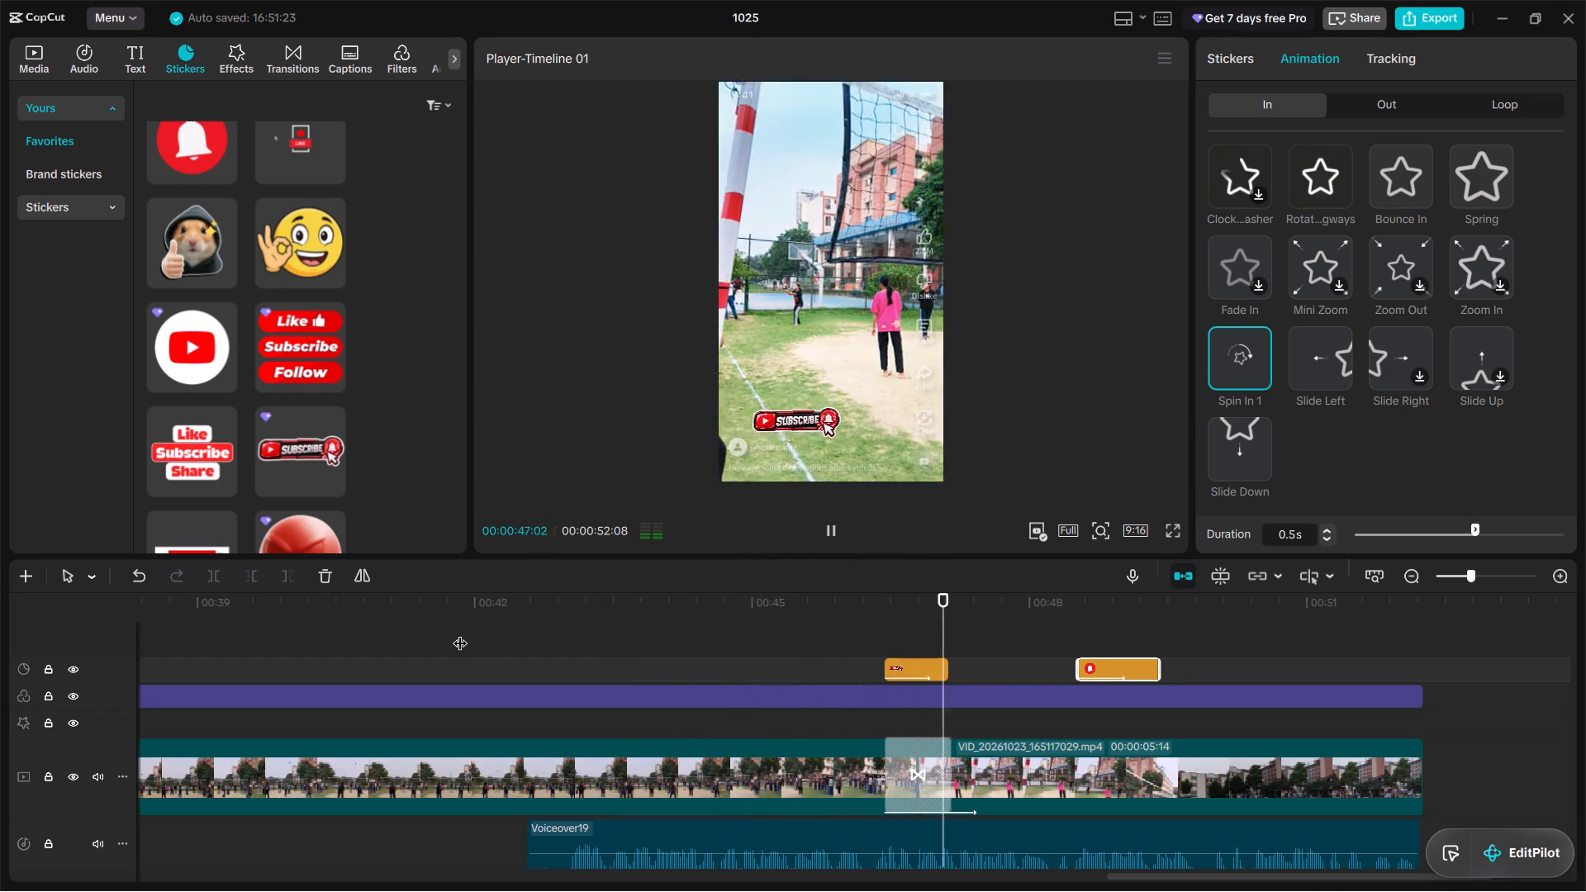
key(space)
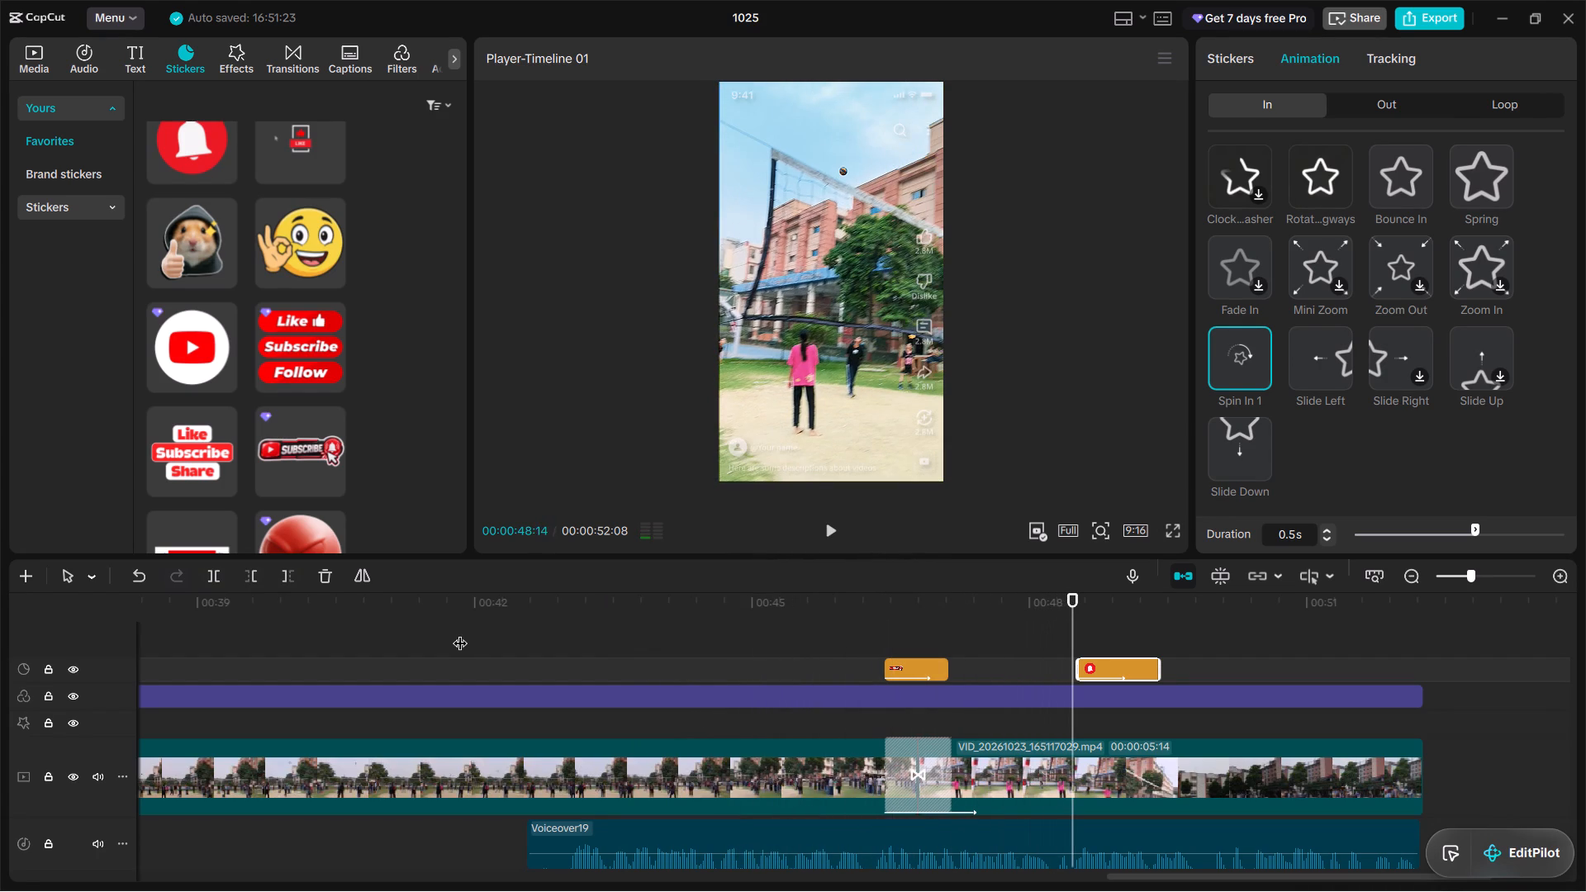
key(space)
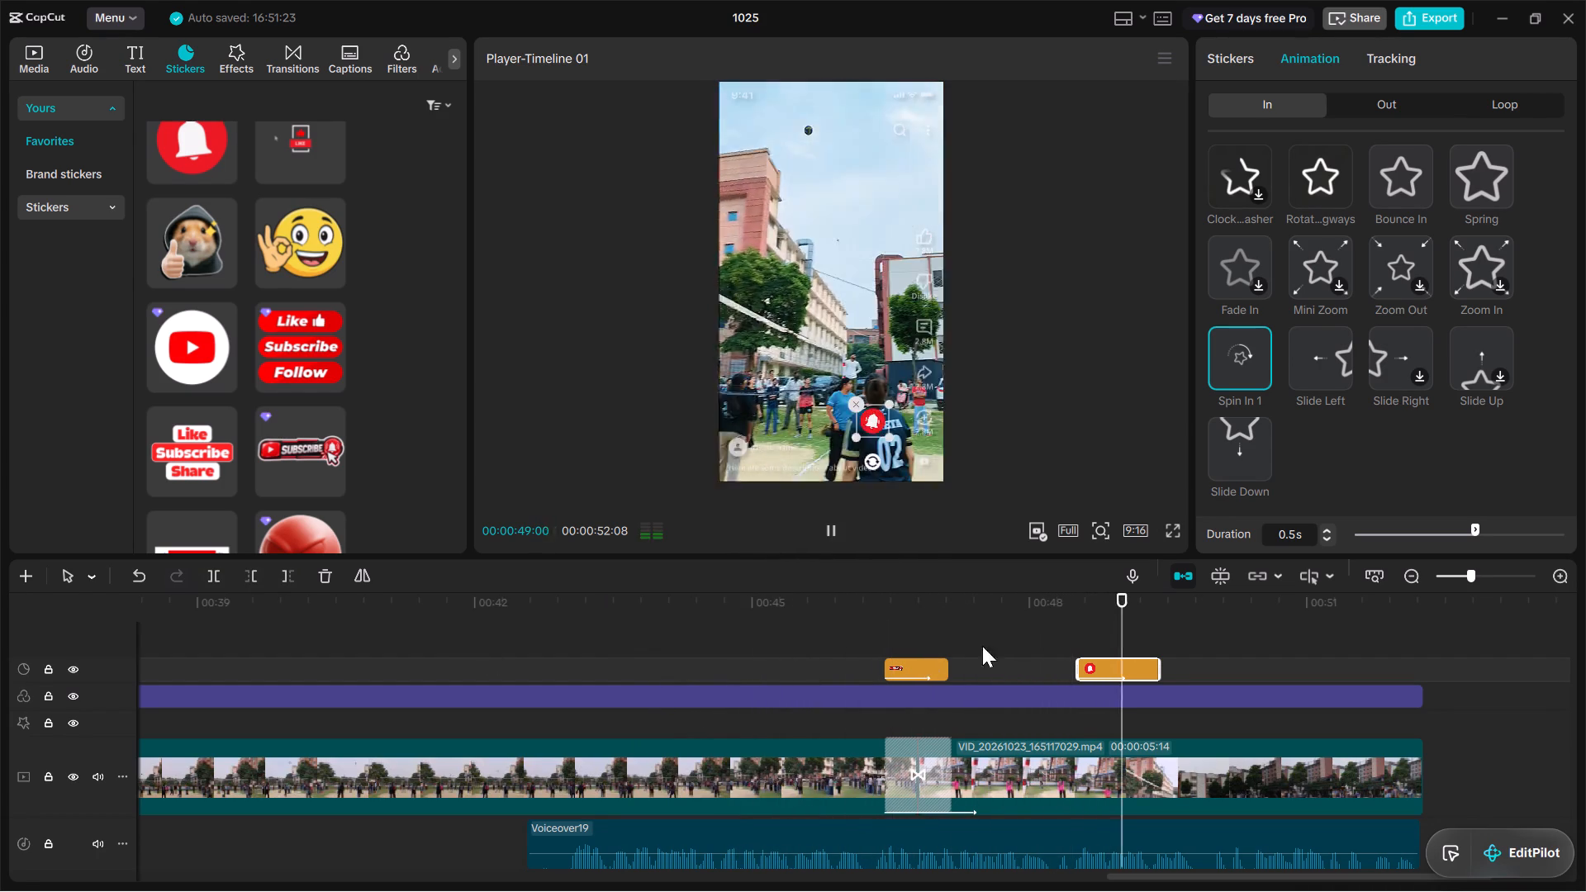
key(space)
key(space)
key(space)
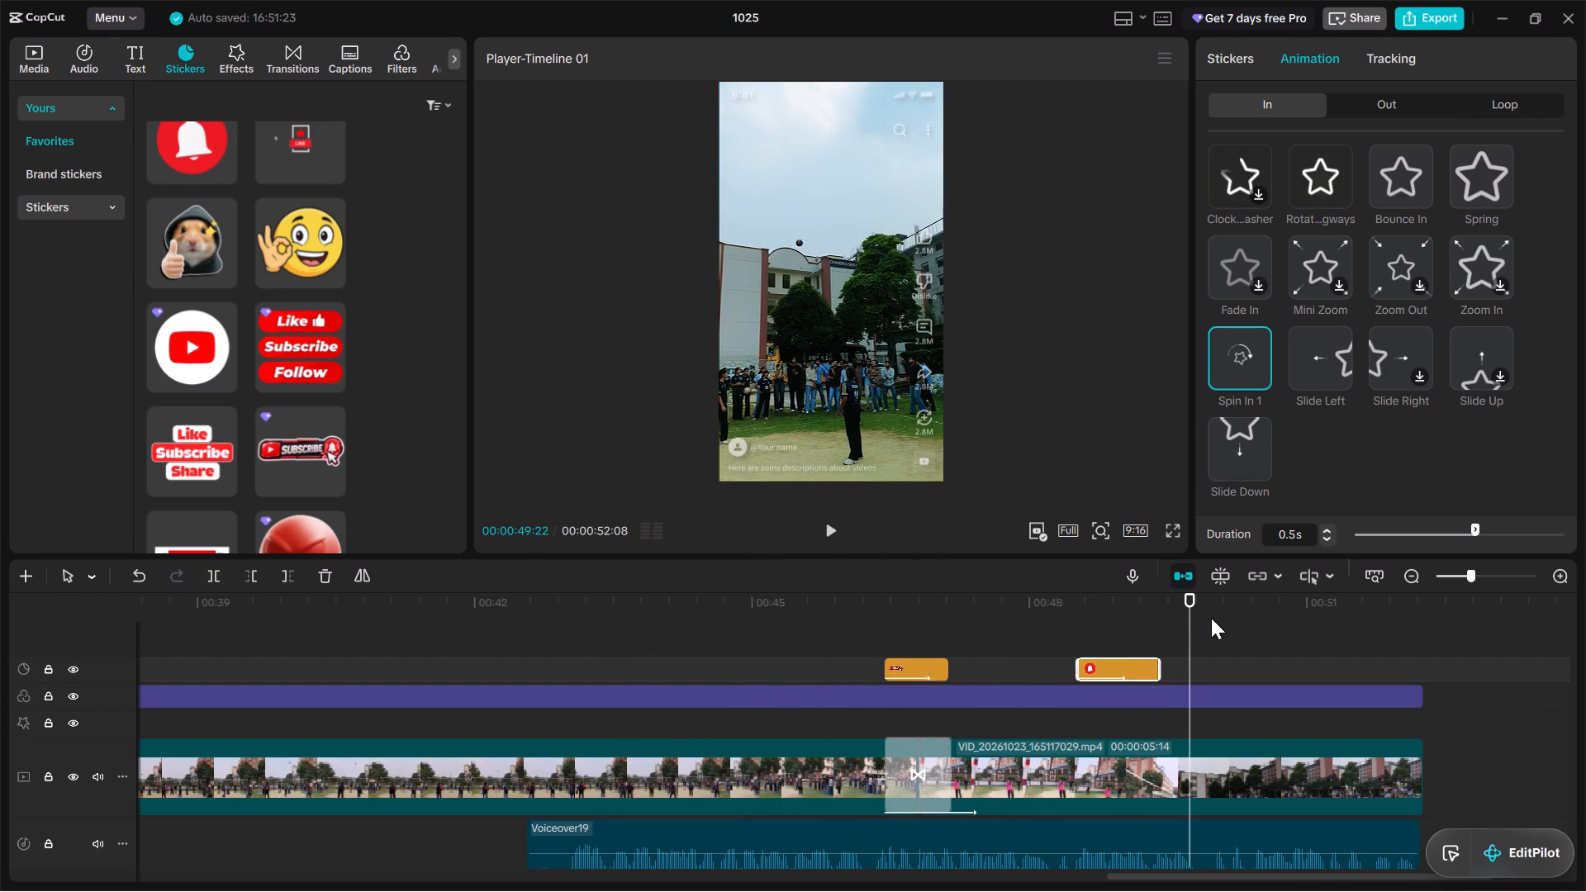
Examine the start frames of the bell and Subscribe stickers and replay the section between them to check their timing.
drag(1189, 605, 1078, 617)
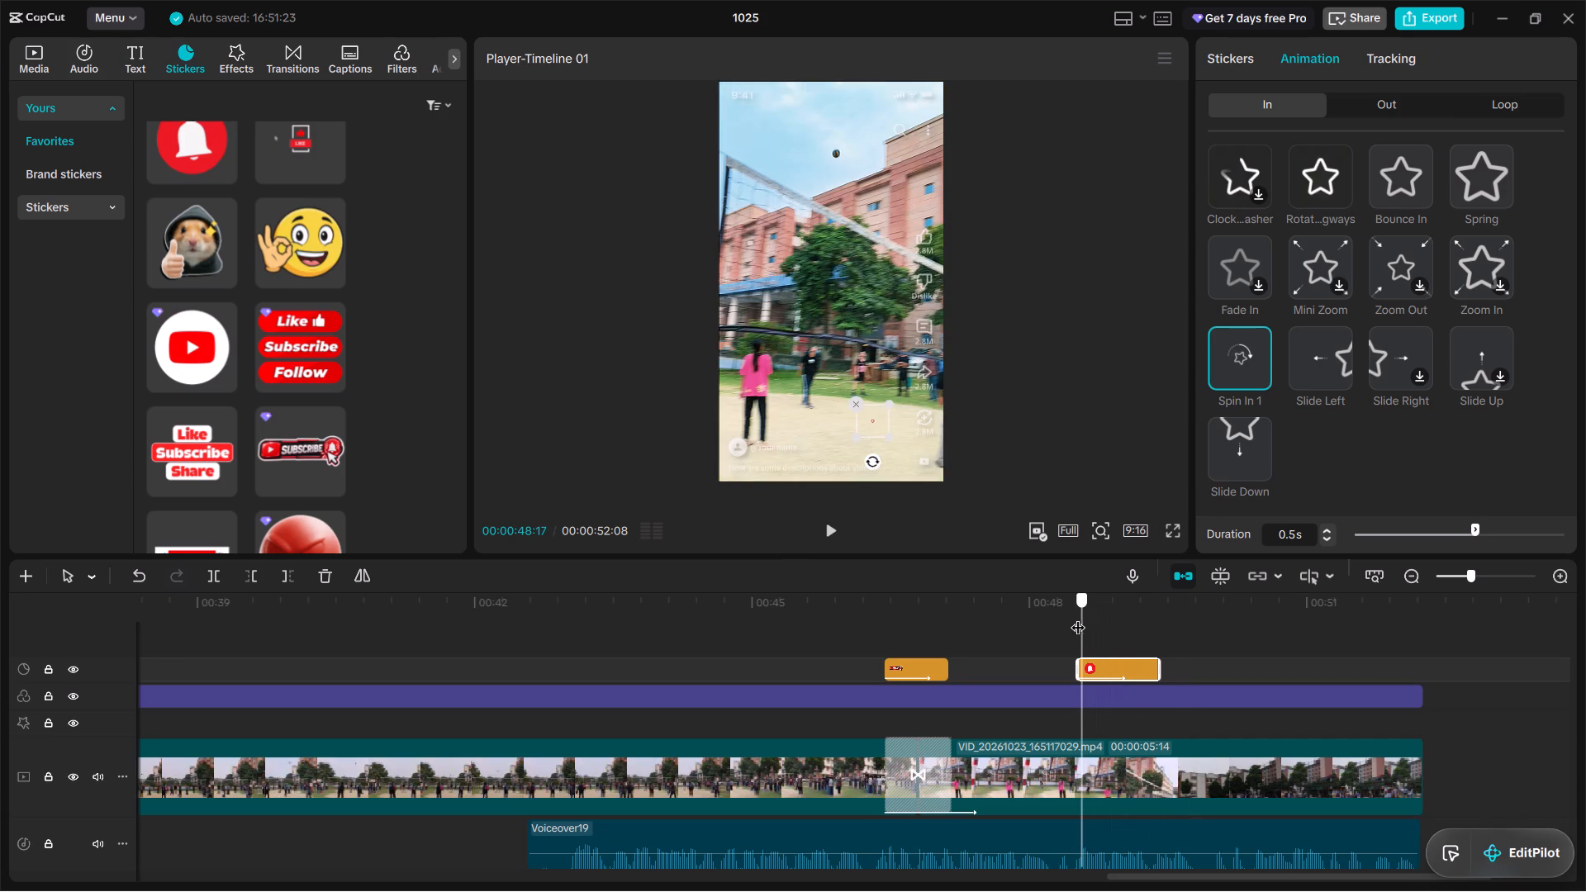
drag(1078, 617, 1076, 617)
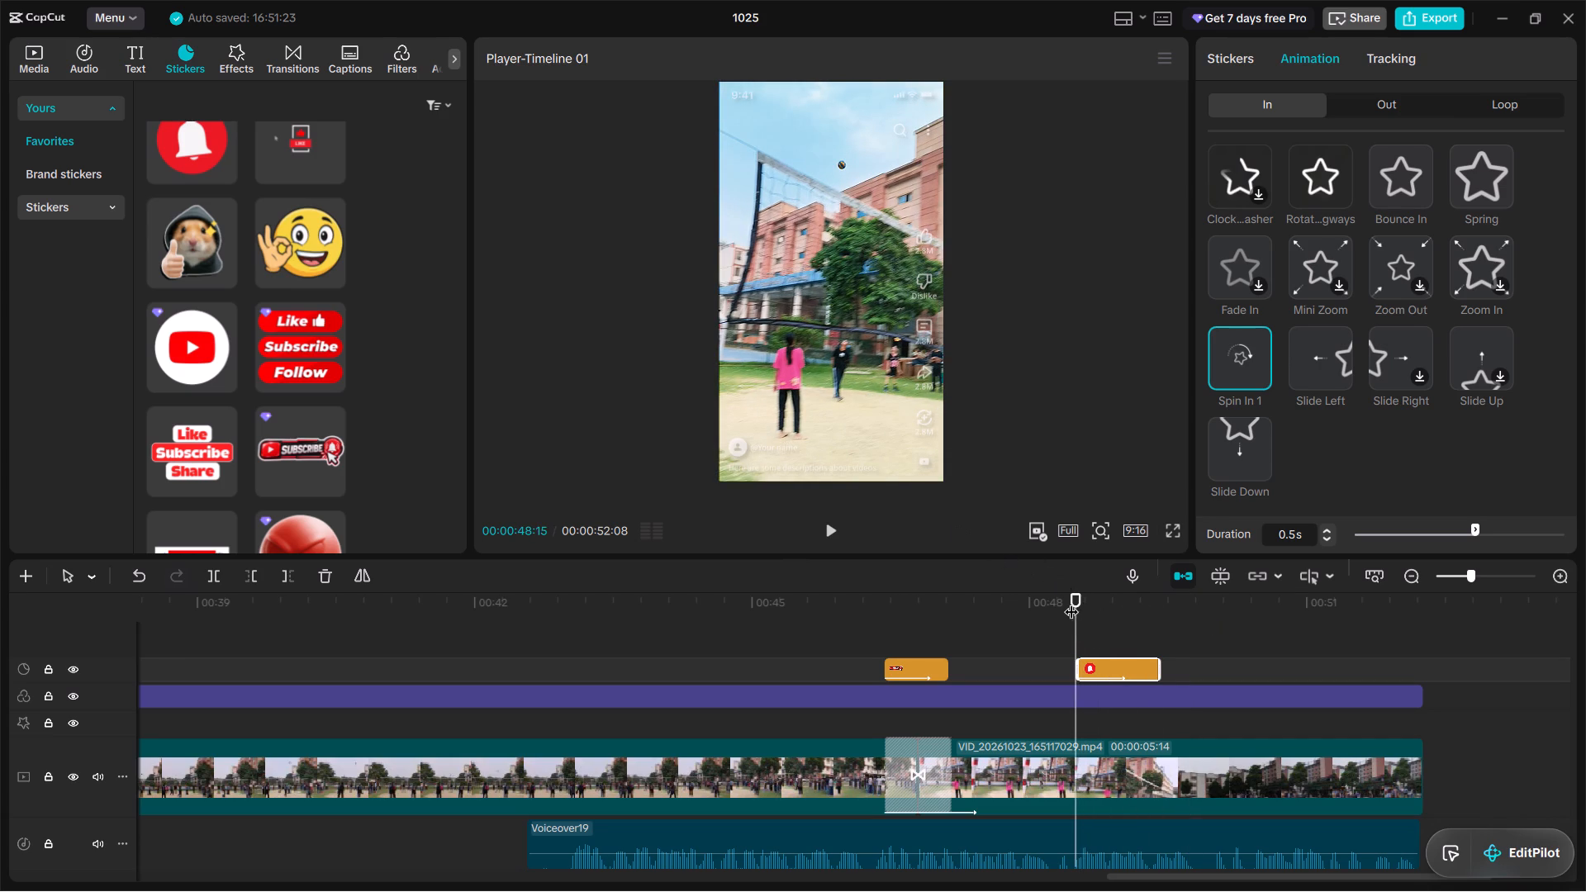
drag(1074, 606, 793, 630)
key(space)
key(space)
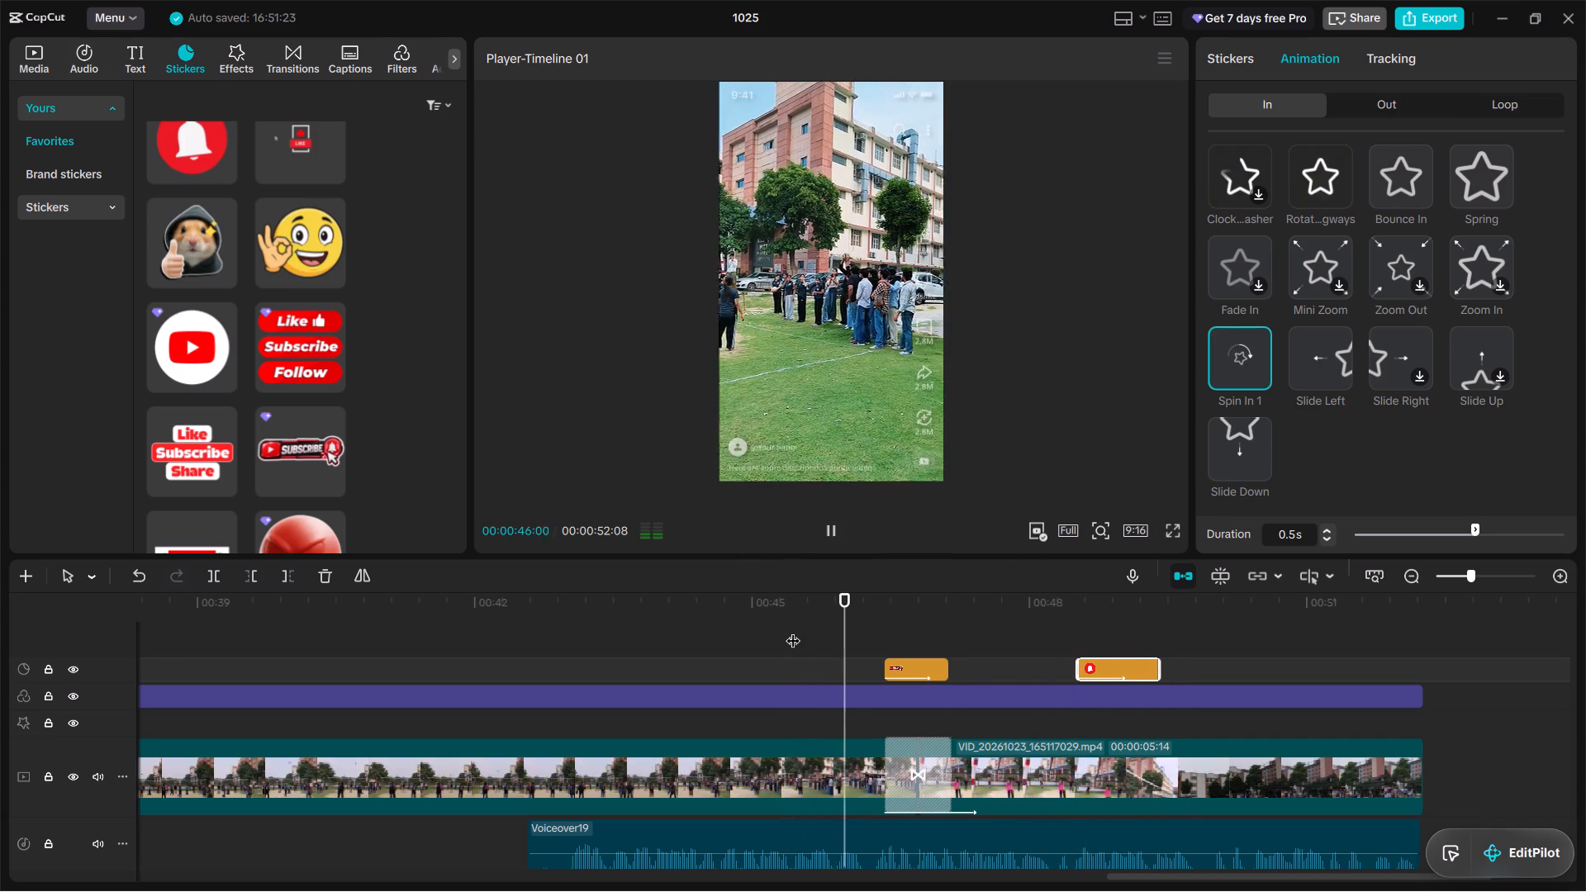
key(space)
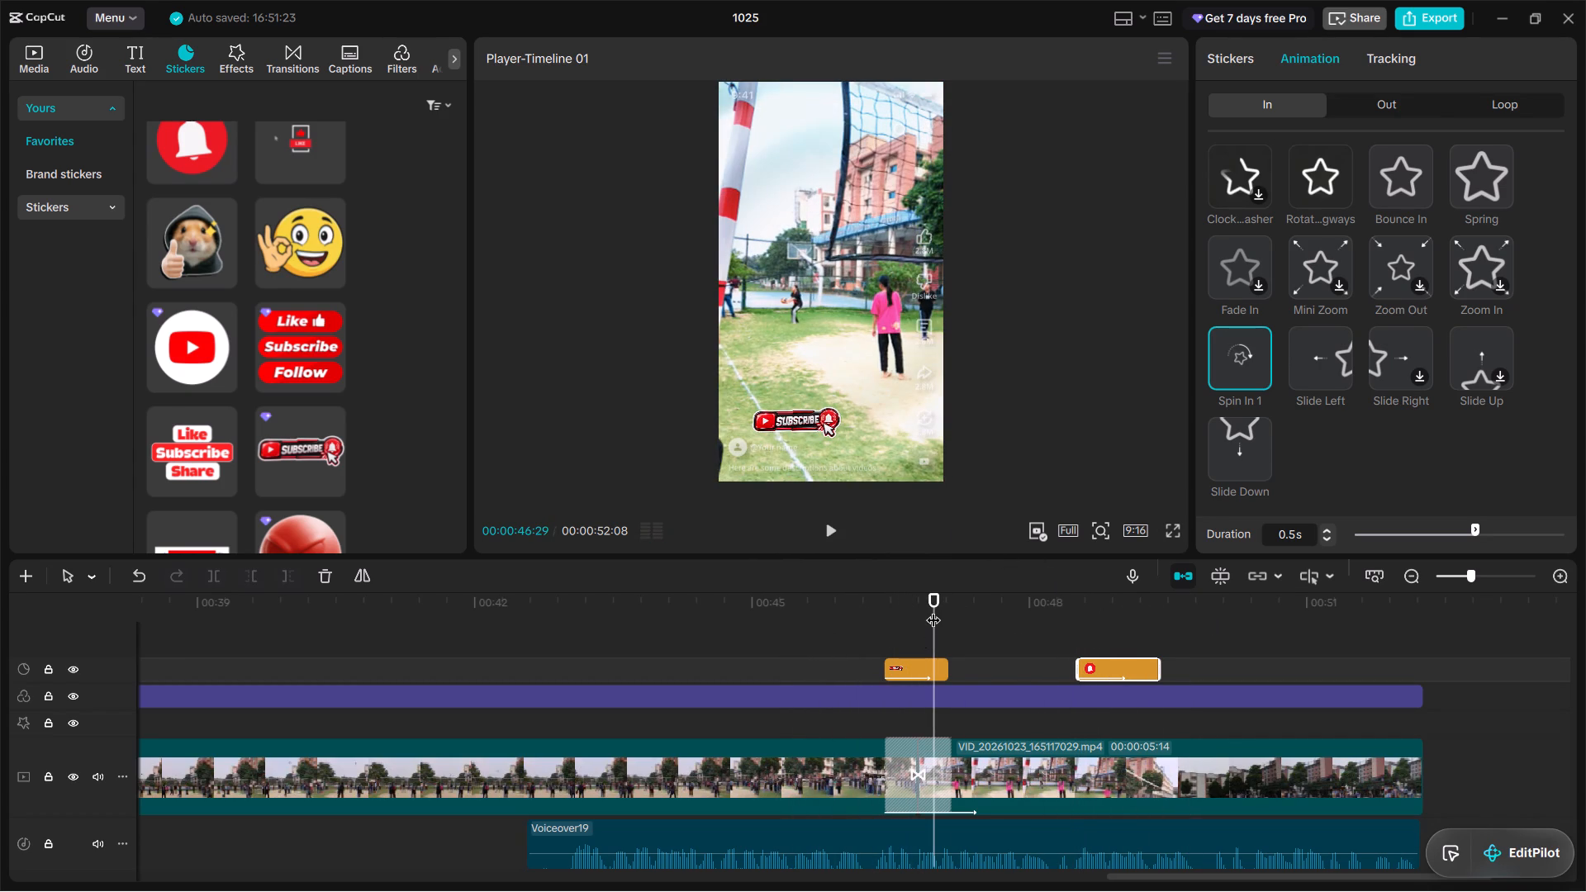
drag(934, 609, 883, 620)
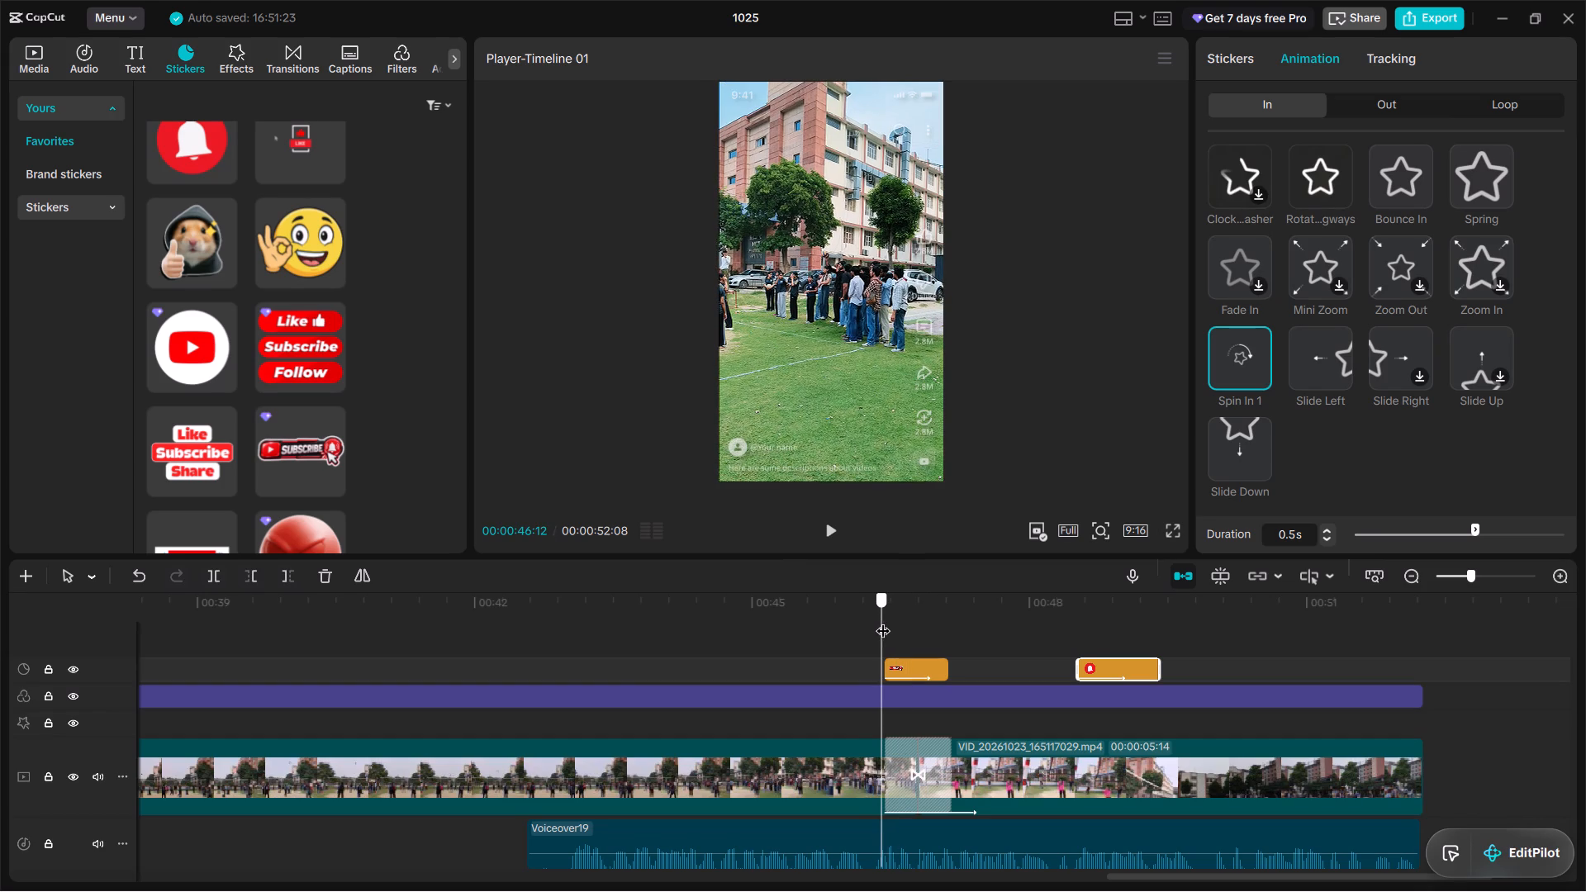
drag(883, 620, 886, 634)
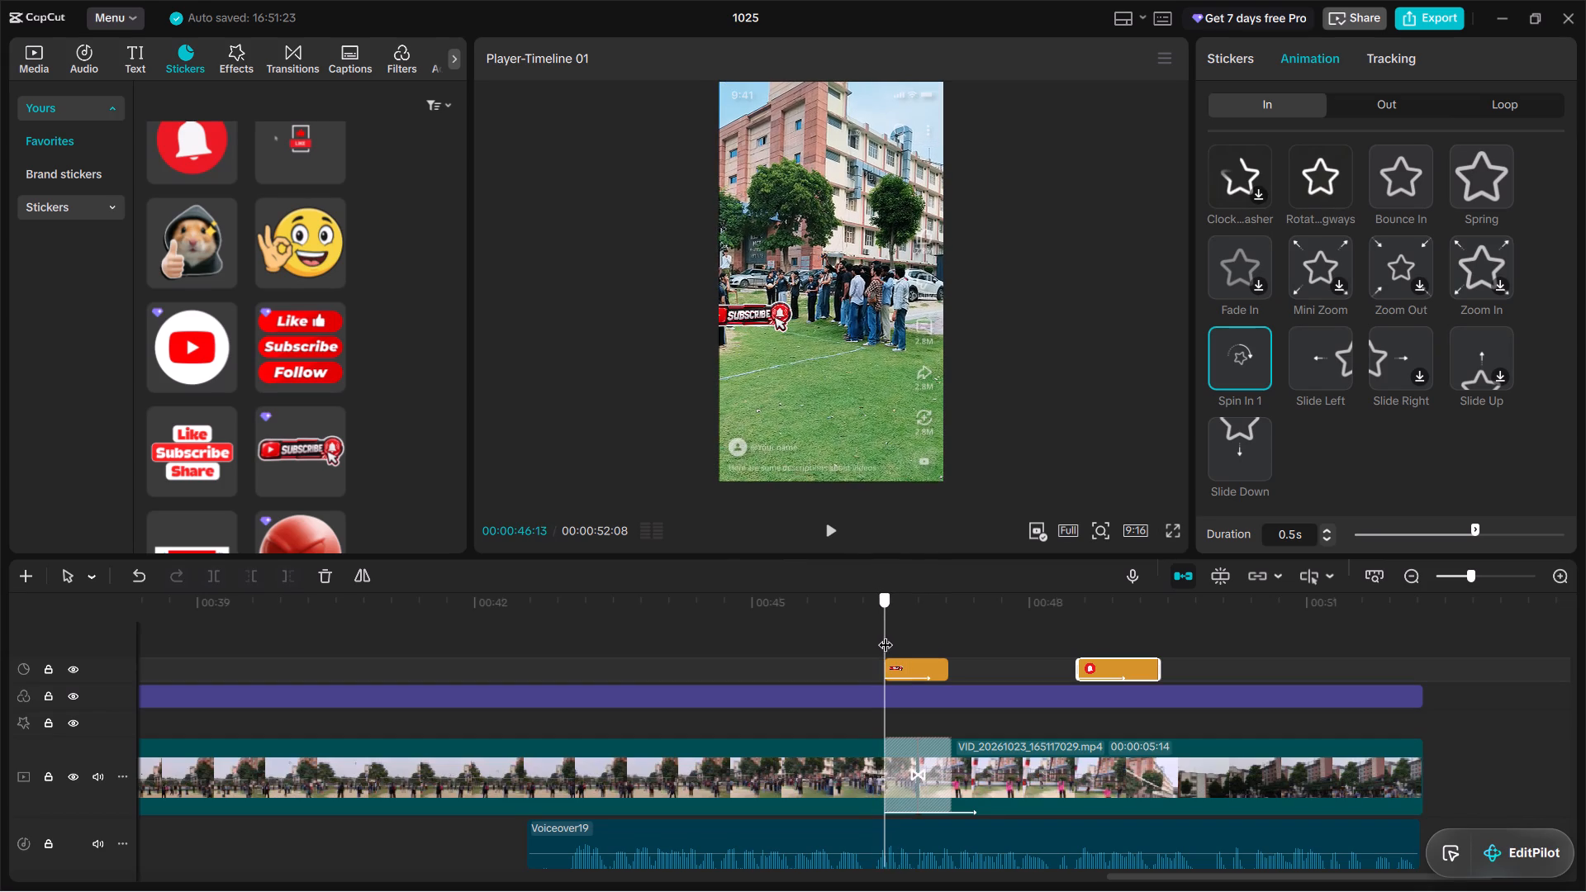
drag(886, 634, 885, 634)
click(928, 671)
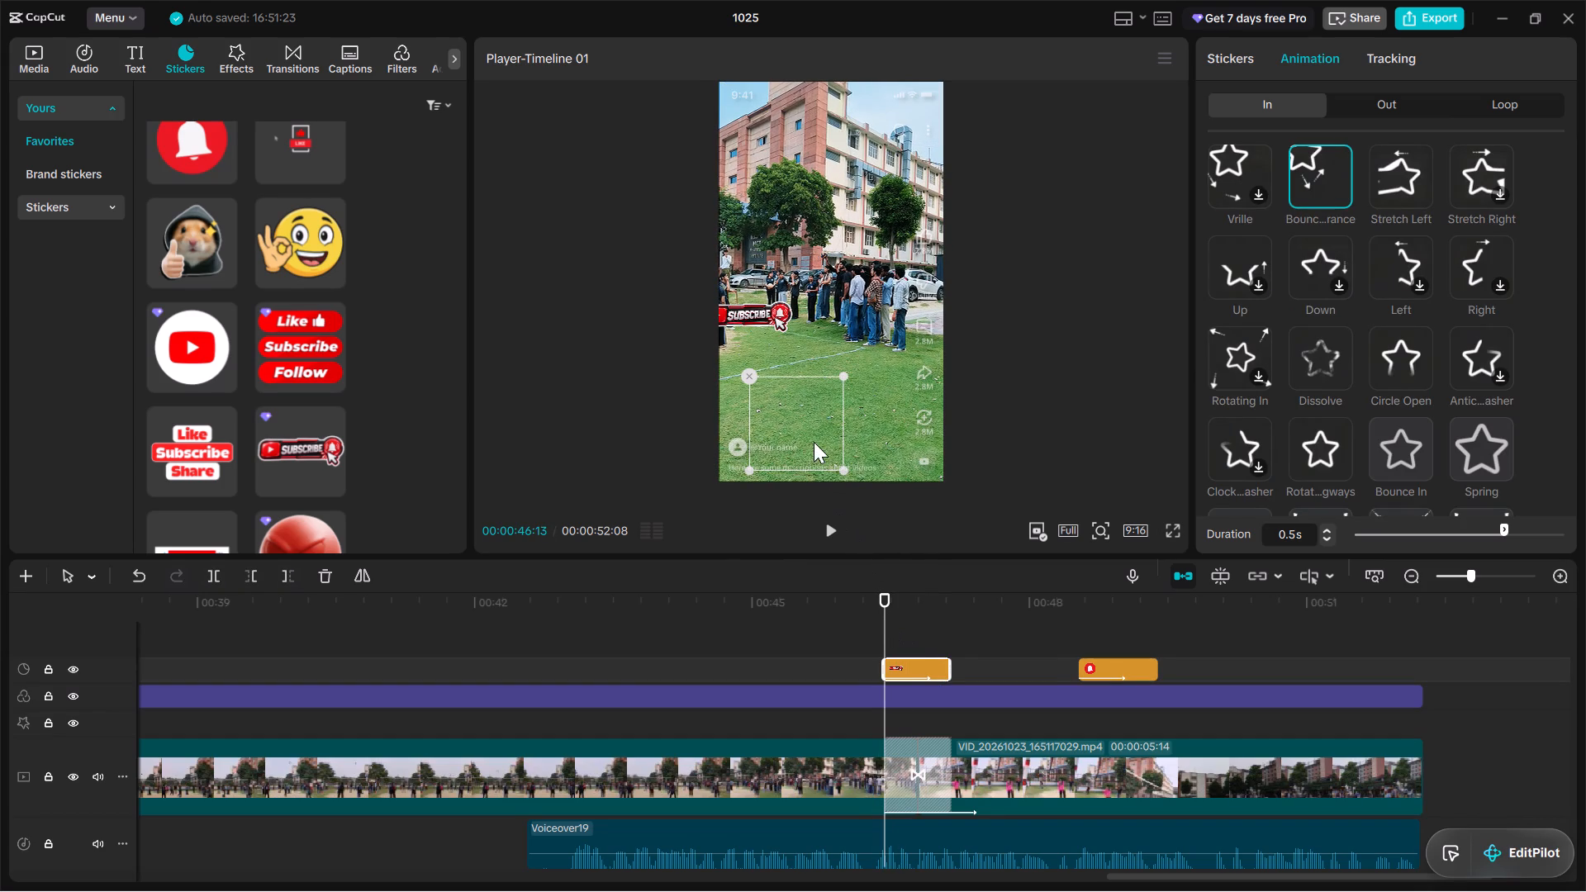
key(space)
key(space)
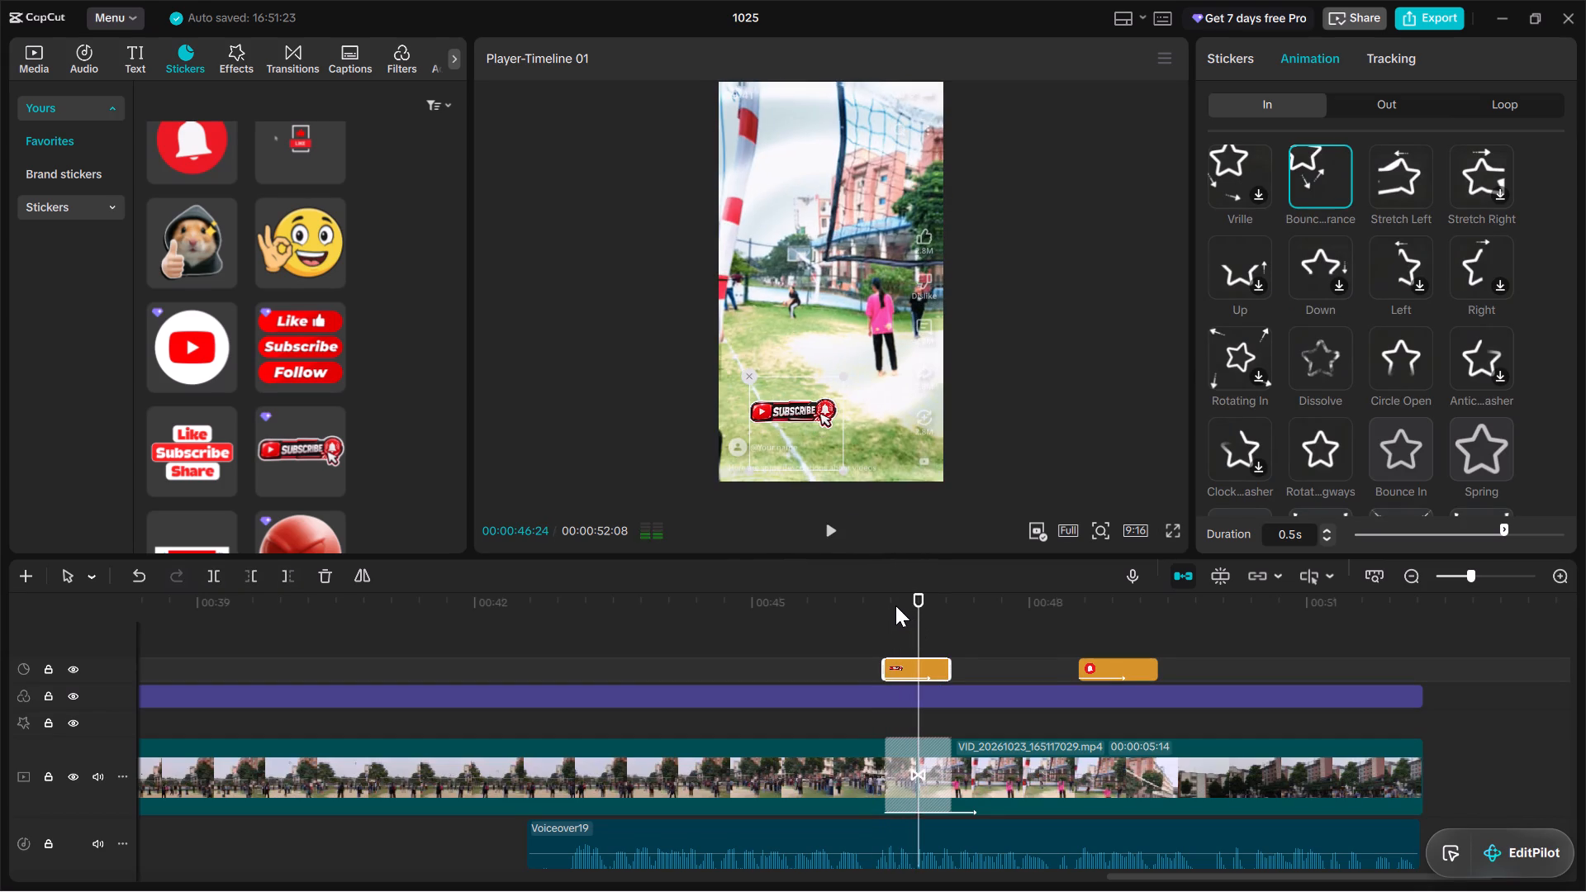
key(space)
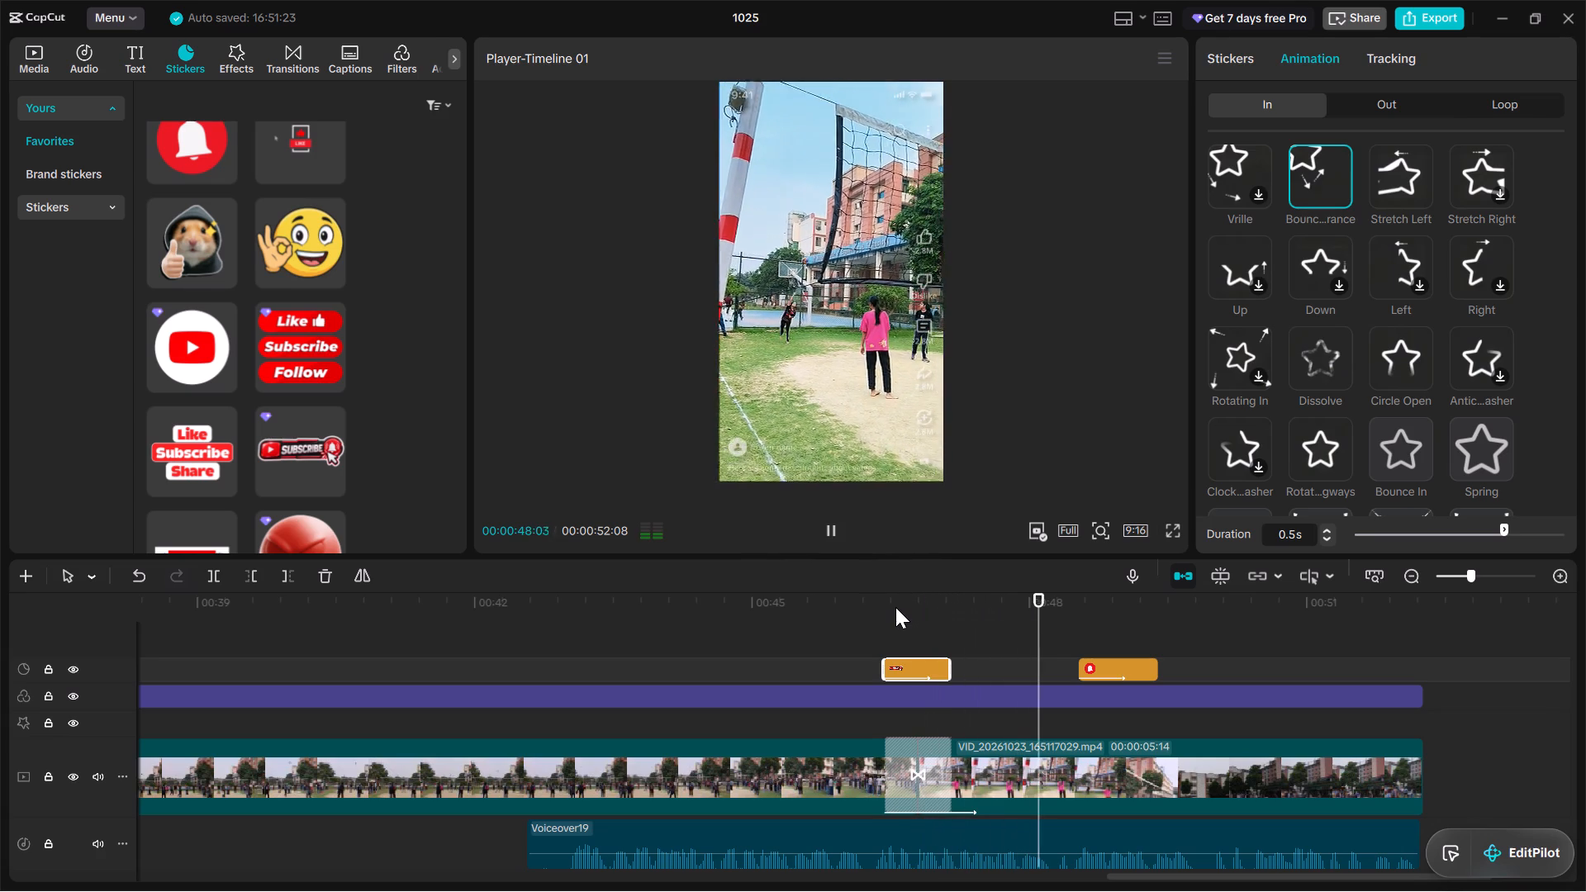
key(space)
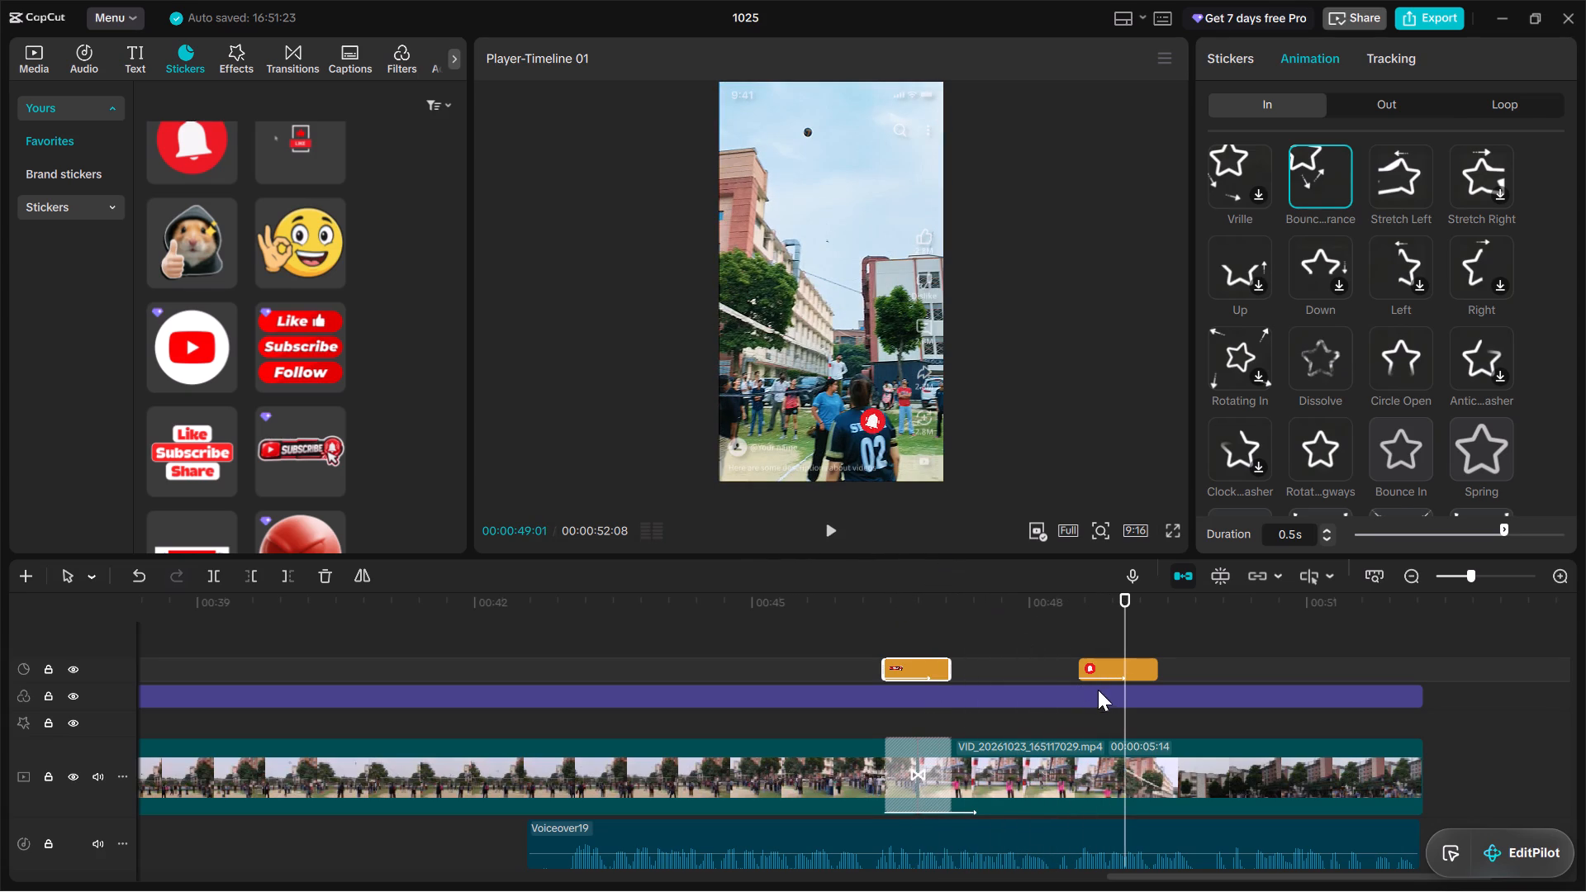
Select the bell sticker and replay its entrance from after the Subscribe sticker until the bell sticker ends.
click(1099, 676)
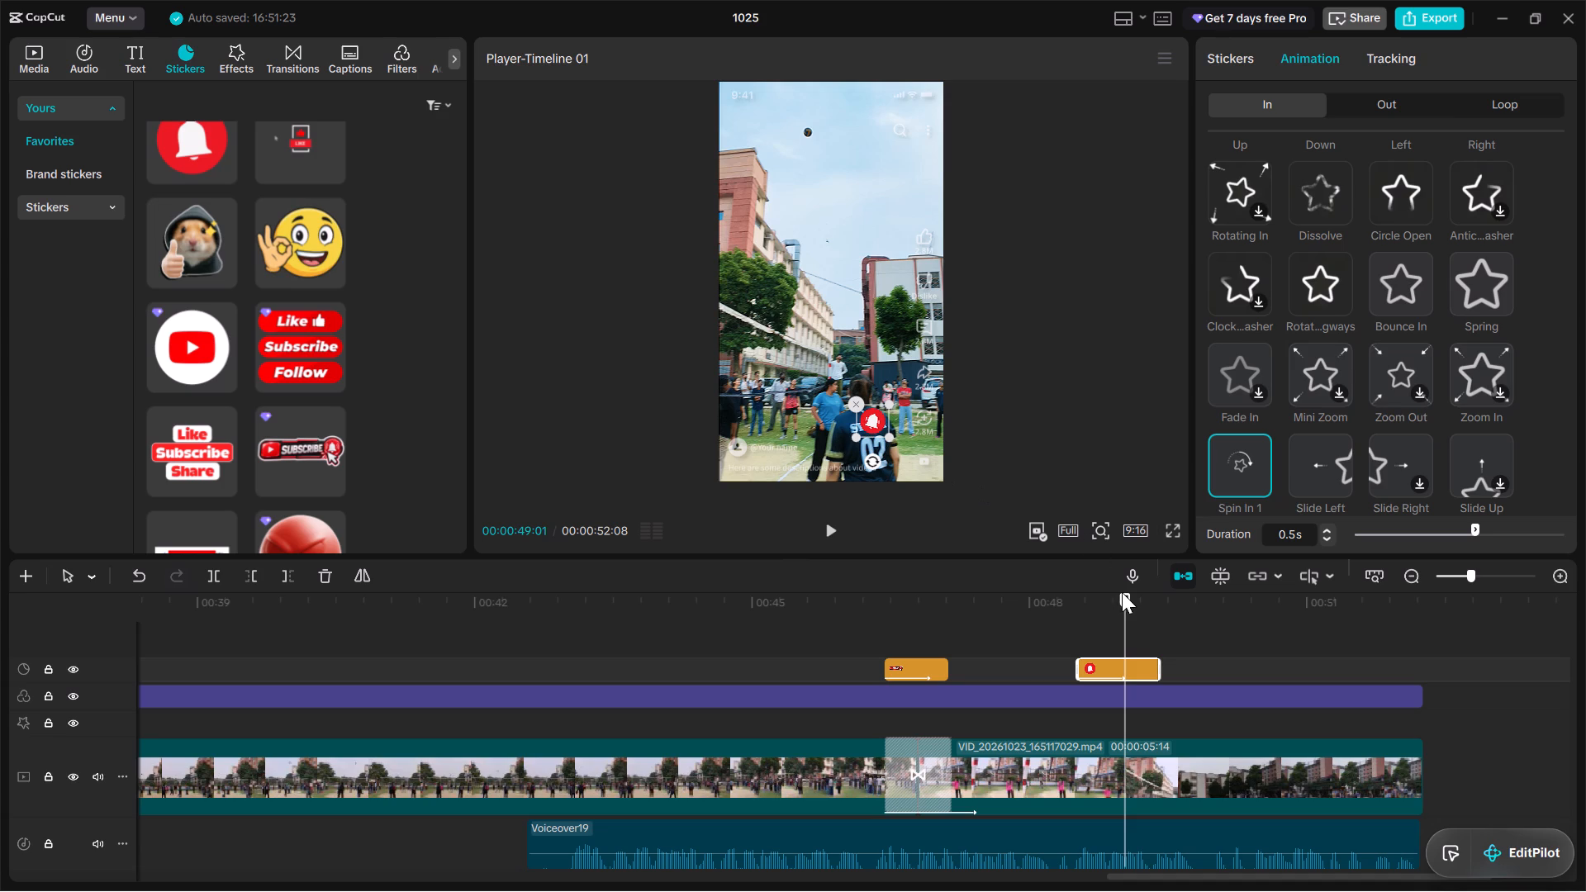
drag(1125, 604, 961, 590)
key(space)
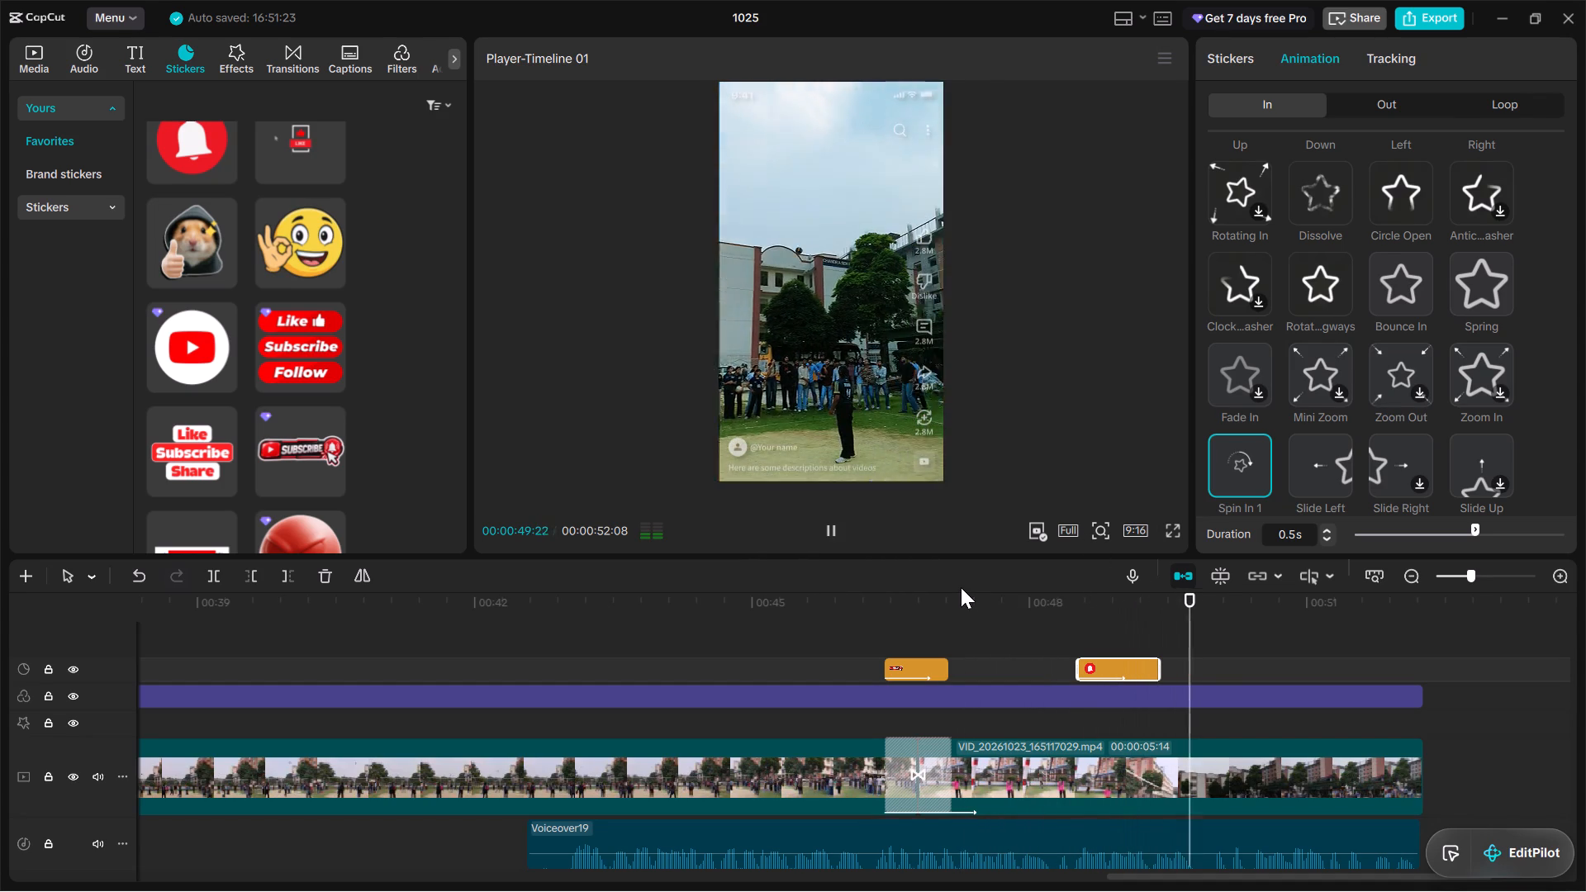
key(space)
Preview the favourite Cute pop and Pin (plucking sound, decision, tap) sounds and add Pin at the bell sticker's start, 00:00:48:15.
drag(1223, 608, 1081, 617)
click(1082, 601)
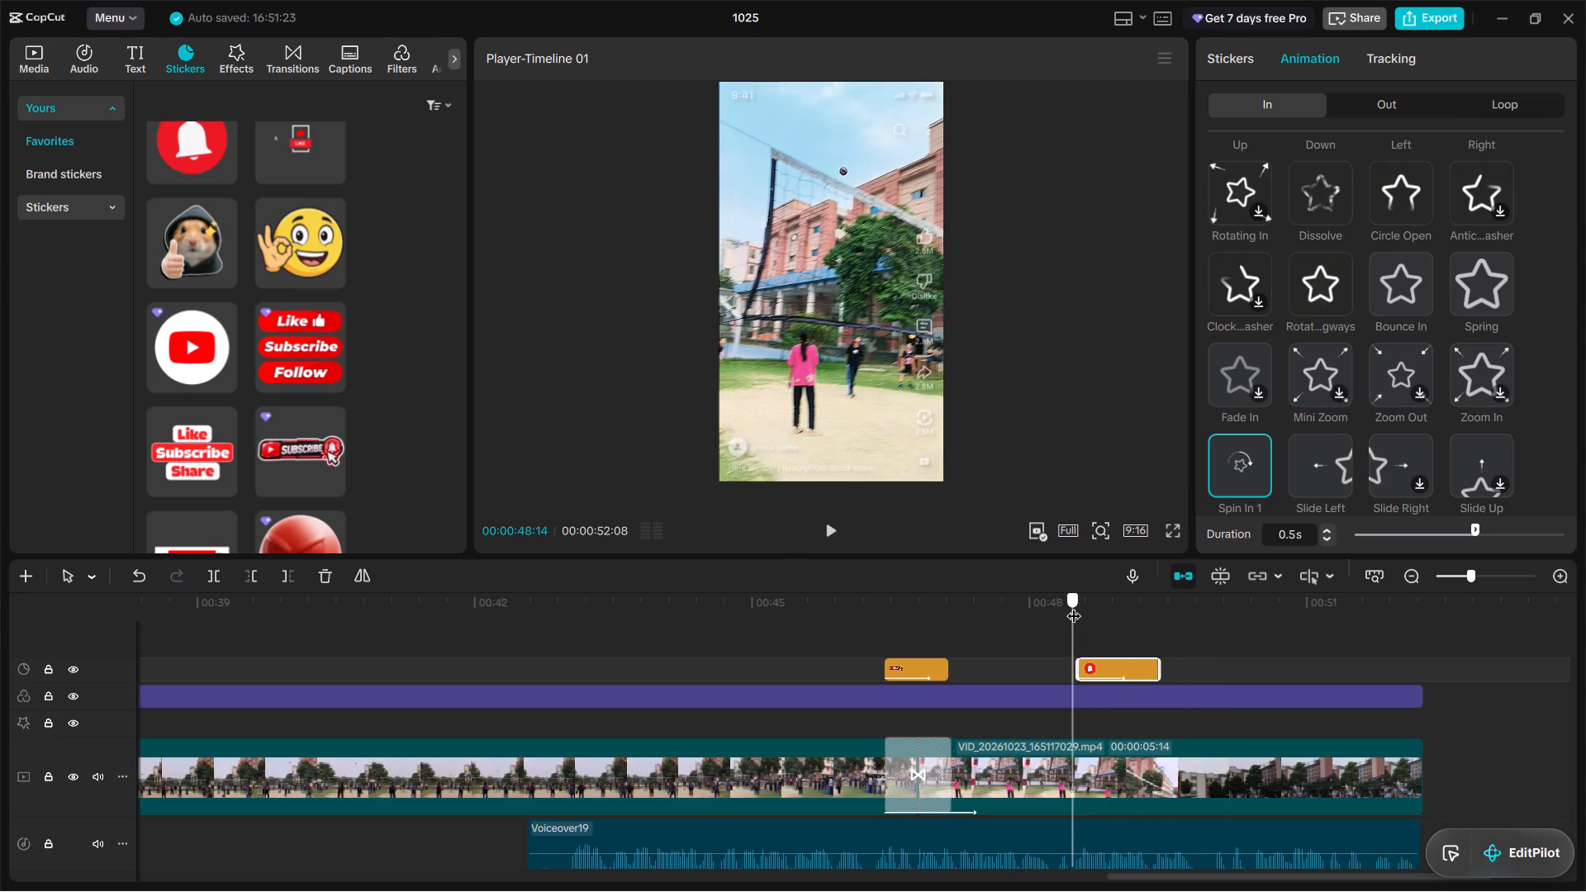
click(88, 60)
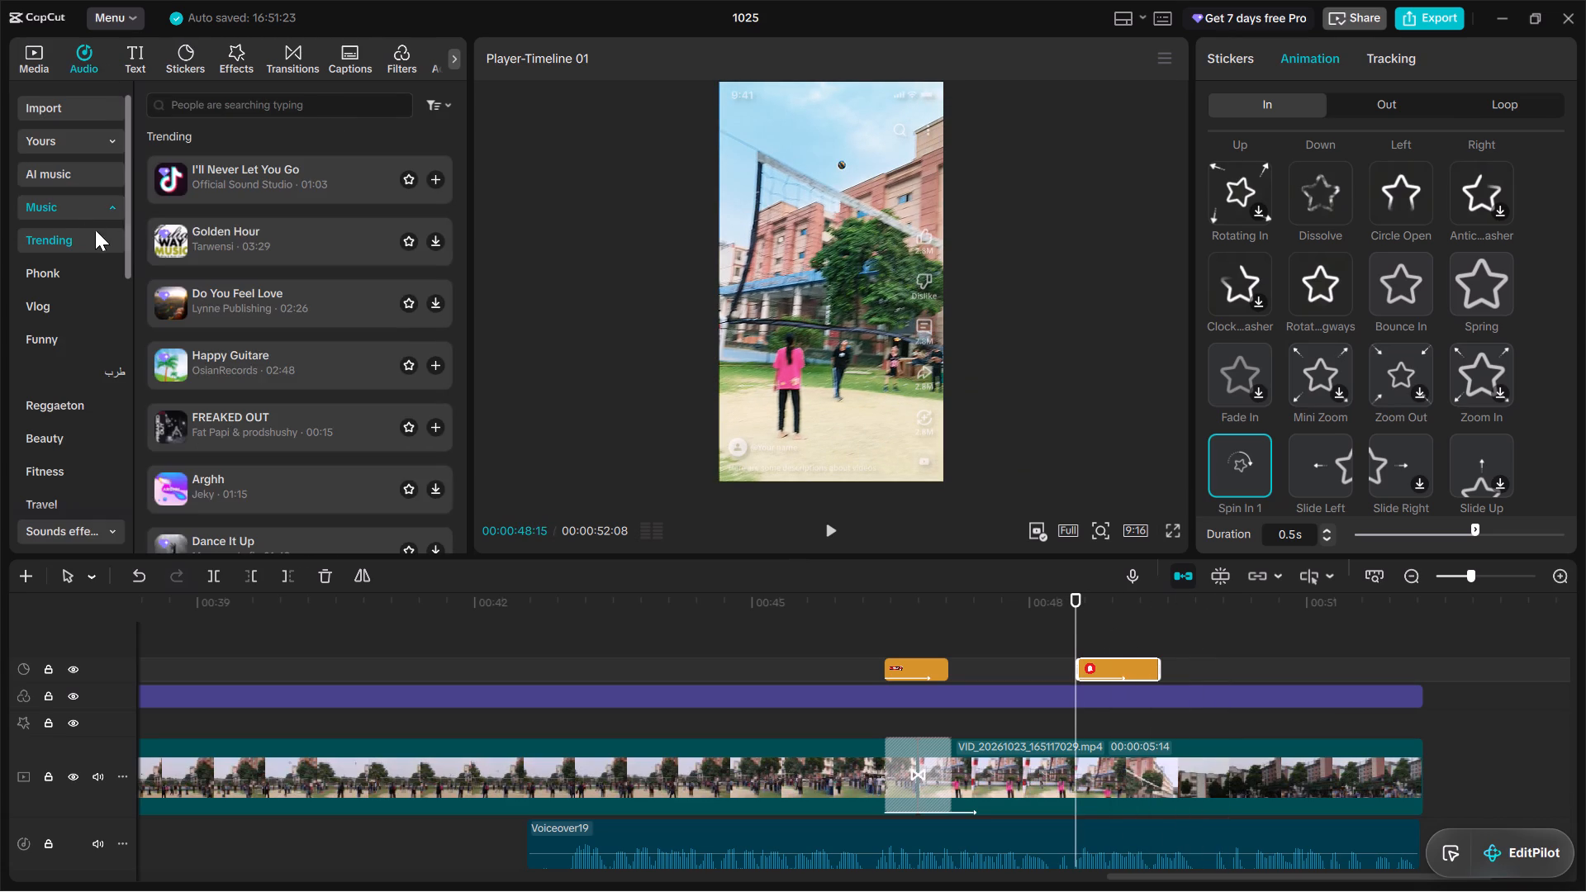
click(59, 148)
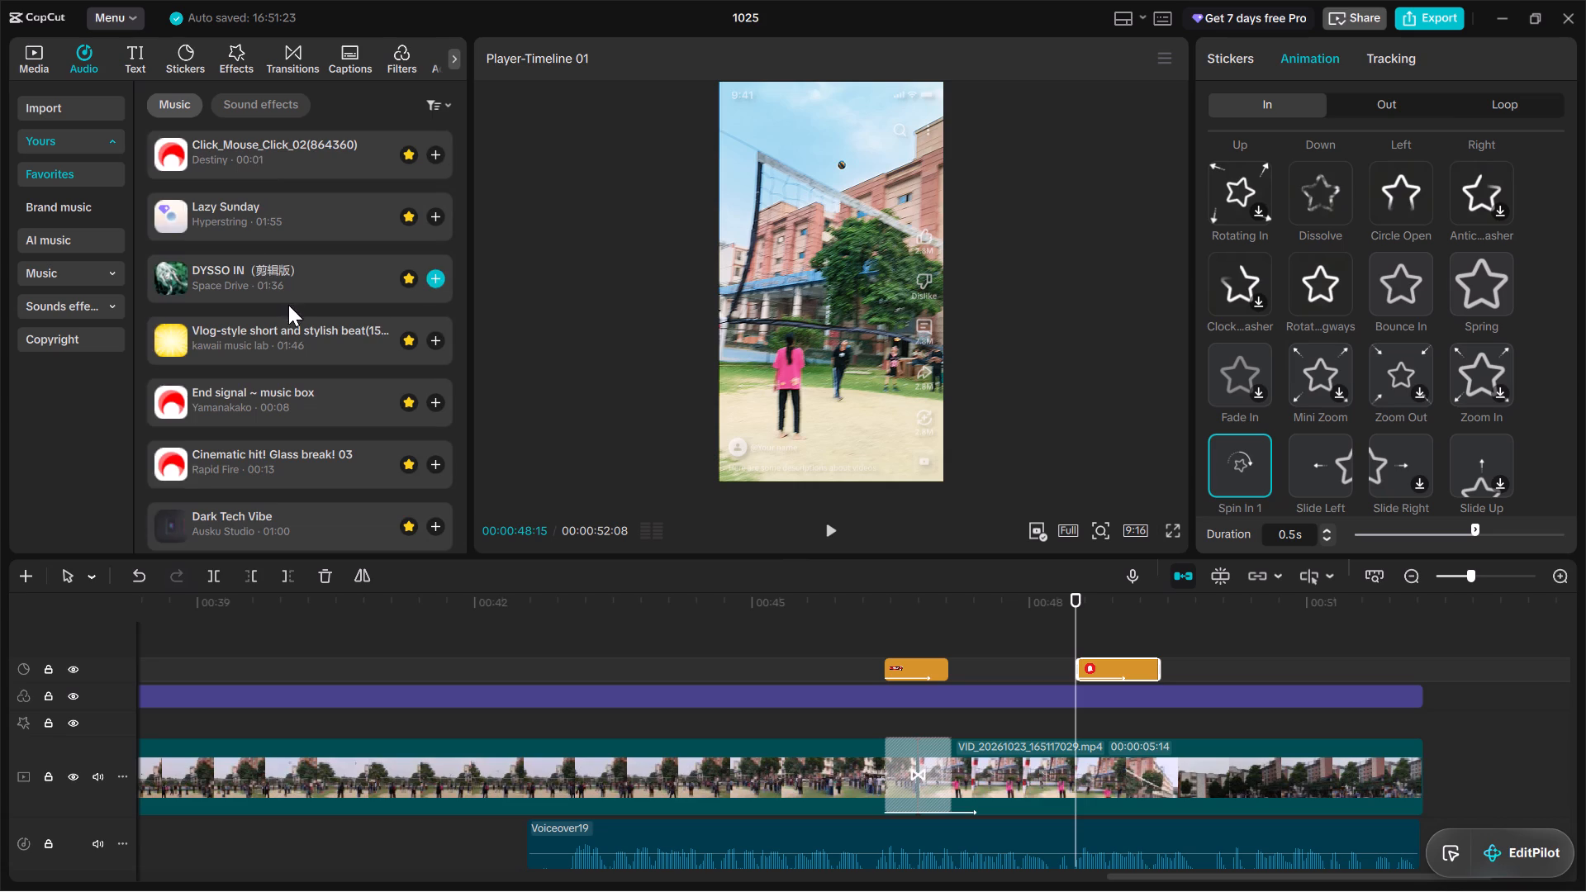
scroll(235, 325, down, 3)
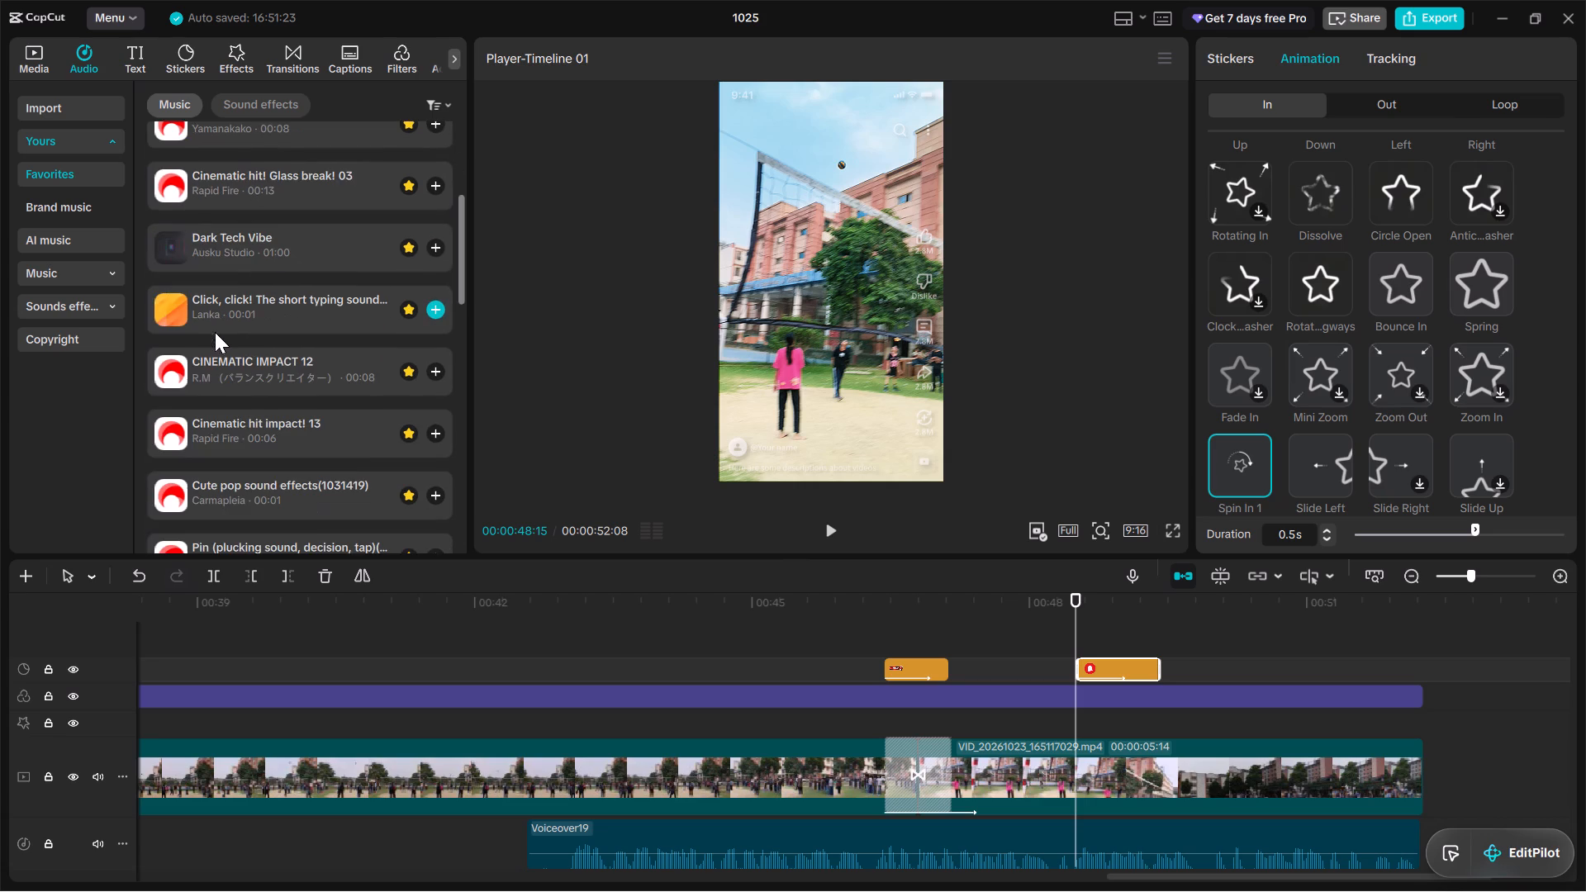
scroll(197, 365, down, 1)
click(169, 408)
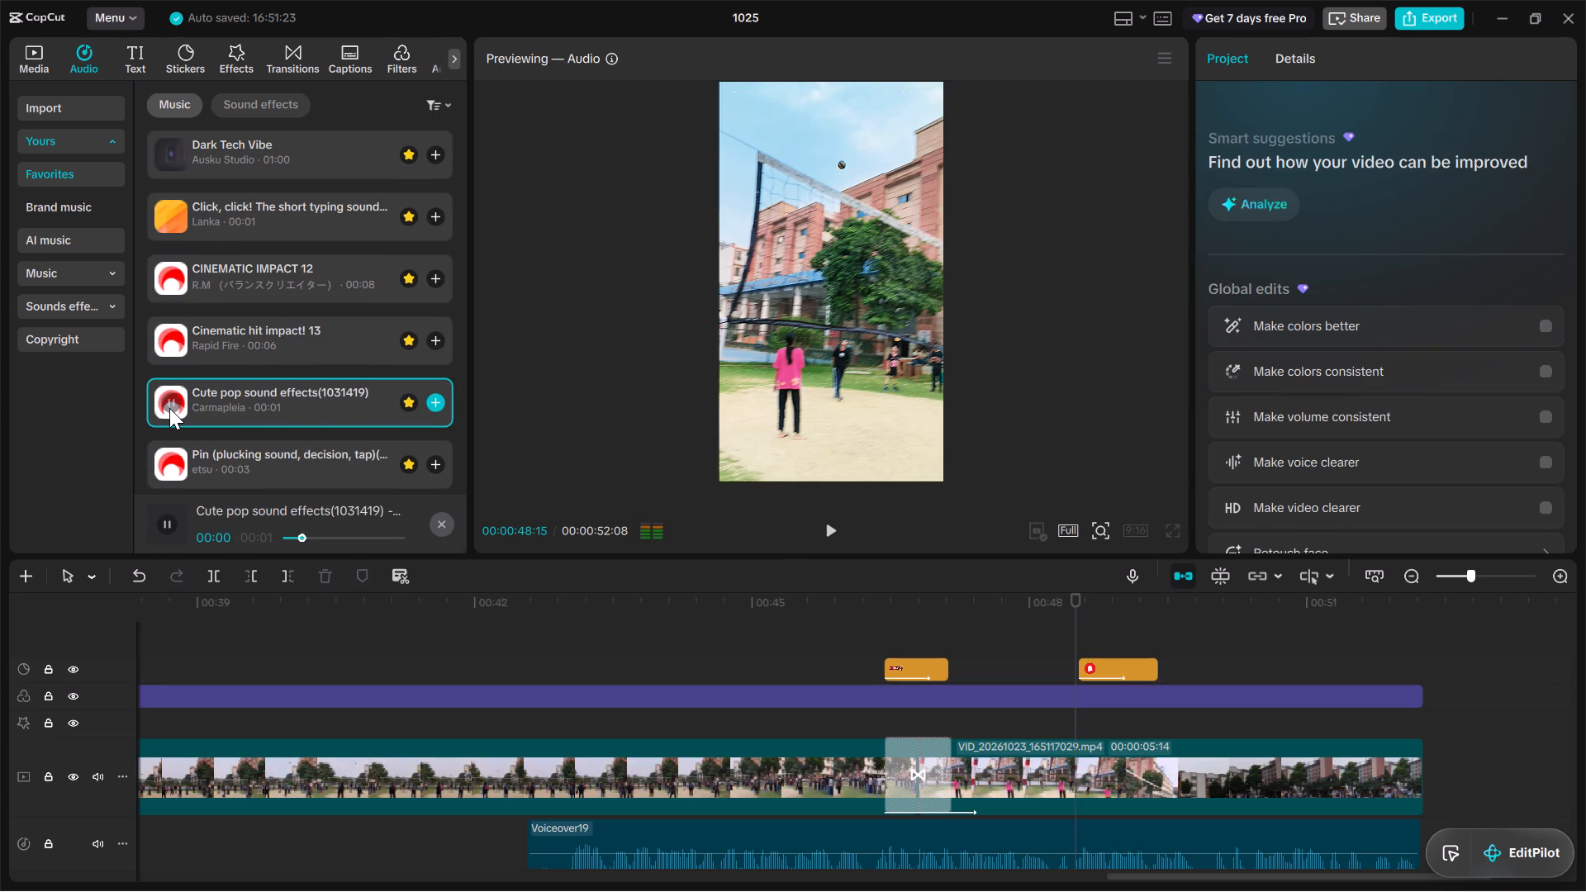
scroll(191, 444, down, 1)
click(178, 375)
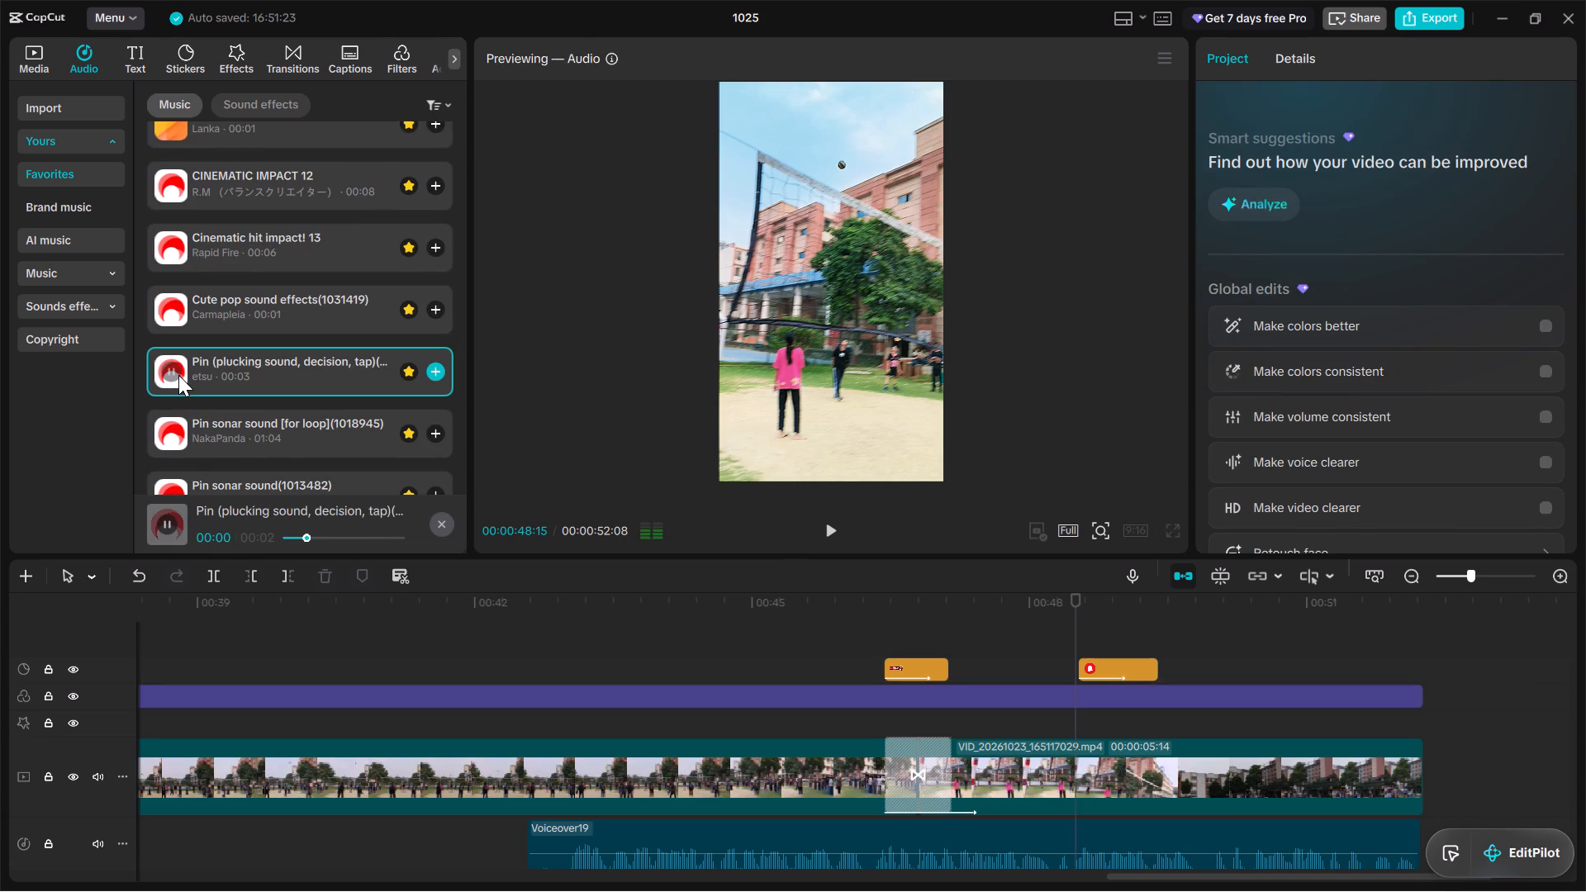
scroll(180, 410, down, 1)
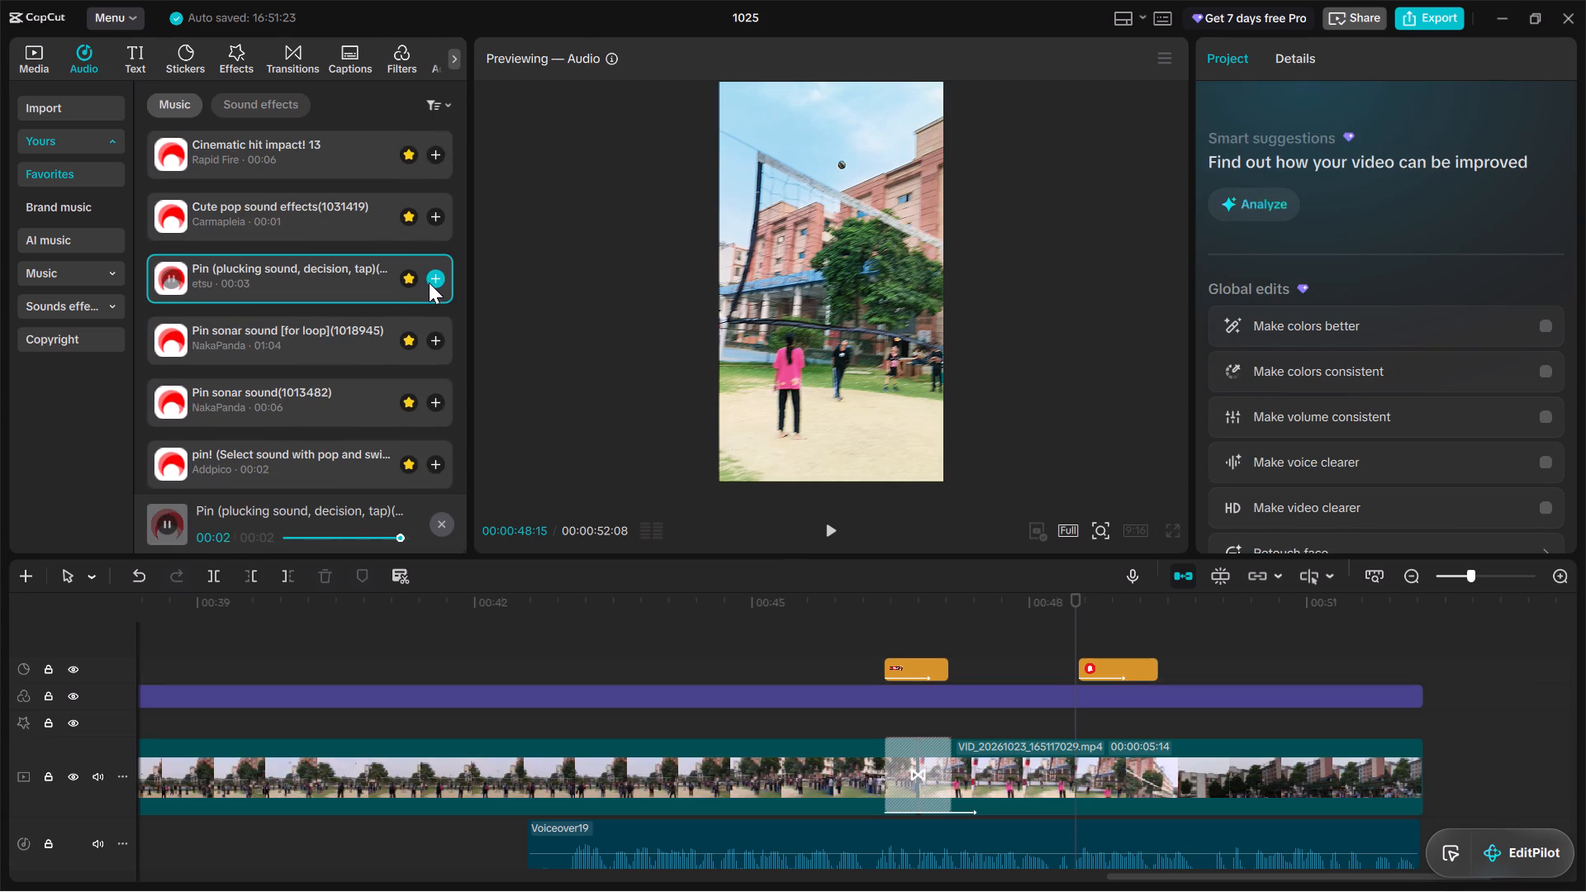
click(429, 282)
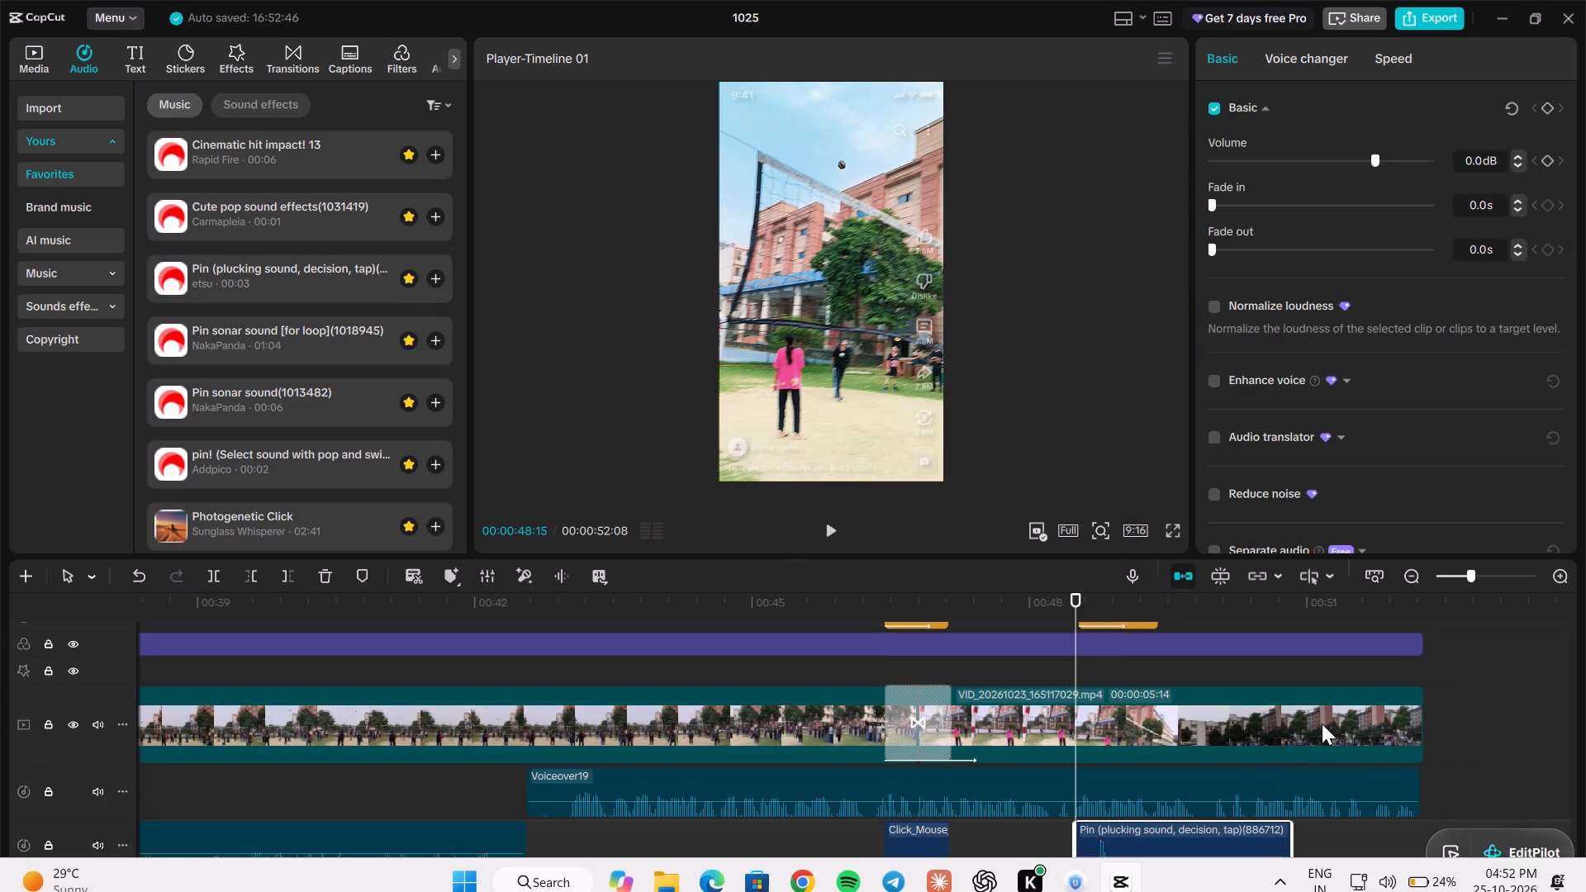
Trim both ends of the Pin sound to the bell sticker's length and align it with the sticker's start at 00:00:48:16.
drag(1075, 831, 1093, 833)
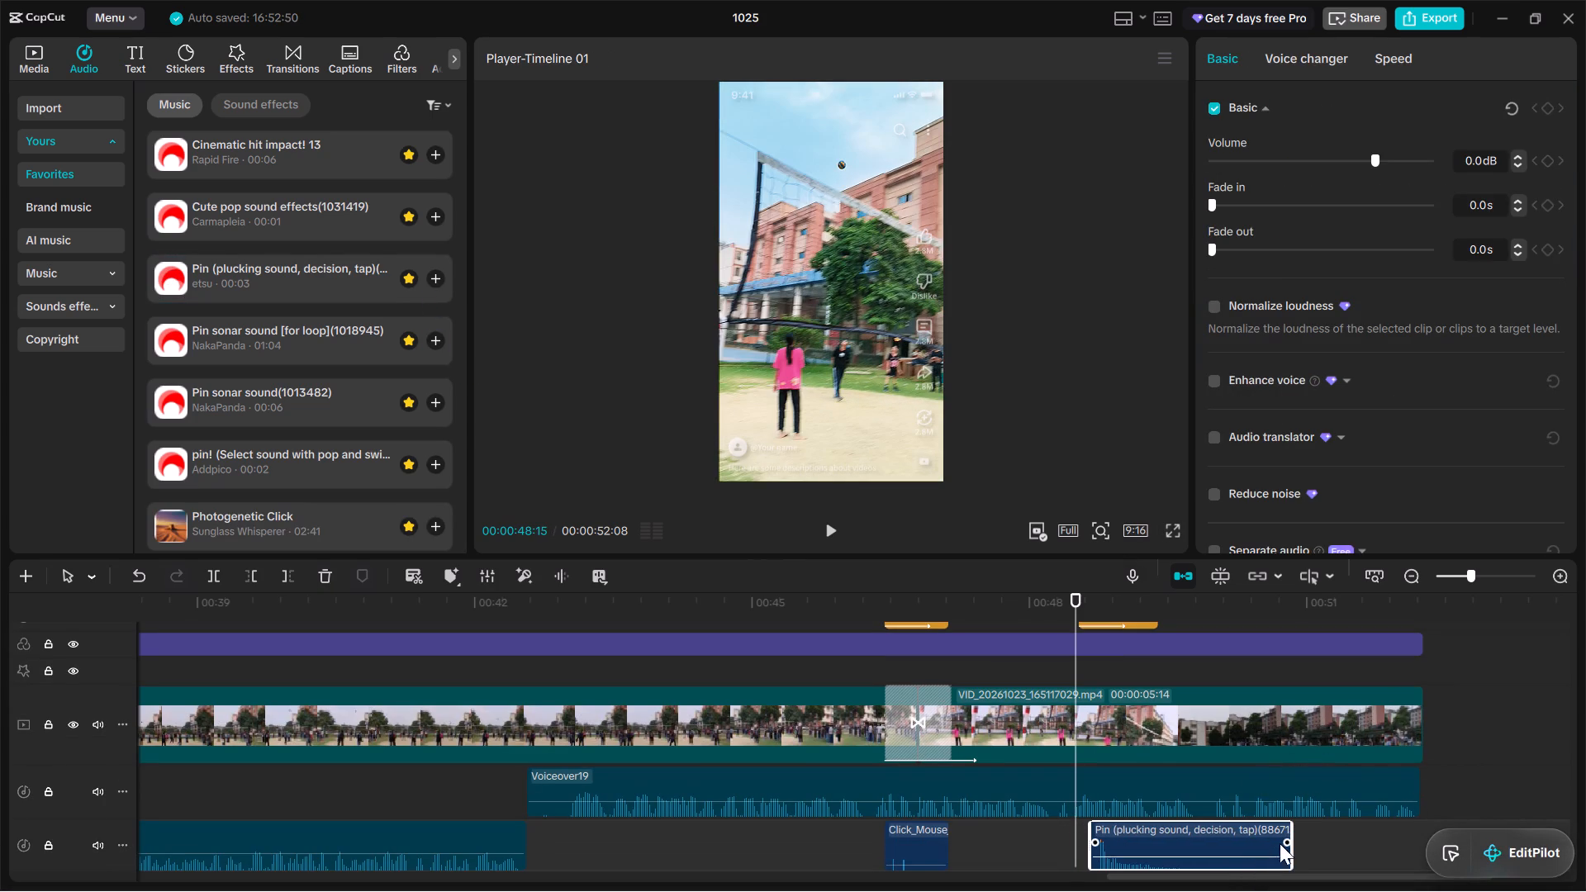
drag(1292, 825, 1186, 833)
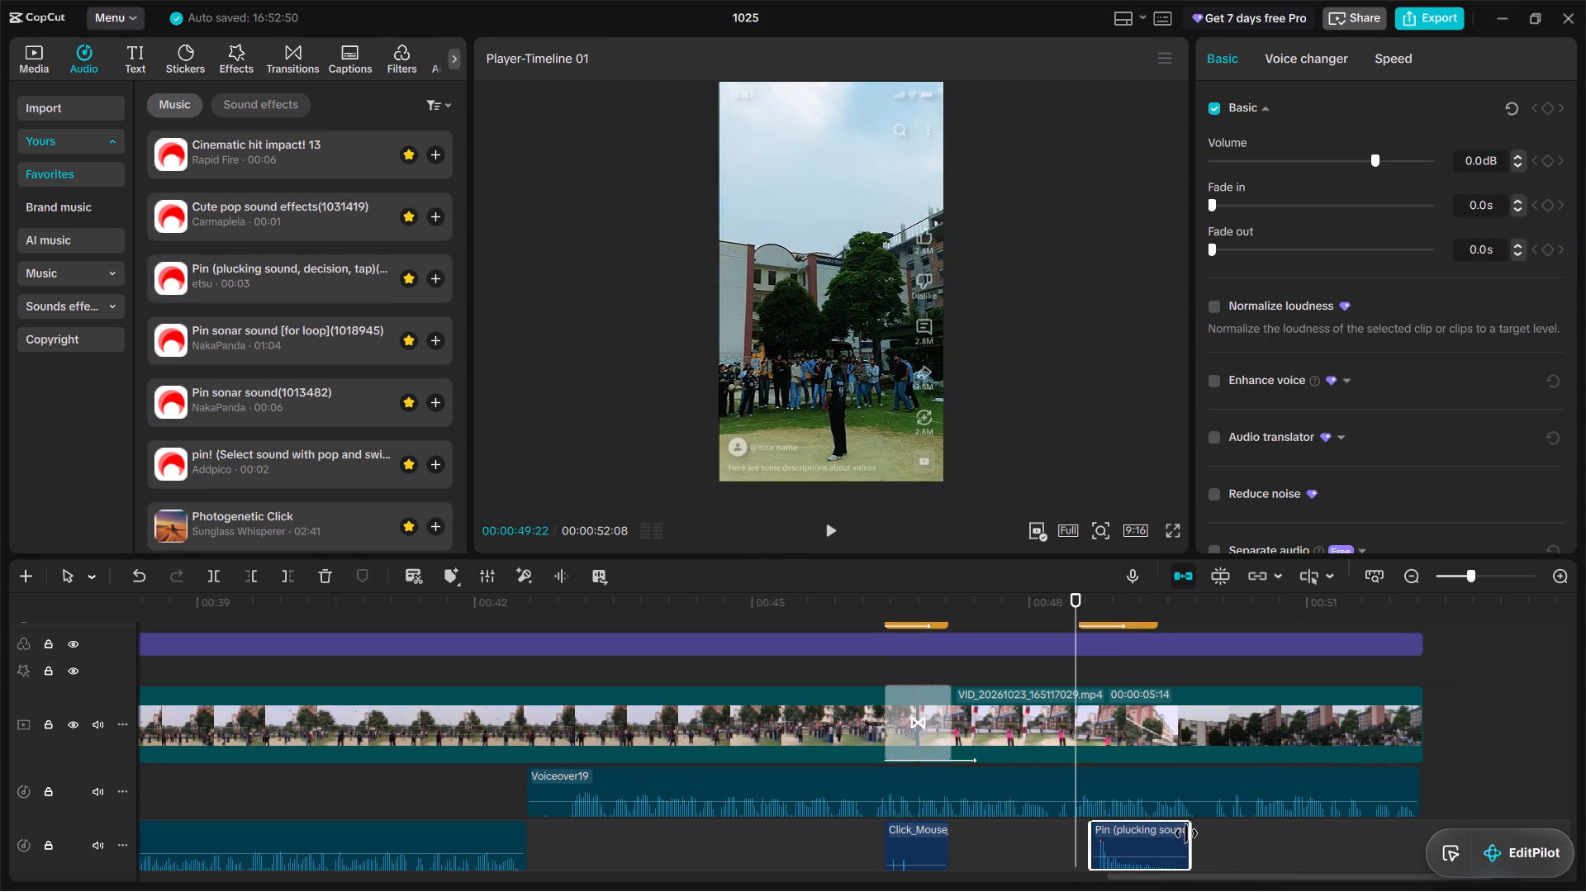
drag(1186, 833, 1165, 837)
drag(1133, 841, 1132, 841)
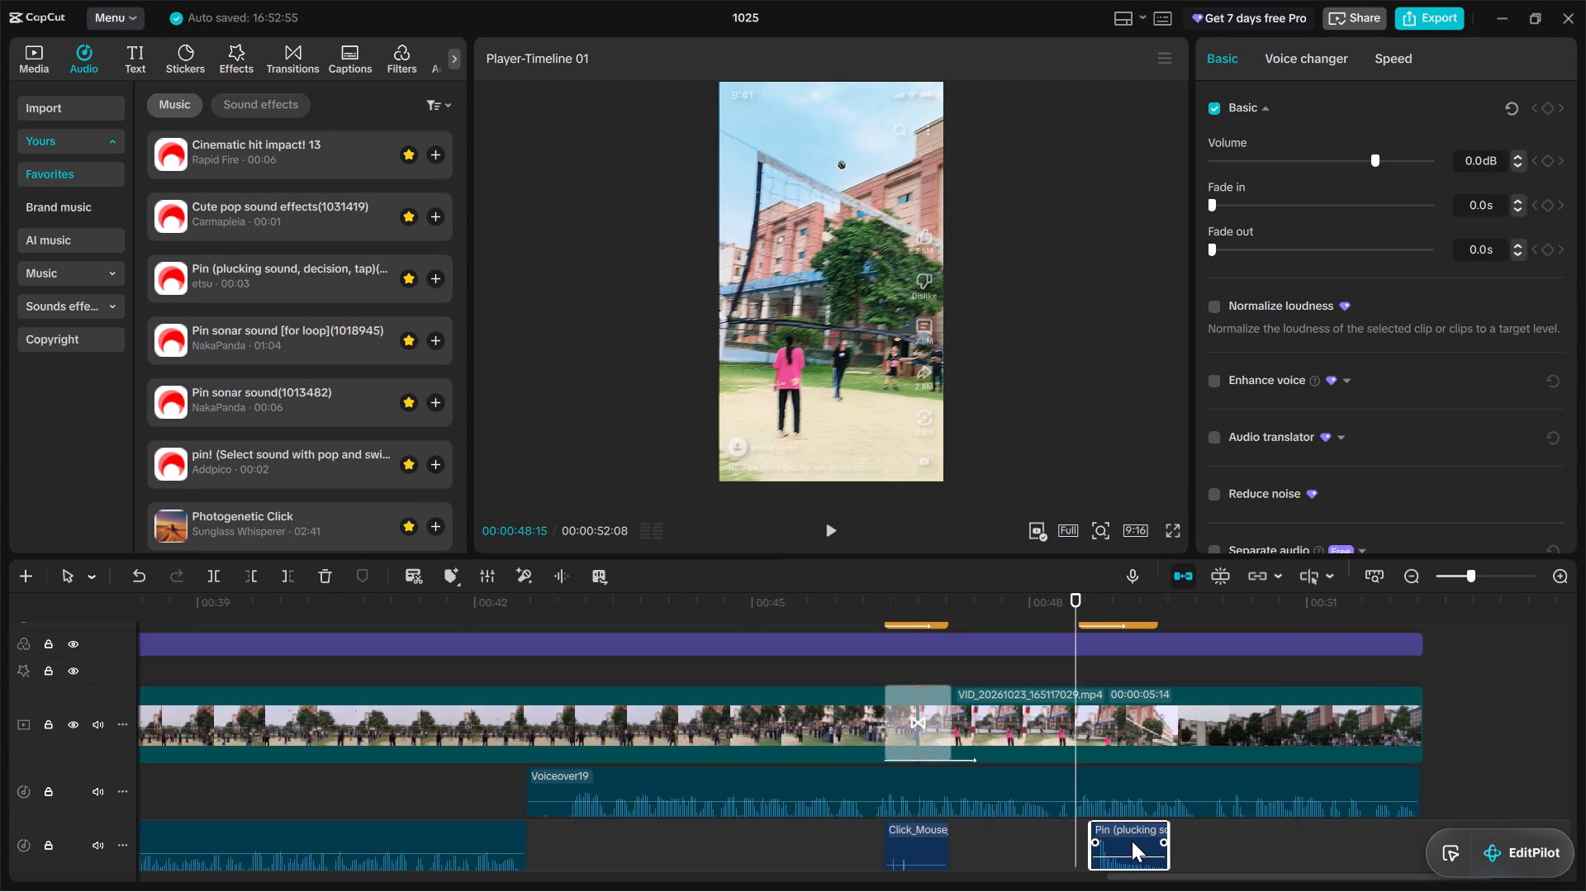
drag(1132, 841, 1121, 839)
scroll(1142, 809, up, 1)
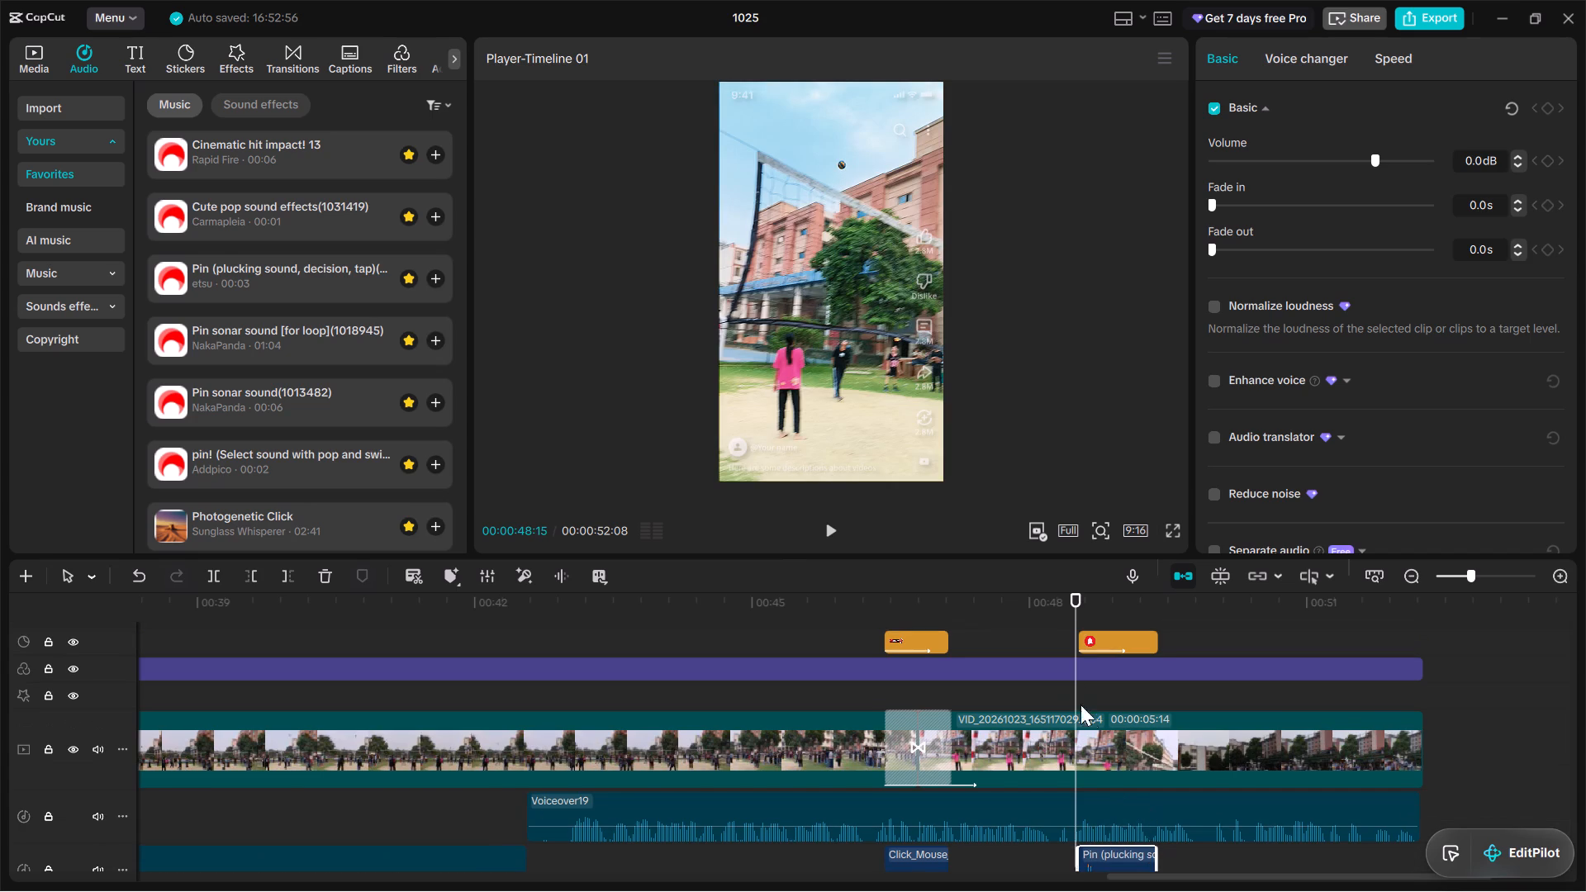
click(1077, 608)
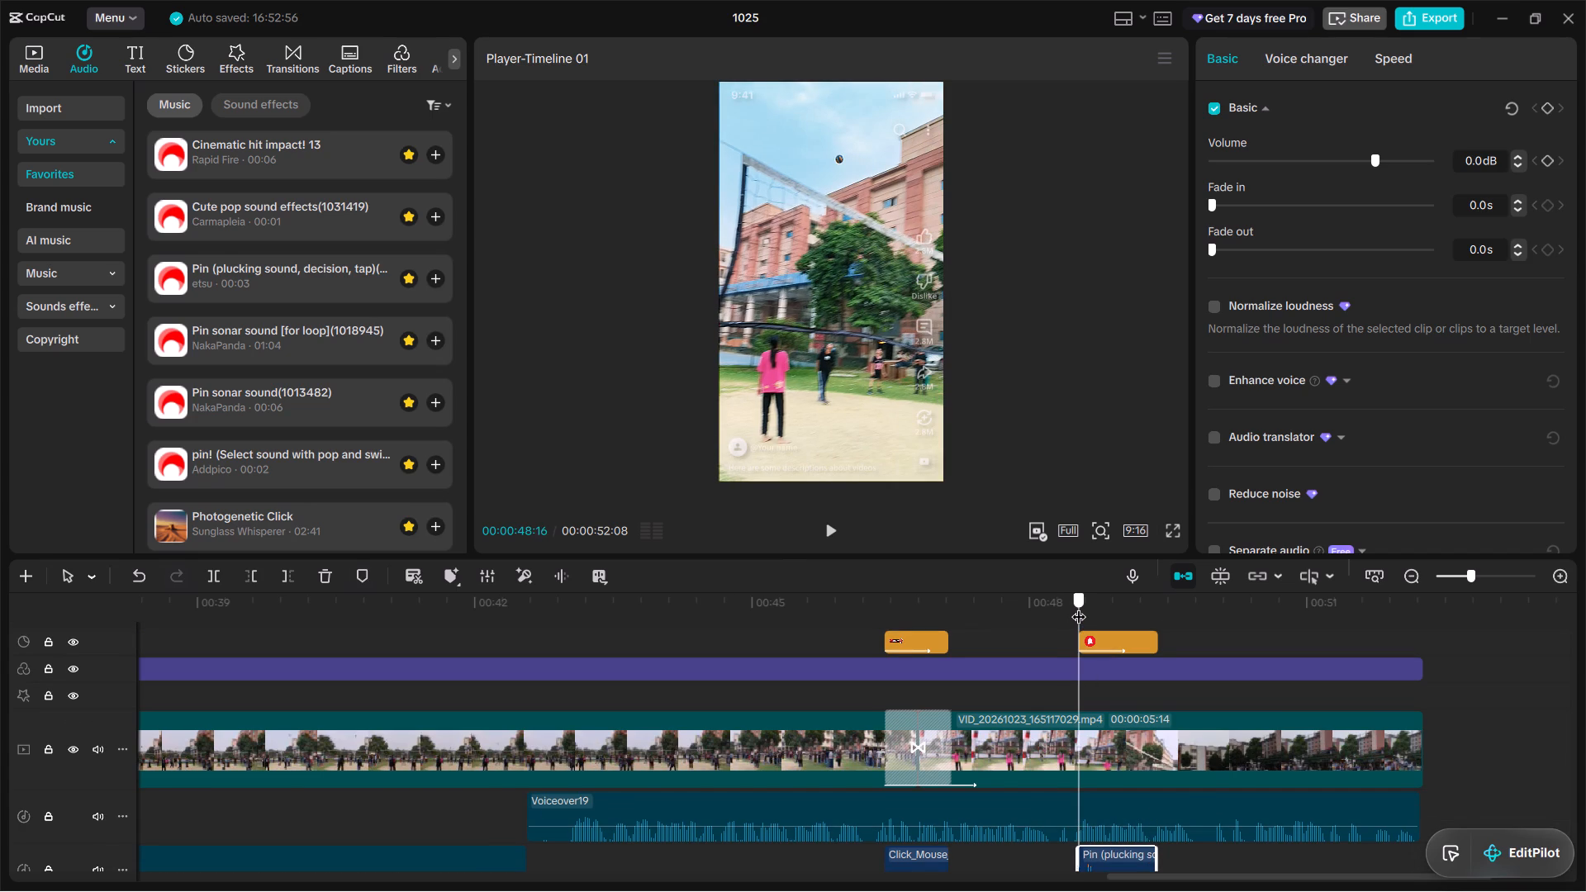
scroll(1116, 760, down, 1)
click(1110, 836)
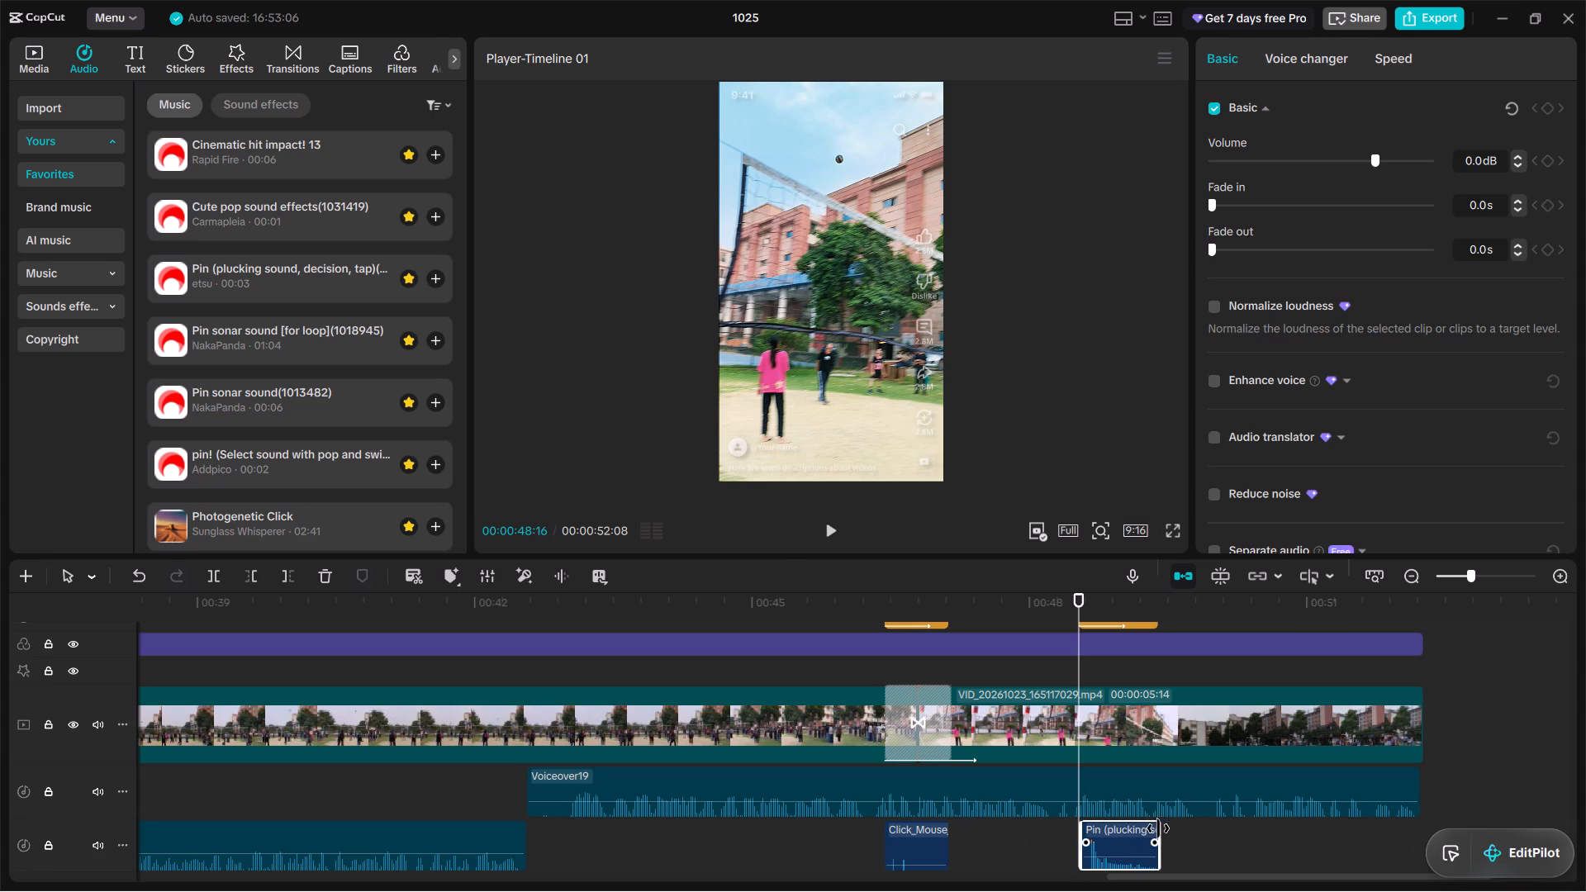
Replay the bell sticker's entrance with the Pin sound and lower the Pin clip's volume to -2.0 dB.
drag(1088, 603, 1059, 602)
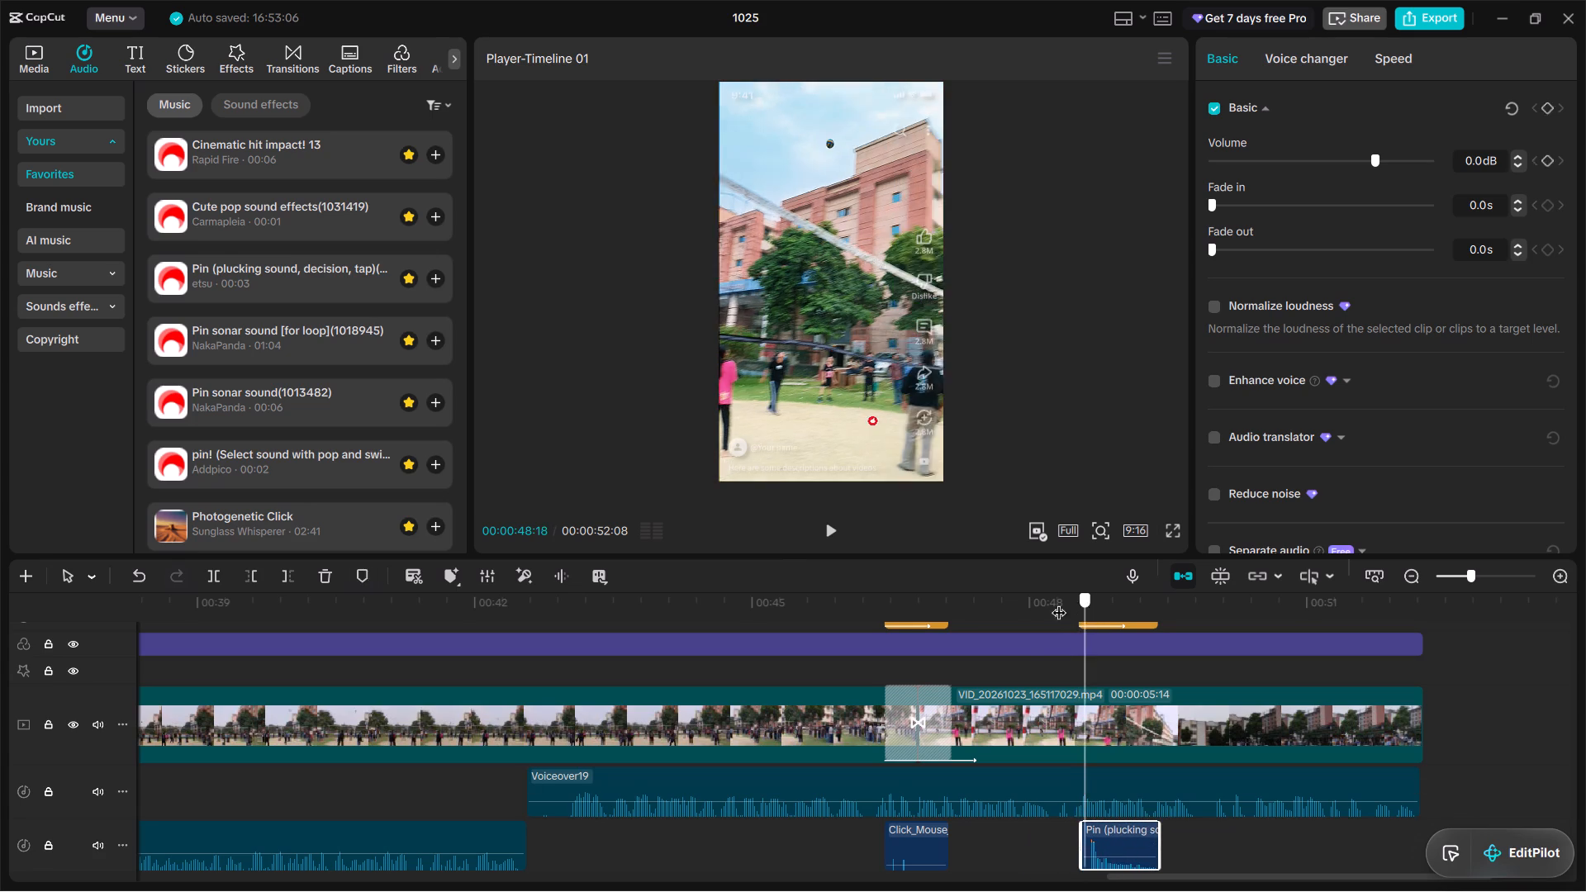
drag(1059, 602, 788, 610)
key(space)
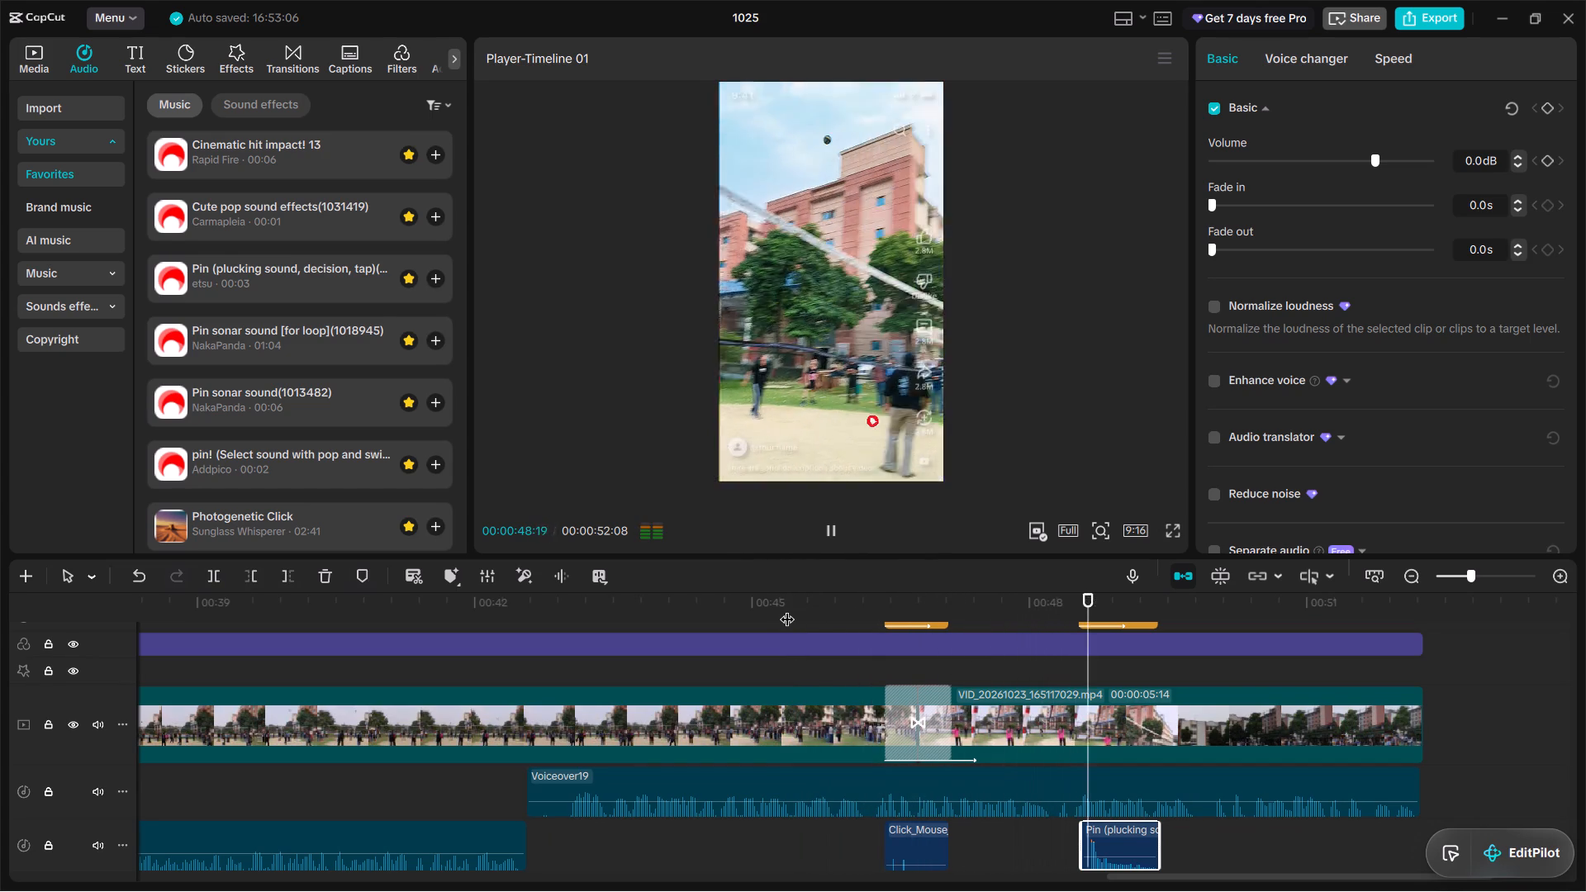
key(space)
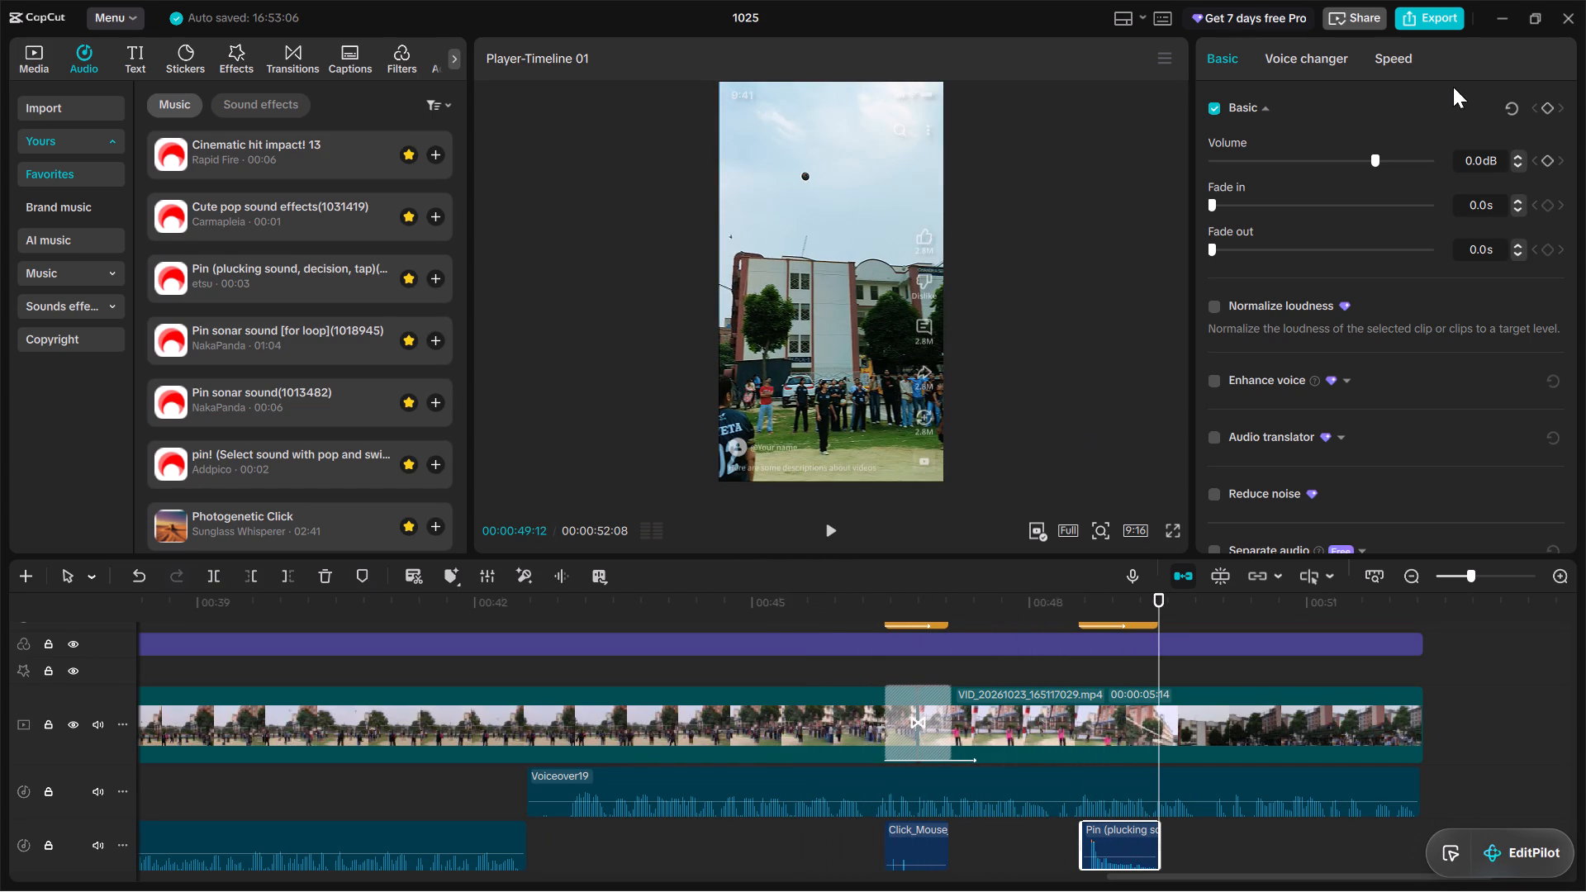
triple_click(1517, 166)
triple_click(1517, 166)
triple_click(1517, 166)
triple_click(1517, 166)
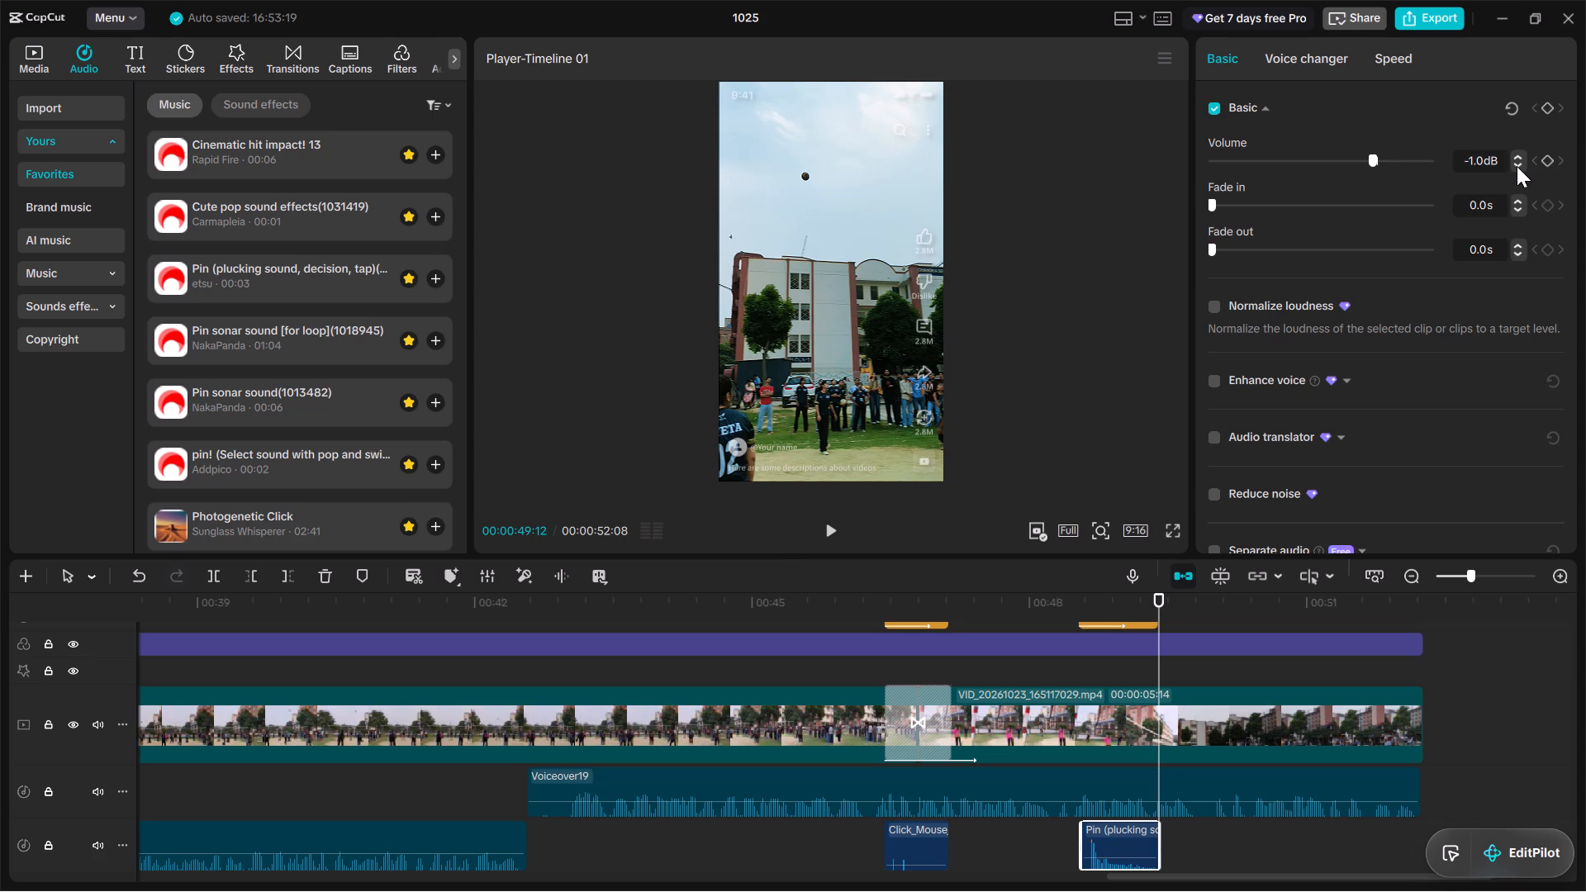
triple_click(1517, 166)
triple_click(1517, 166)
double_click(1517, 166)
Play the closing section from before the bell sticker to the end and check the Pin sound's level against the voiceover.
drag(1157, 602, 988, 610)
key(space)
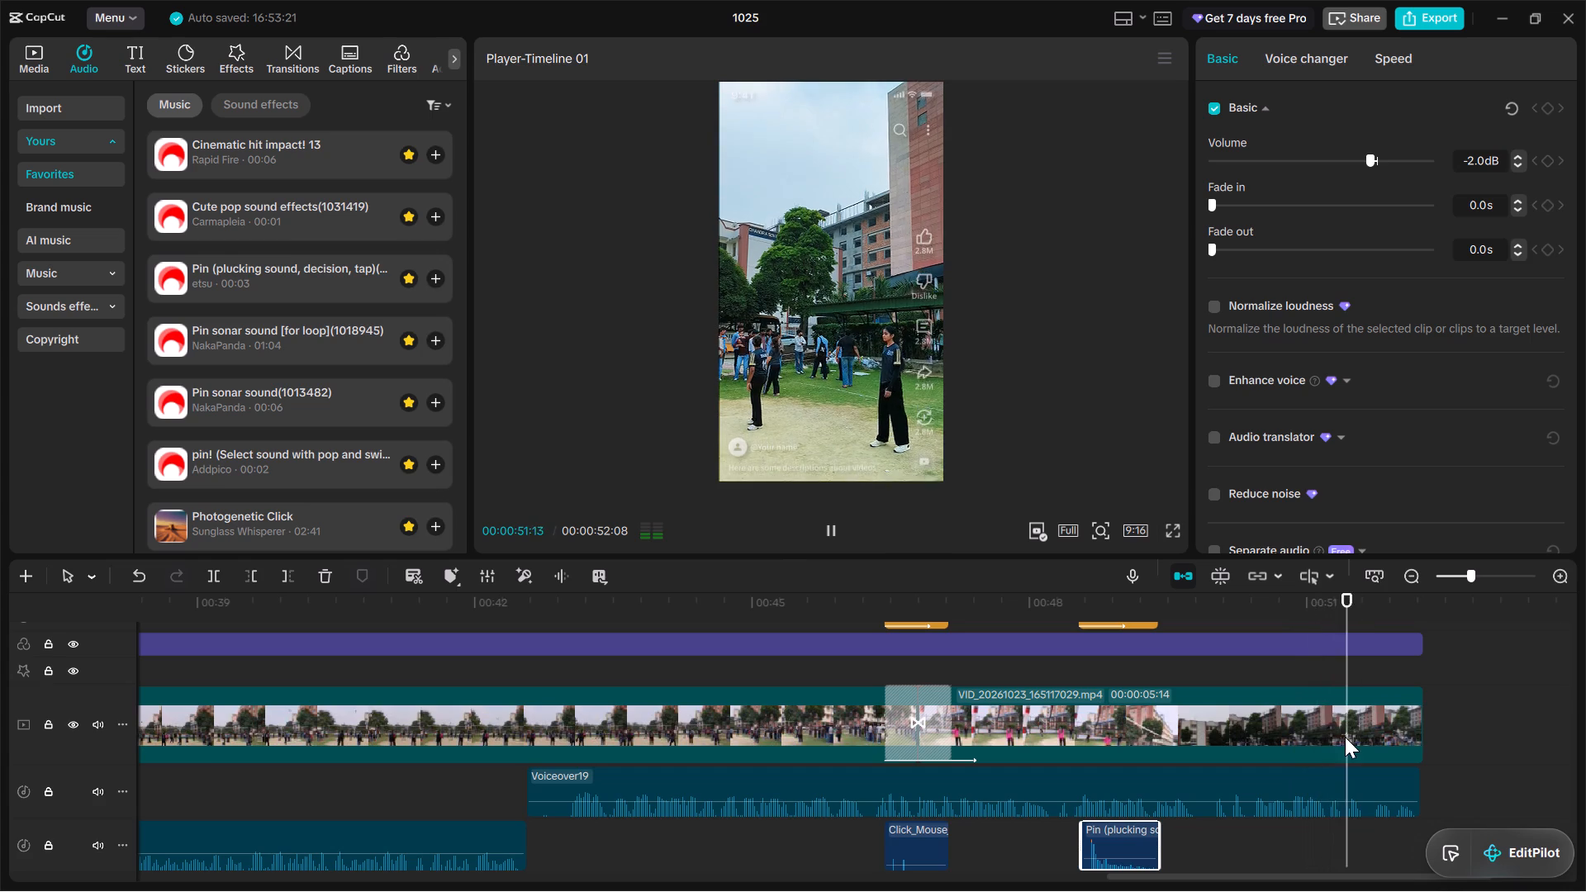
scroll(1345, 737, up, 5)
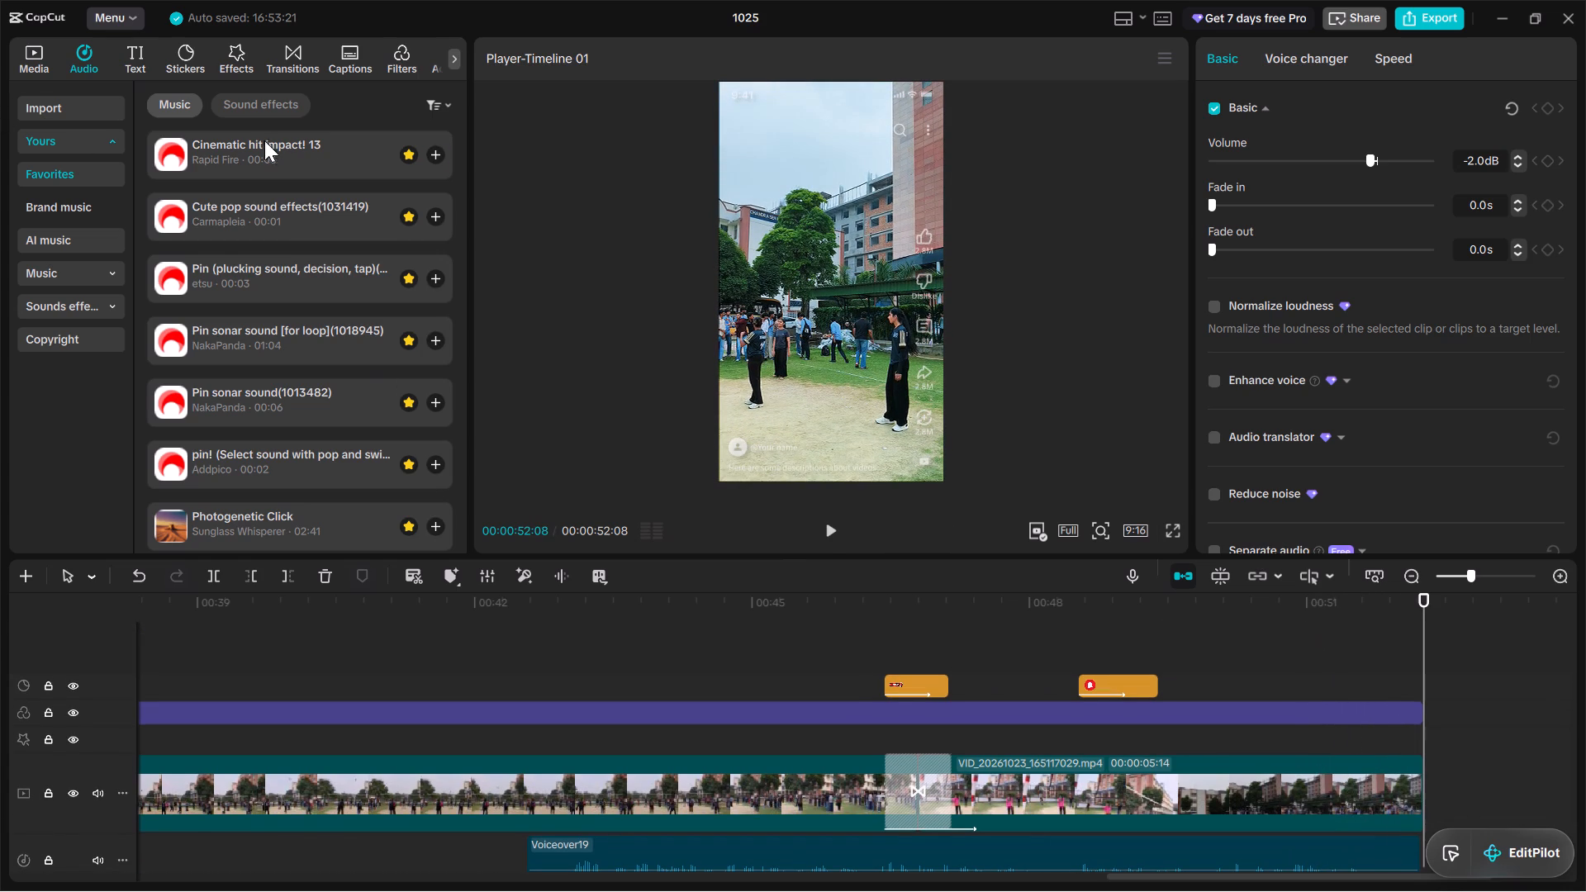
scroll(588, 514, down, 8)
scroll(1336, 708, up, 2)
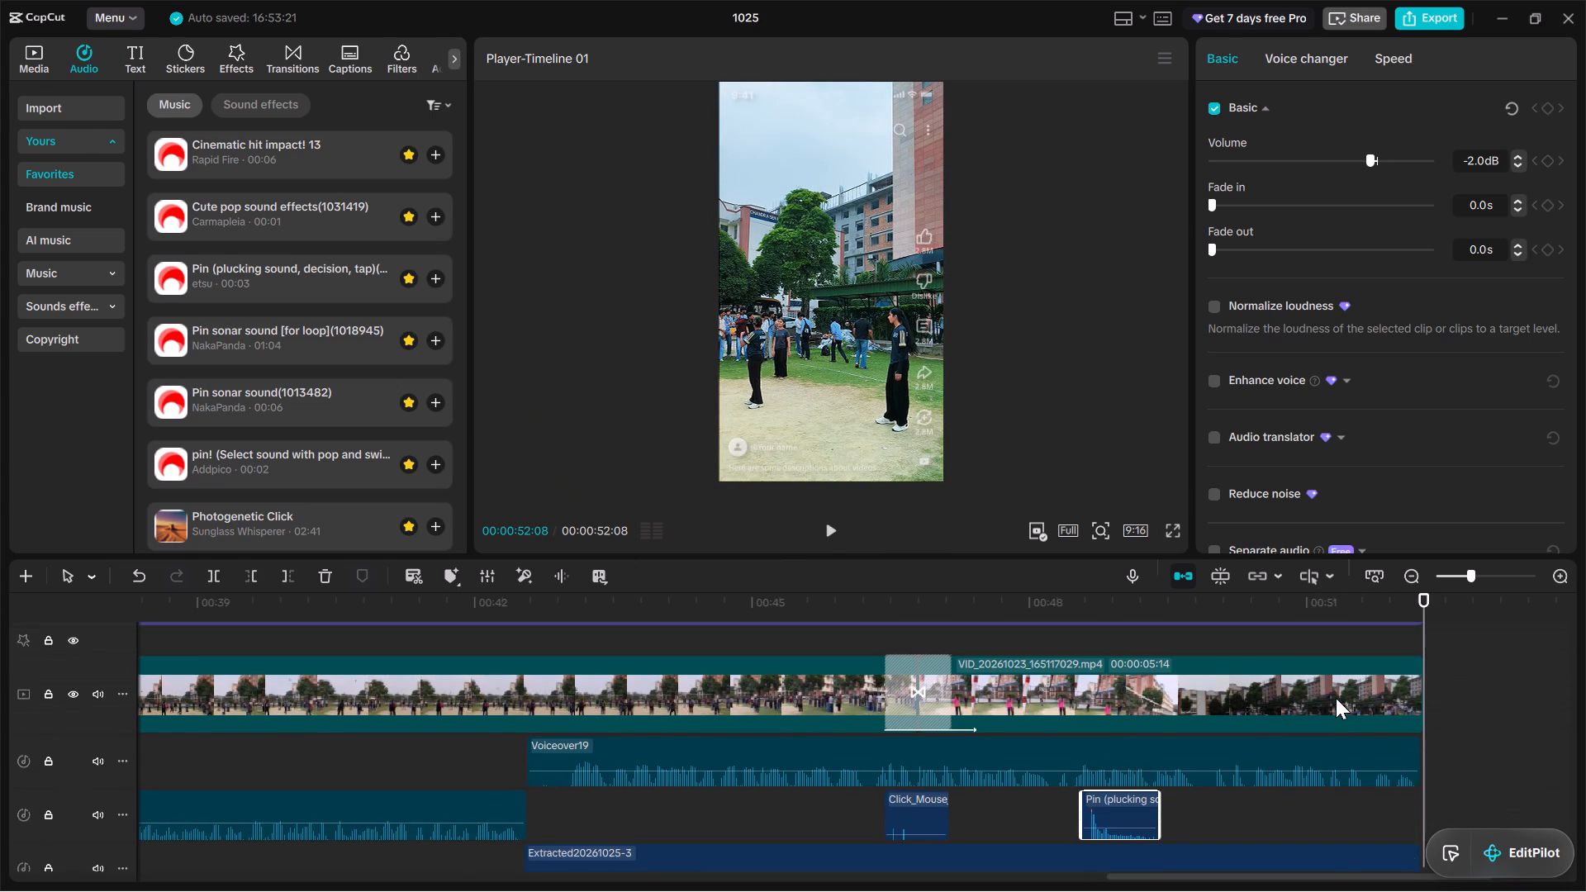
scroll(1336, 698, up, 9)
Play the whole video from the beginning to the end, following the timeline to review its clips, transitions, voiceover and sound effects.
drag(1425, 601, 0, 531)
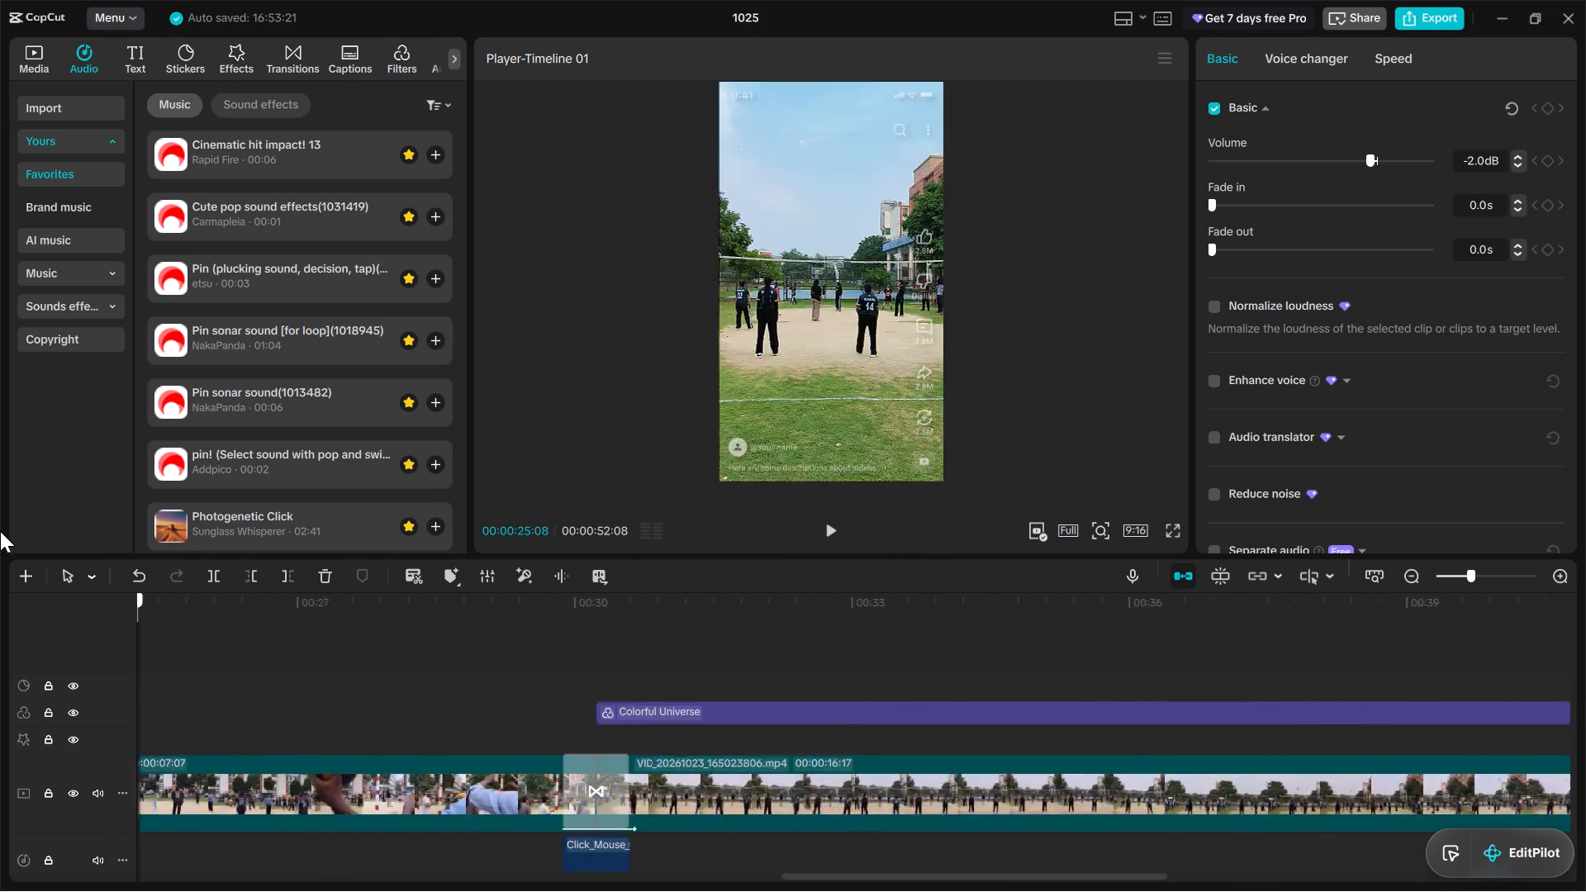
drag(0, 531, 2, 525)
click(824, 524)
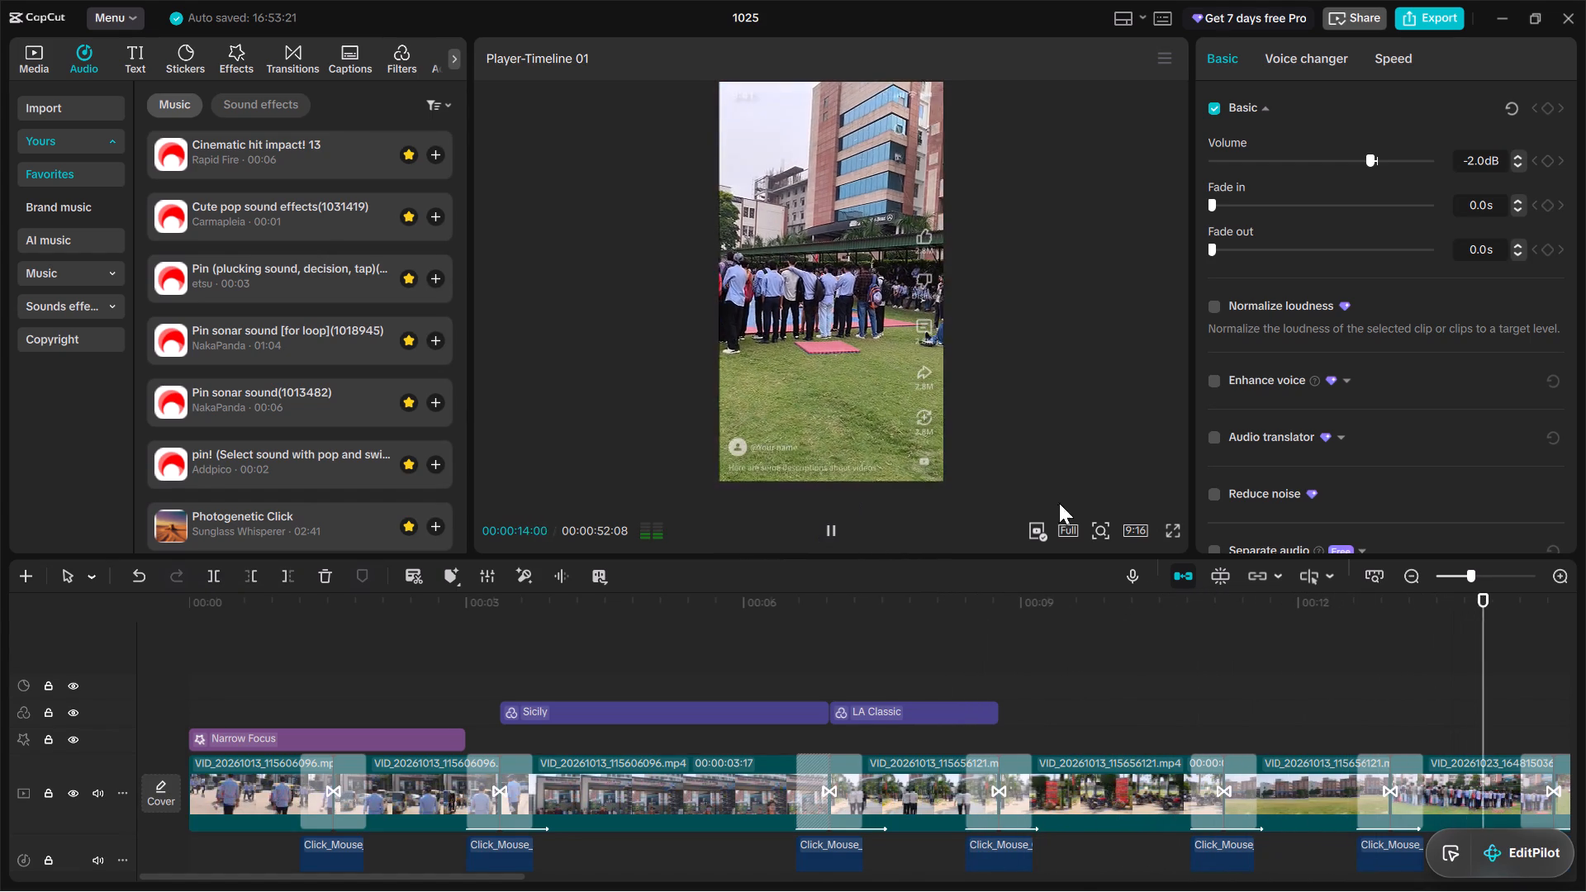
scroll(1156, 818, left, 1)
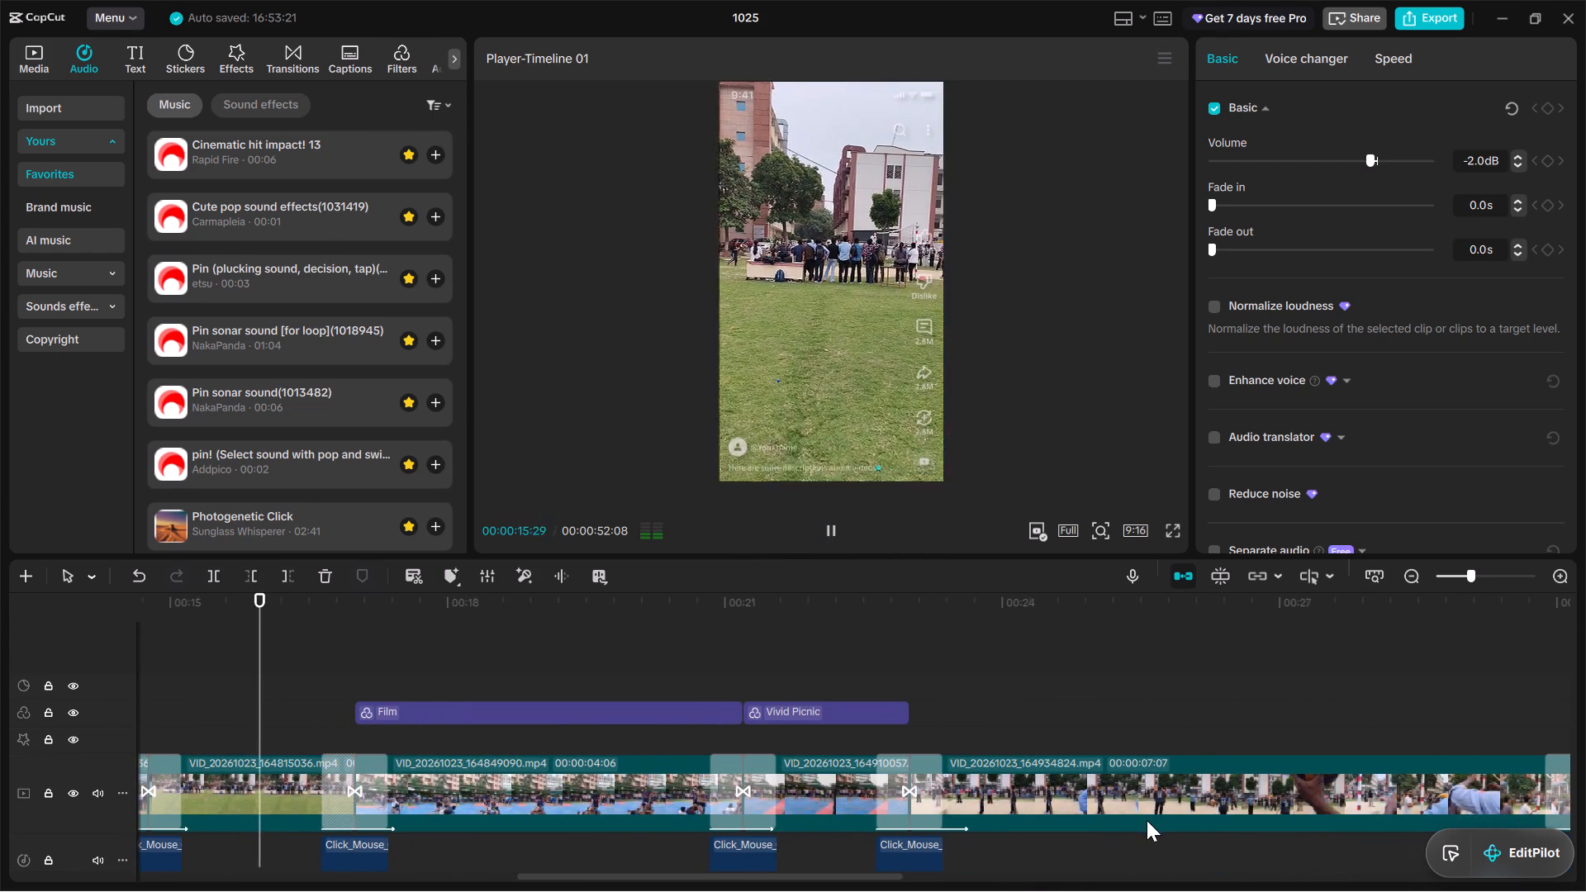
scroll(1144, 832, down, 1)
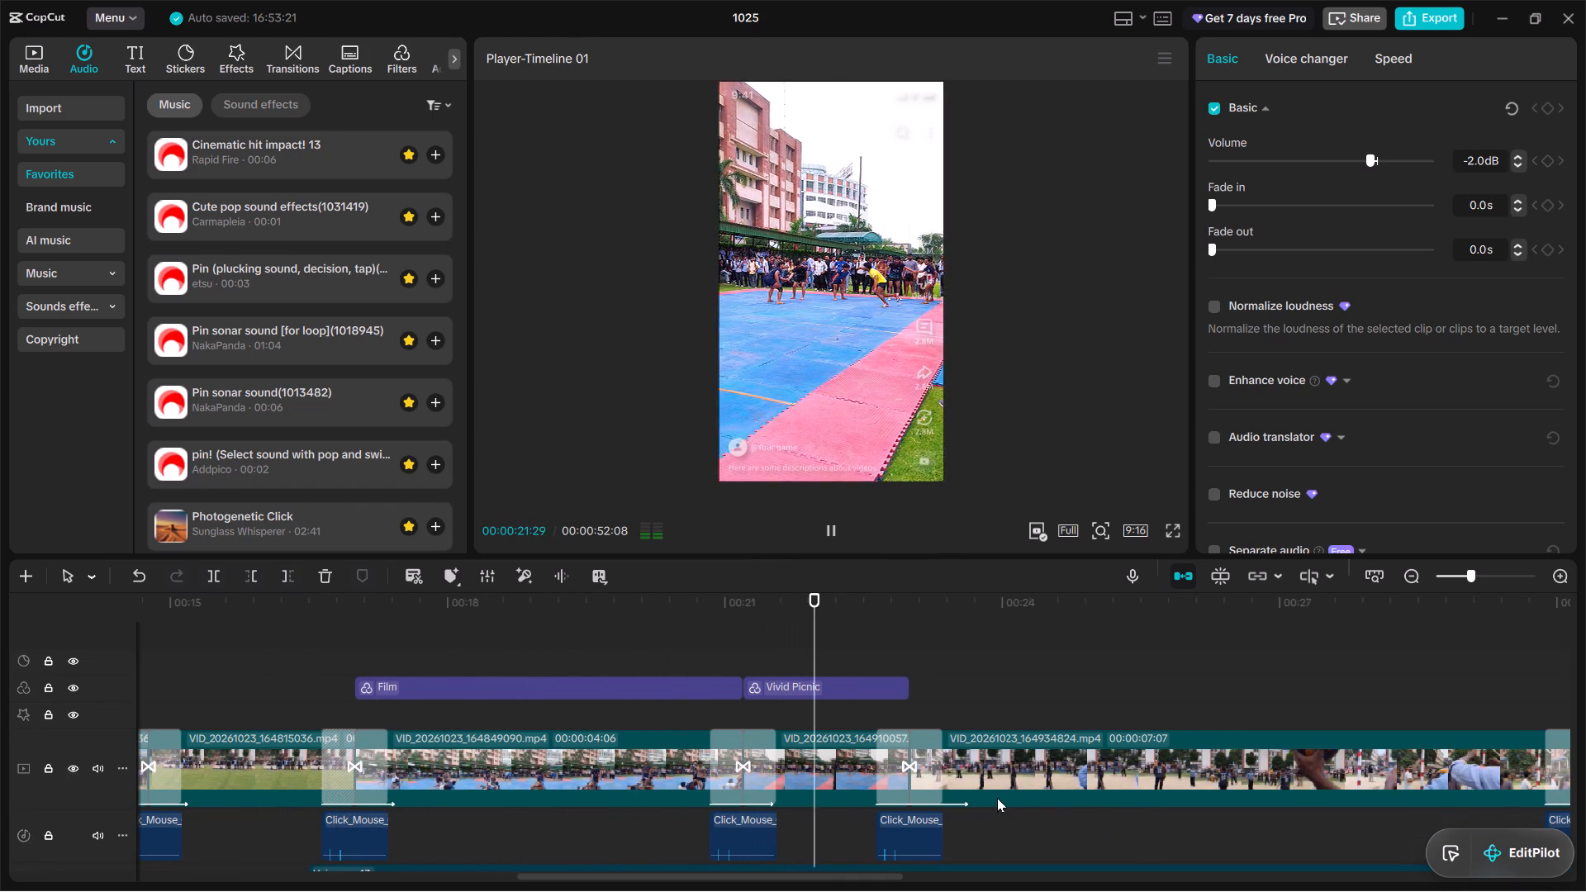
scroll(983, 799, up, 1)
scroll(982, 801, down, 1)
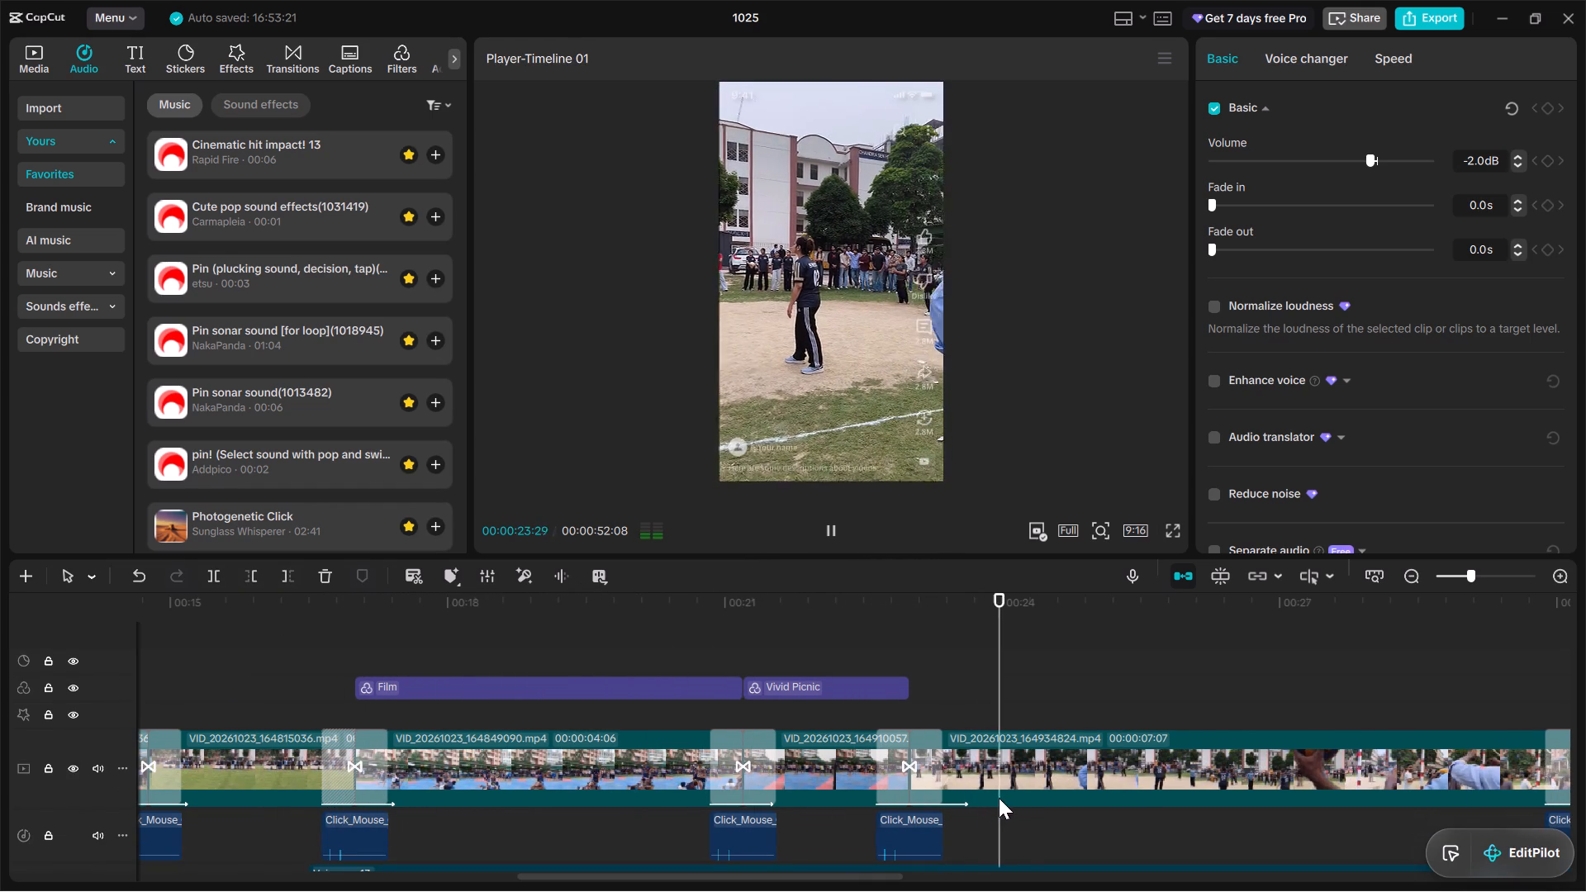
scroll(1019, 794, left, 1)
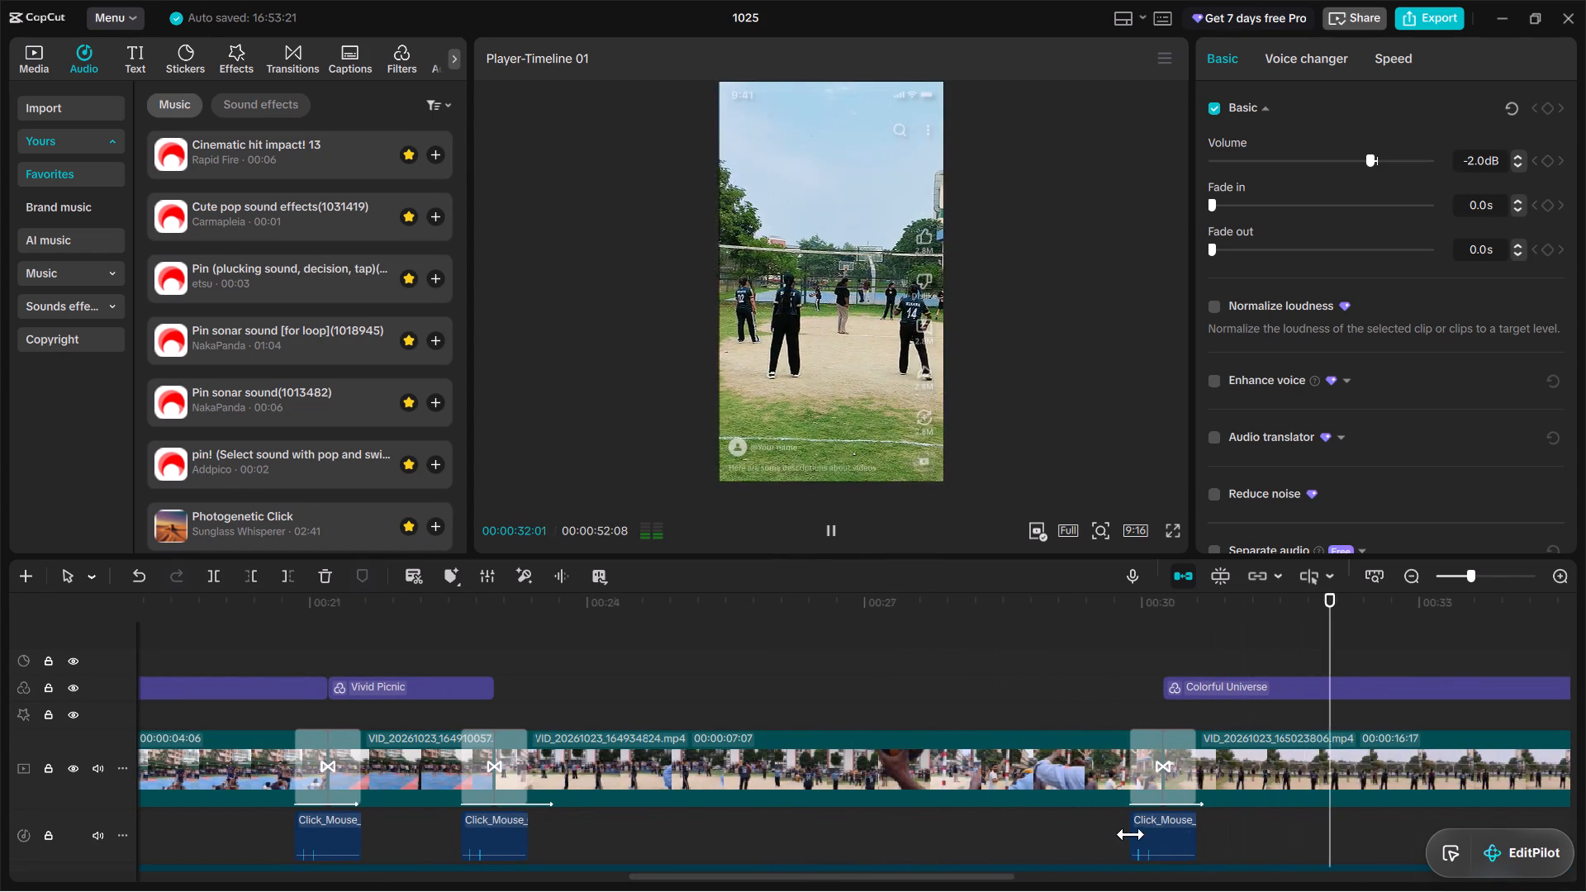
scroll(1136, 835, left, 2)
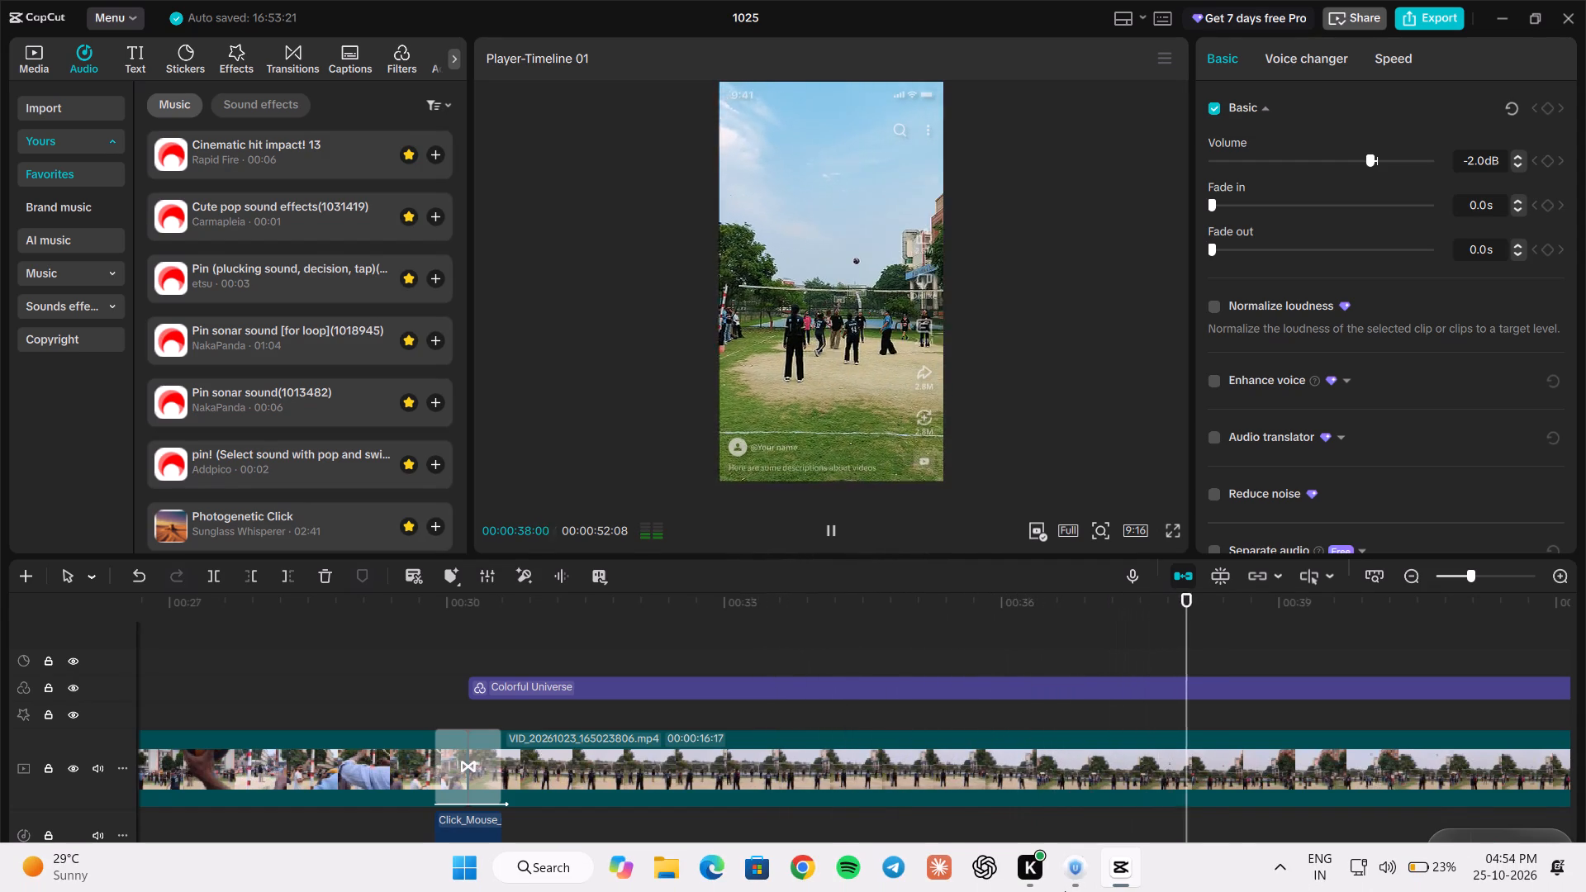
scroll(1303, 871, left, 1)
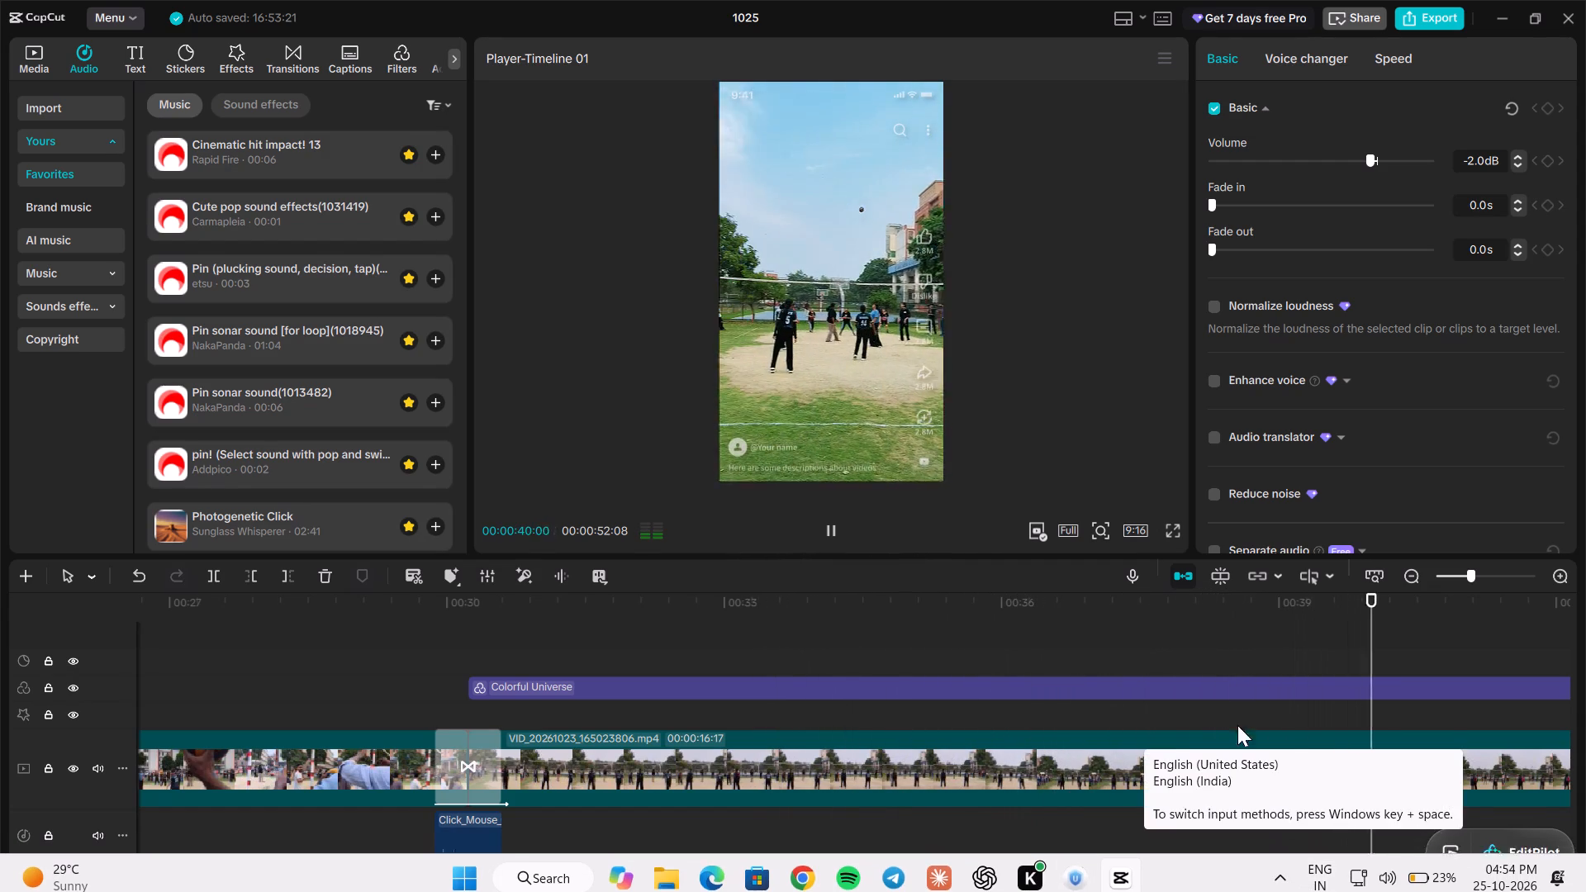
scroll(1260, 768, left, 1)
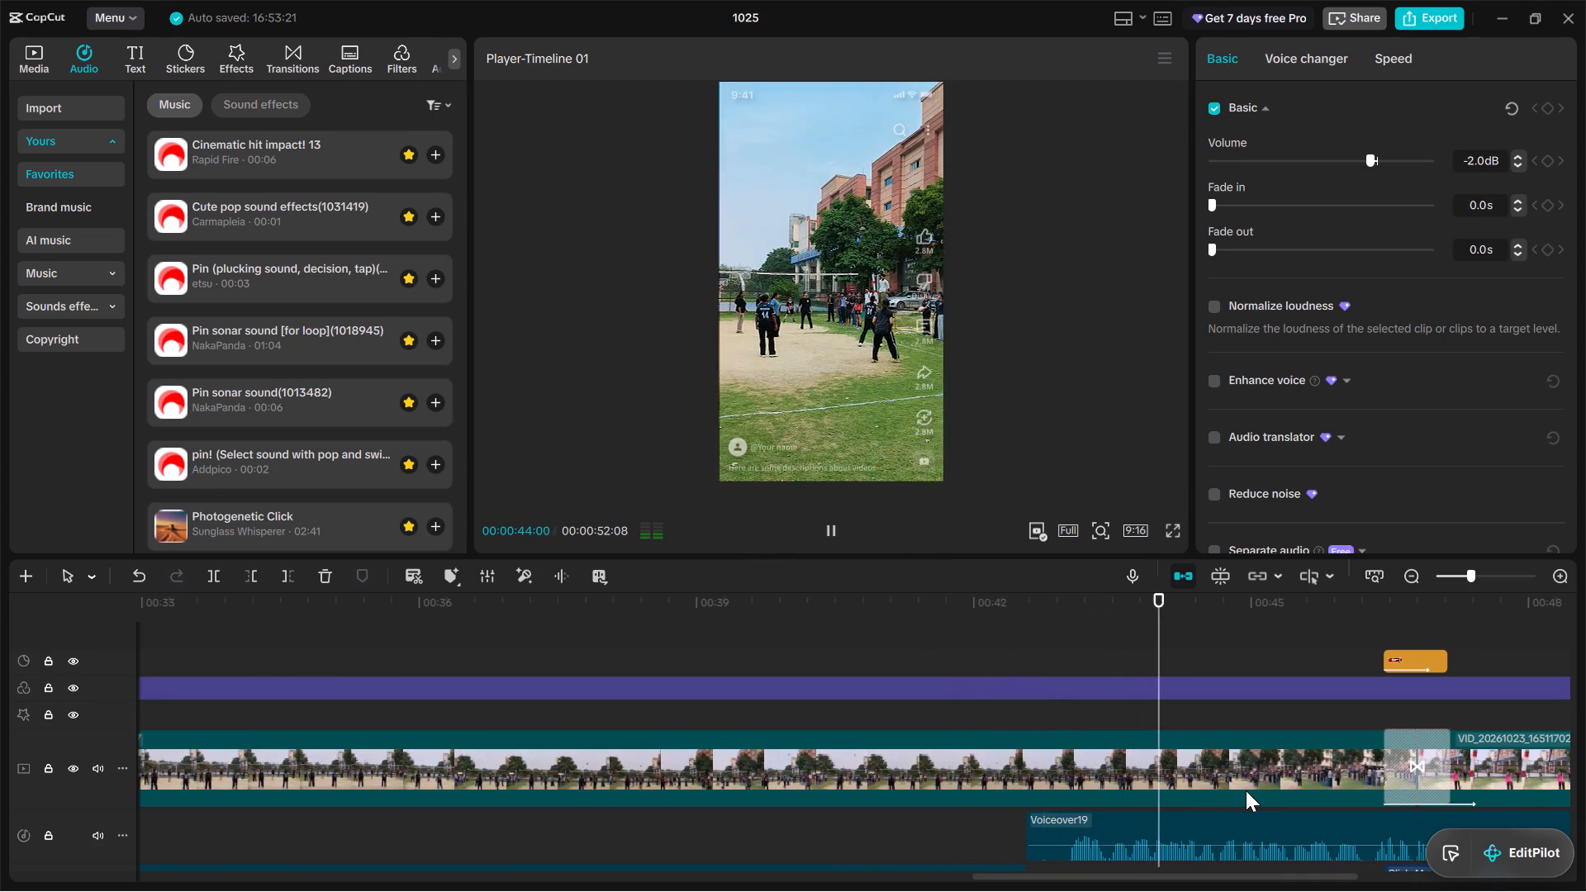
scroll(1269, 777, left, 2)
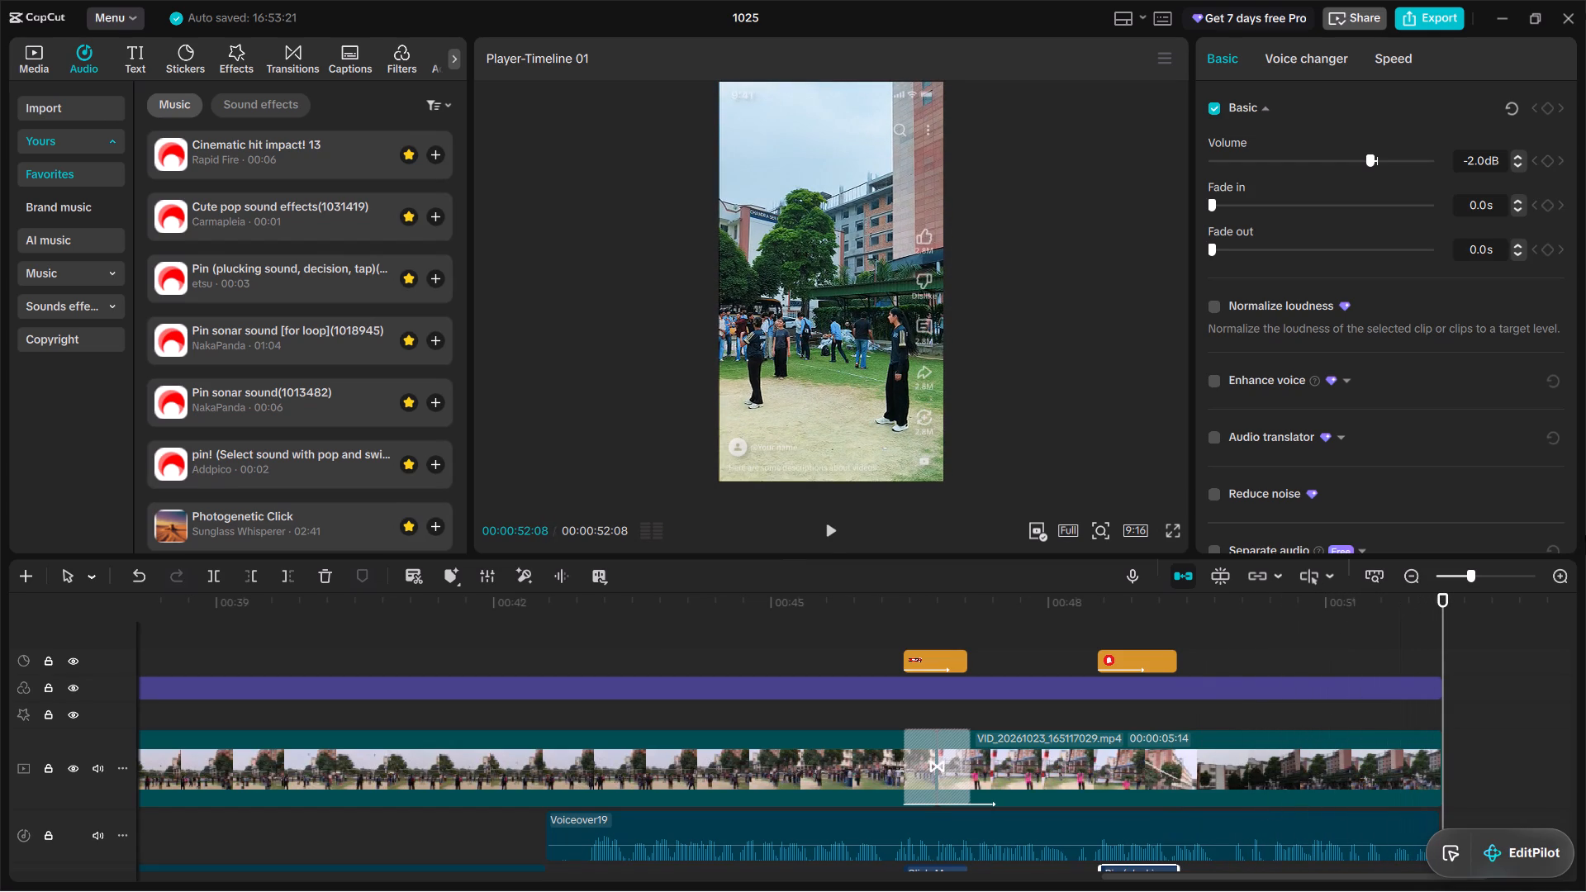
Close the finished project 1025 and exit CapCut to the desktop.
click(1569, 26)
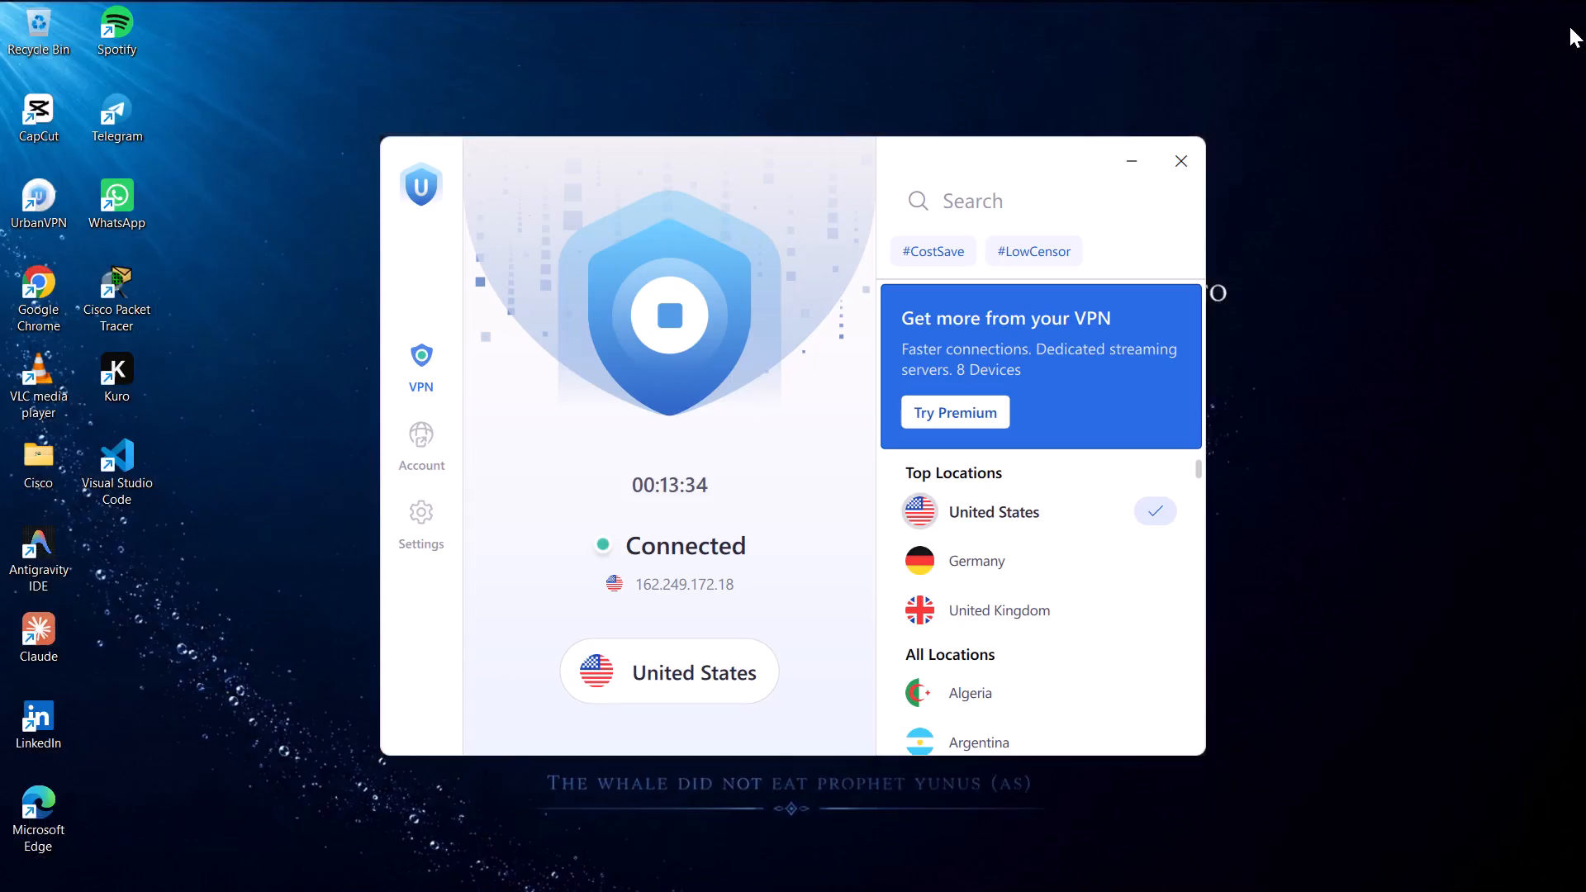
click(1536, 31)
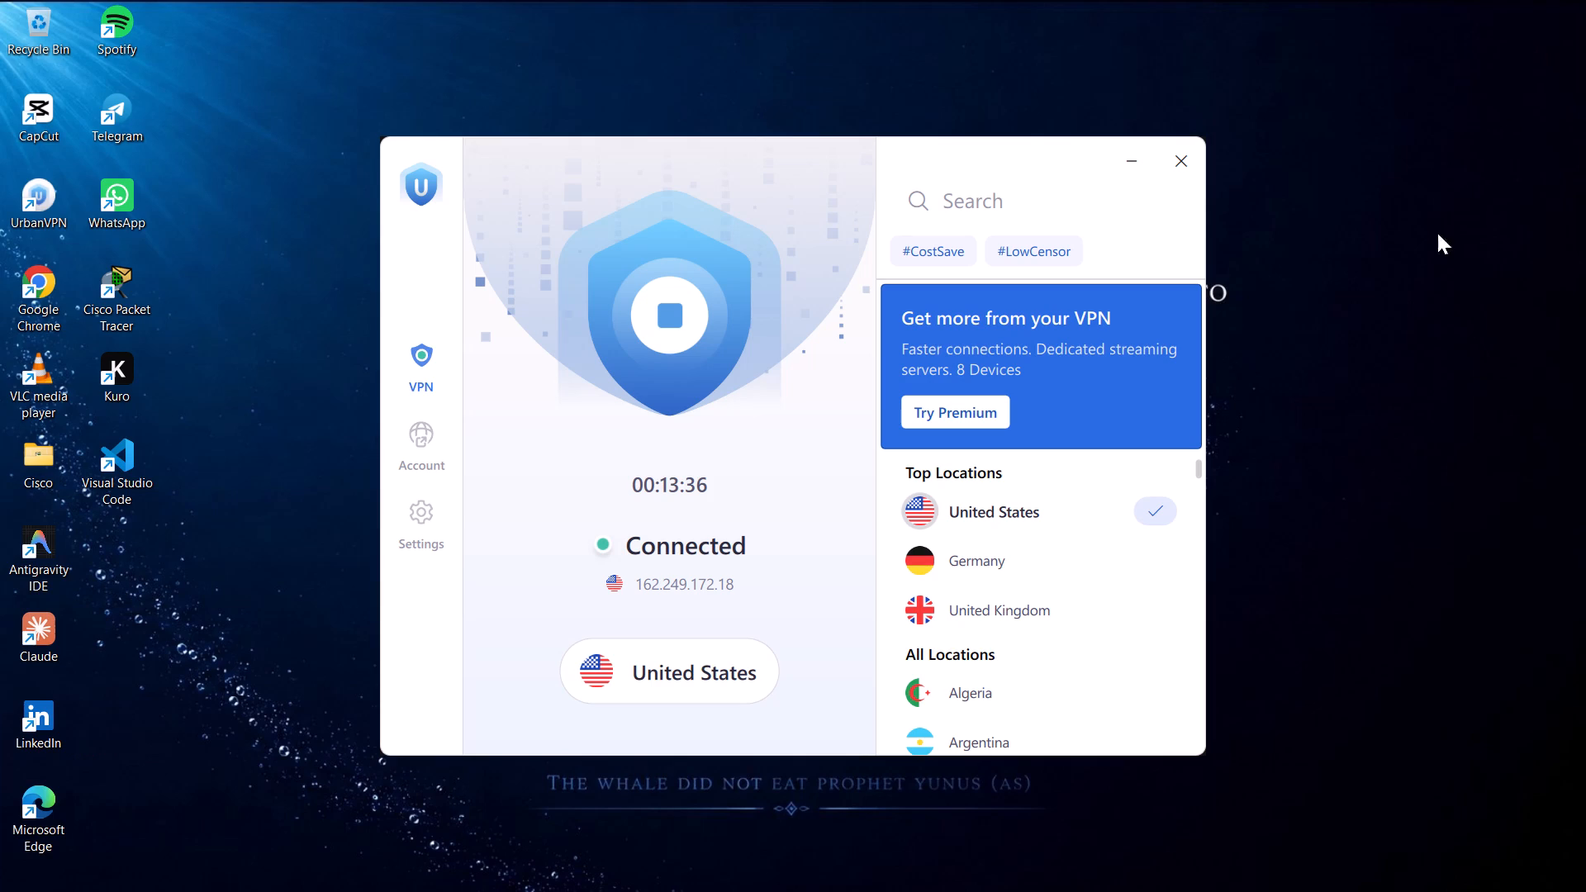